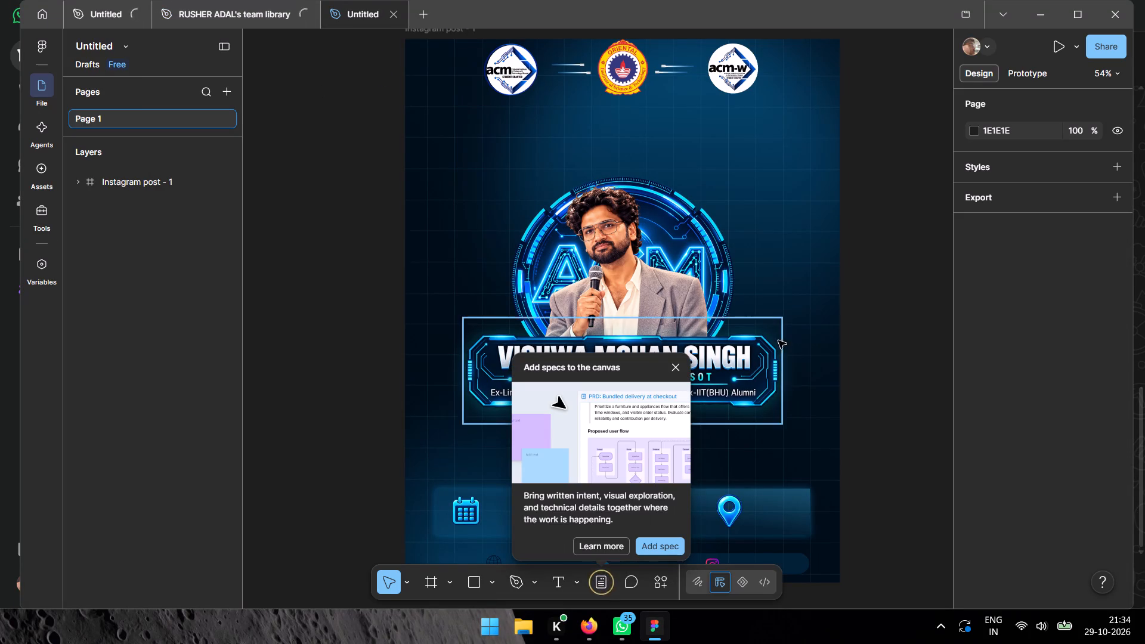
Dismiss the pop-up about adding specs to the canvas over the speaker poster.
click(933, 245)
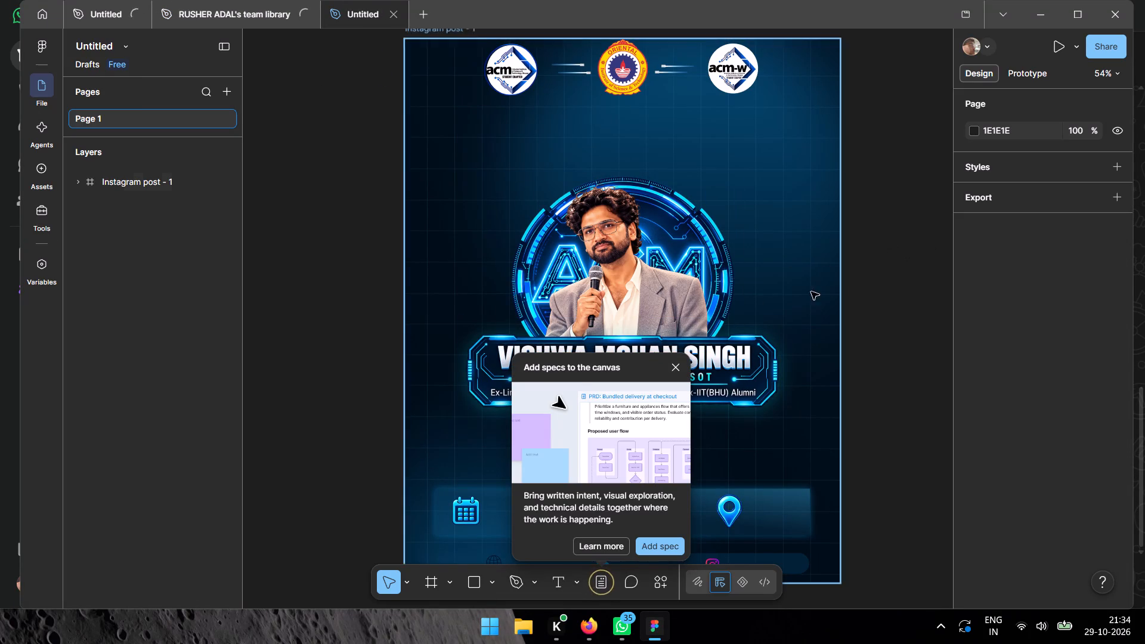
click(682, 366)
click(670, 367)
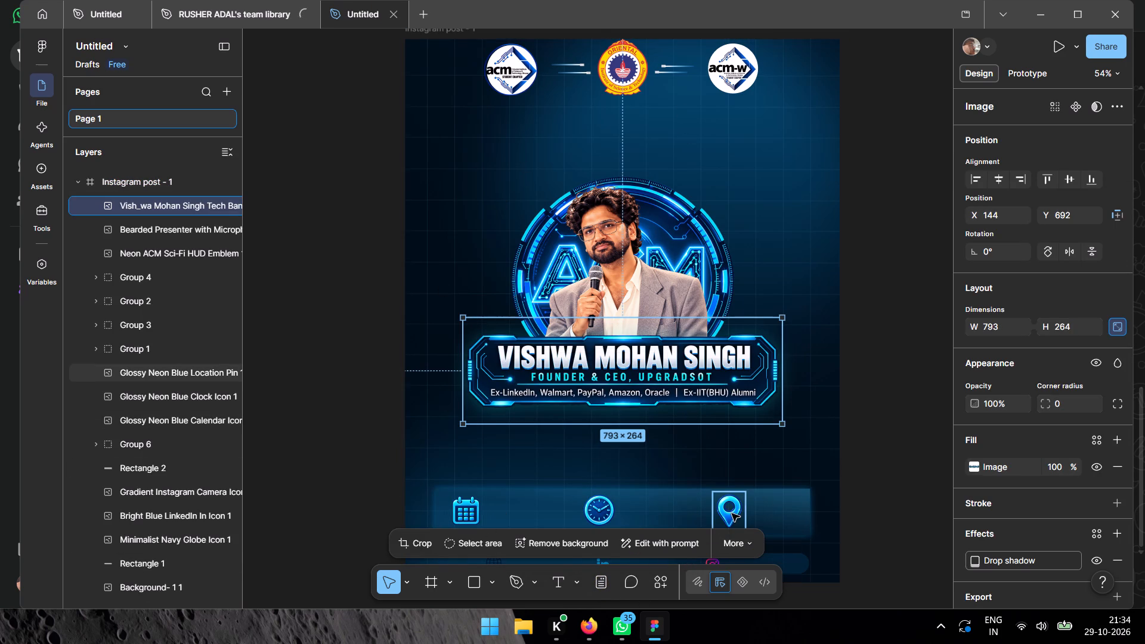
Switch to the team library file and view its two Instagram post poster designs, selecting the finished poster image.
click(234, 0)
click(263, 17)
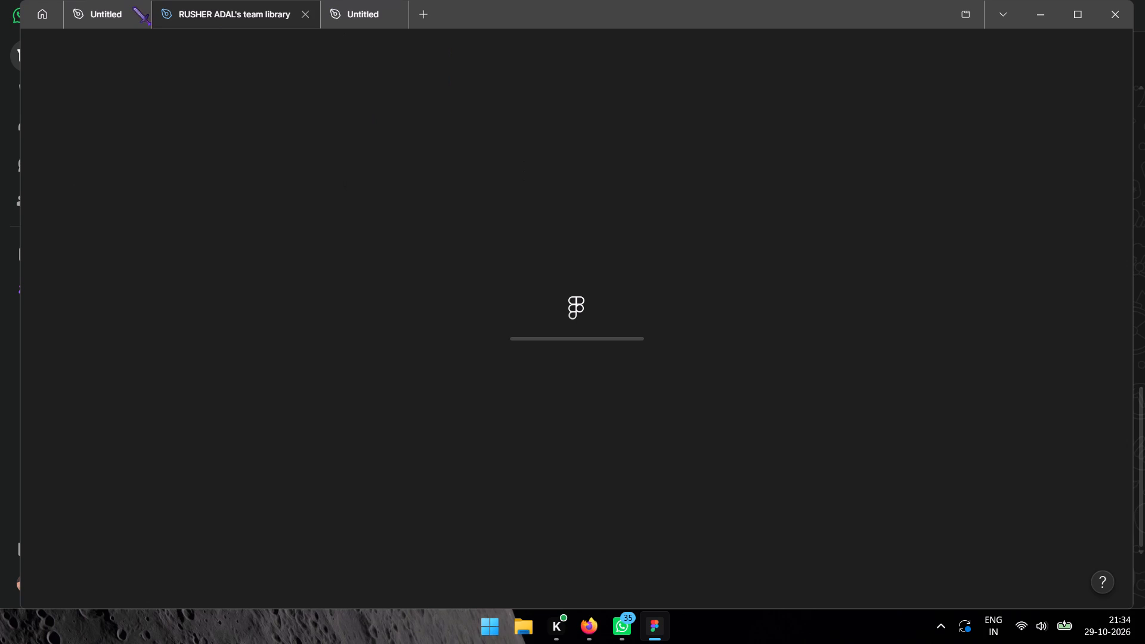
click(549, 341)
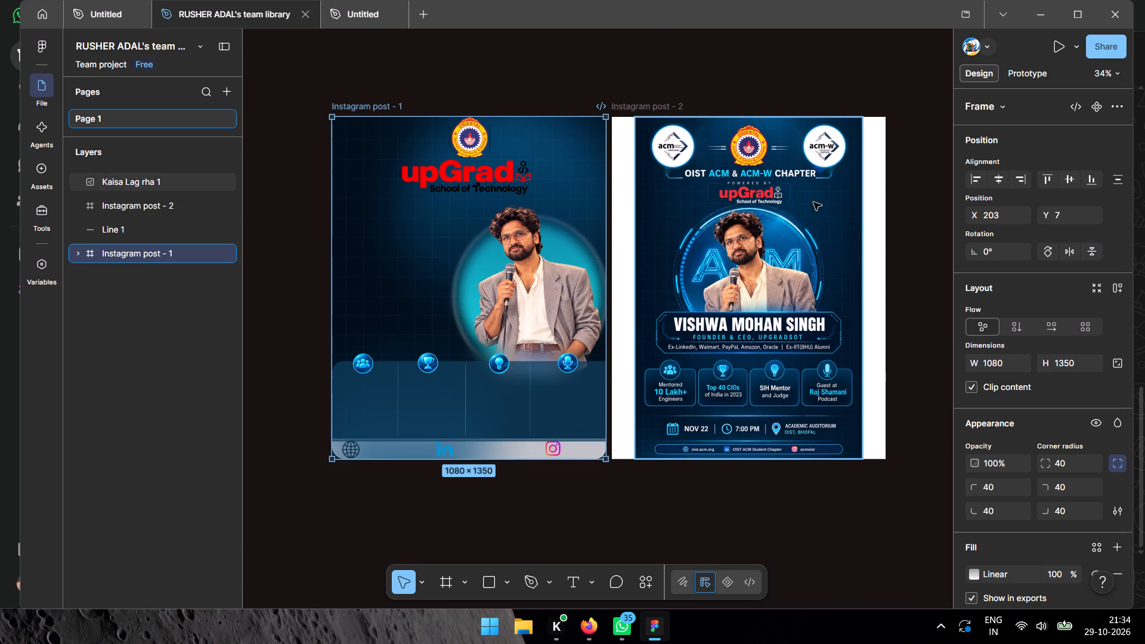
click(826, 259)
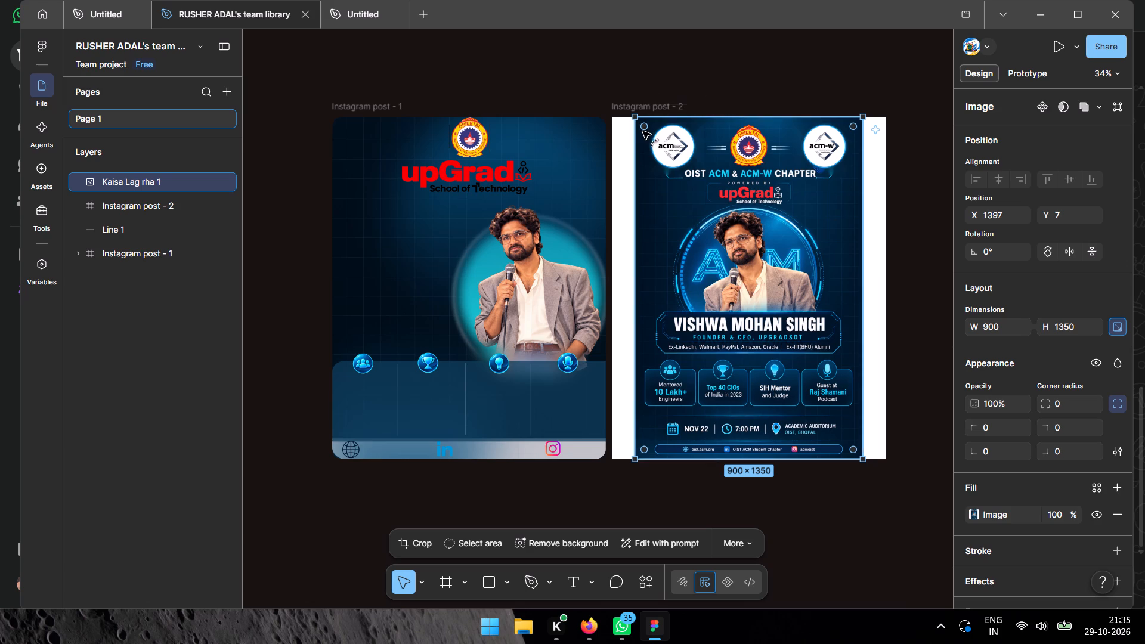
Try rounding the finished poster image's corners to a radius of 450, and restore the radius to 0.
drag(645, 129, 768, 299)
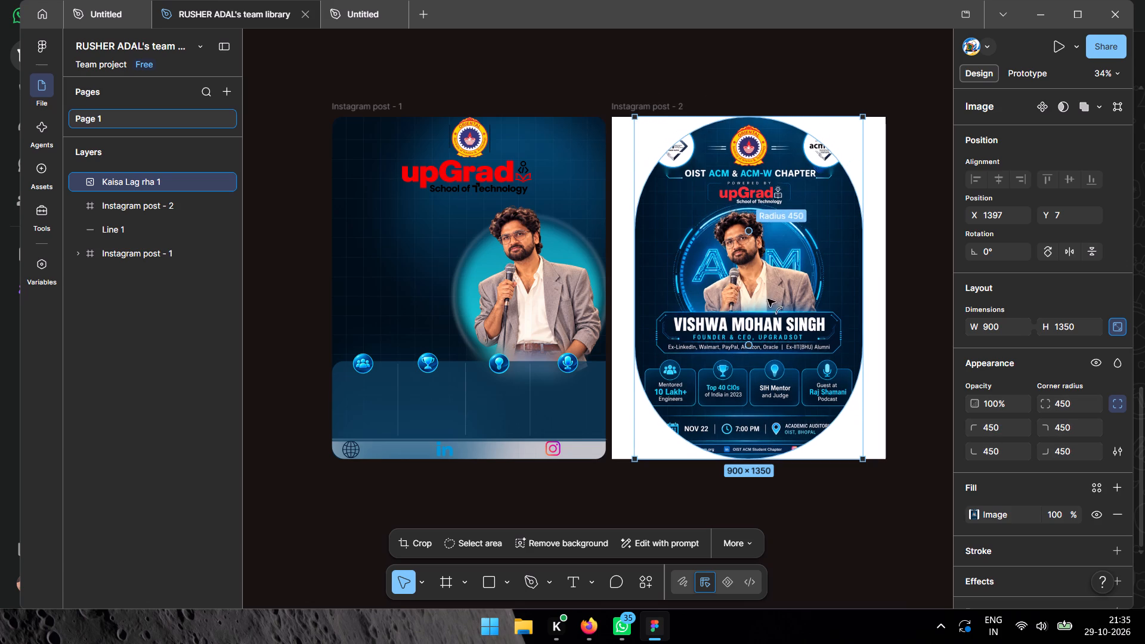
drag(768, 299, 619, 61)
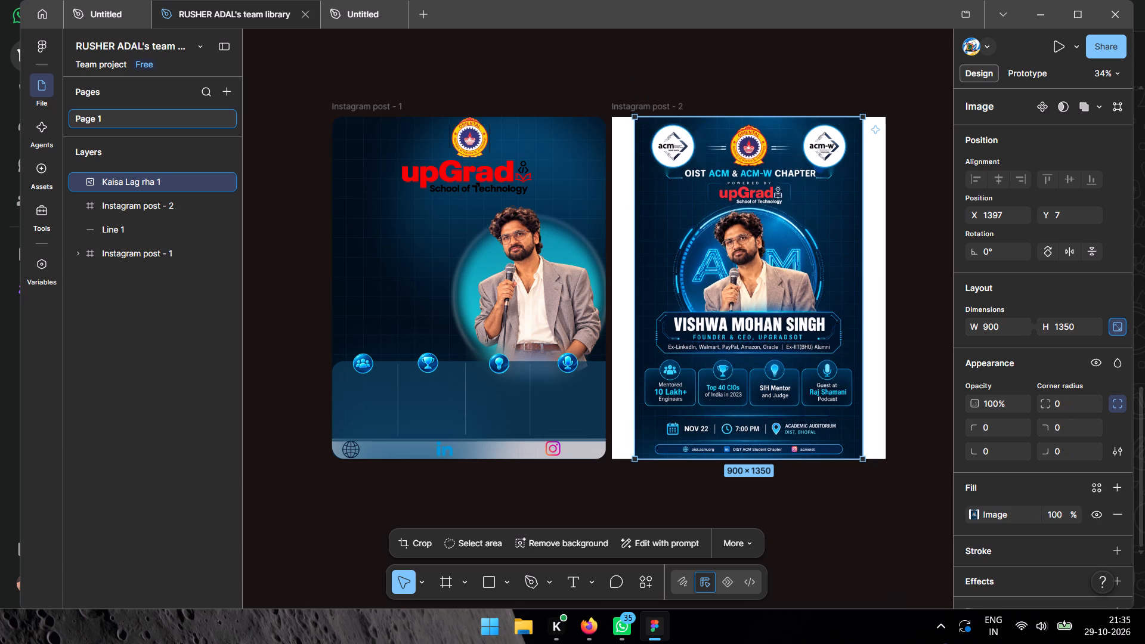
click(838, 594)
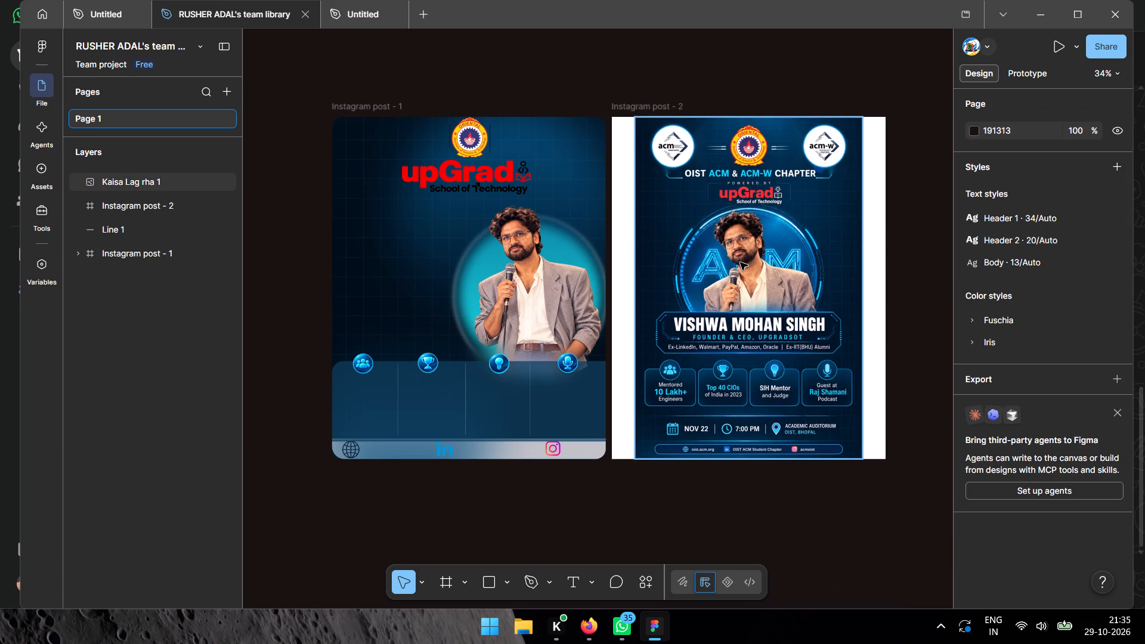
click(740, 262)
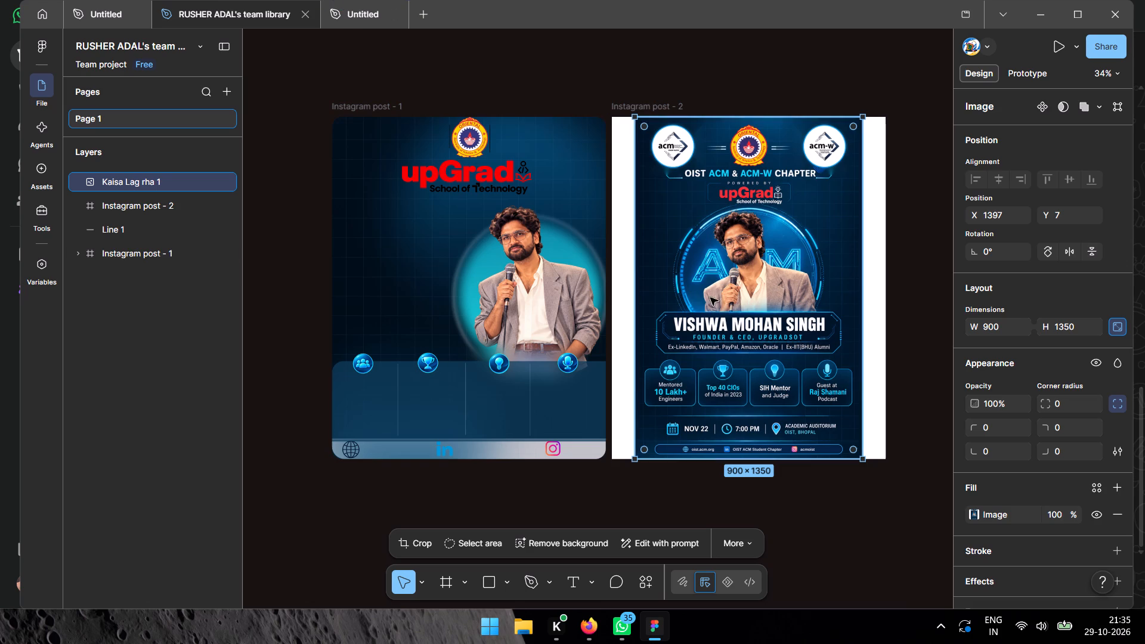
Return to the untitled draft containing the speaker poster, reopening the file in a new tab.
click(338, 0)
click(386, 19)
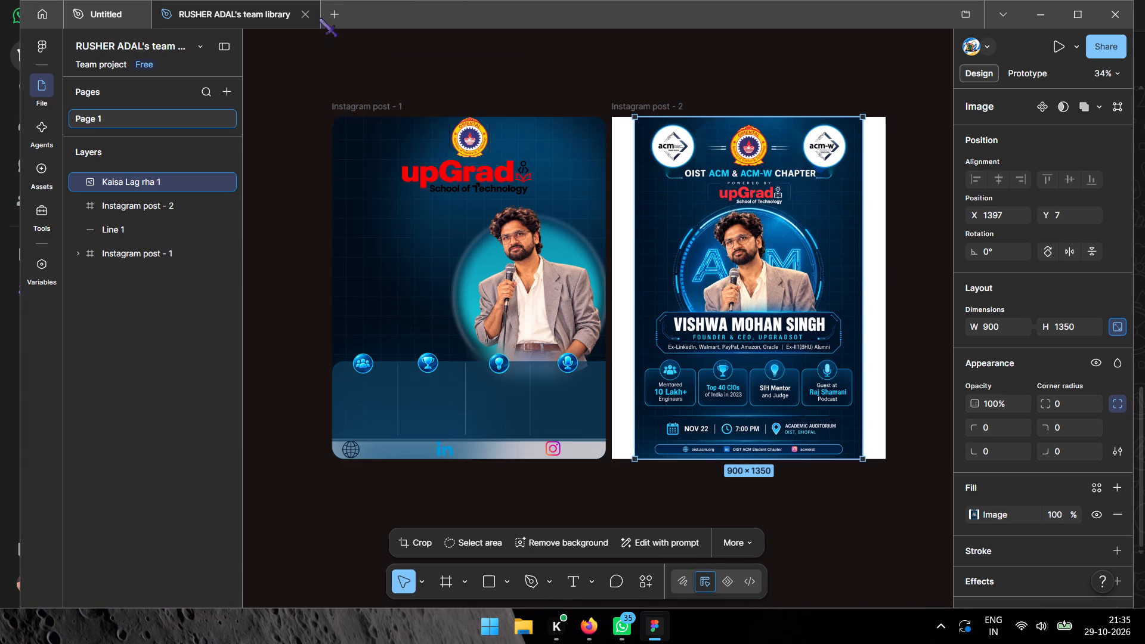
click(335, 13)
click(355, 221)
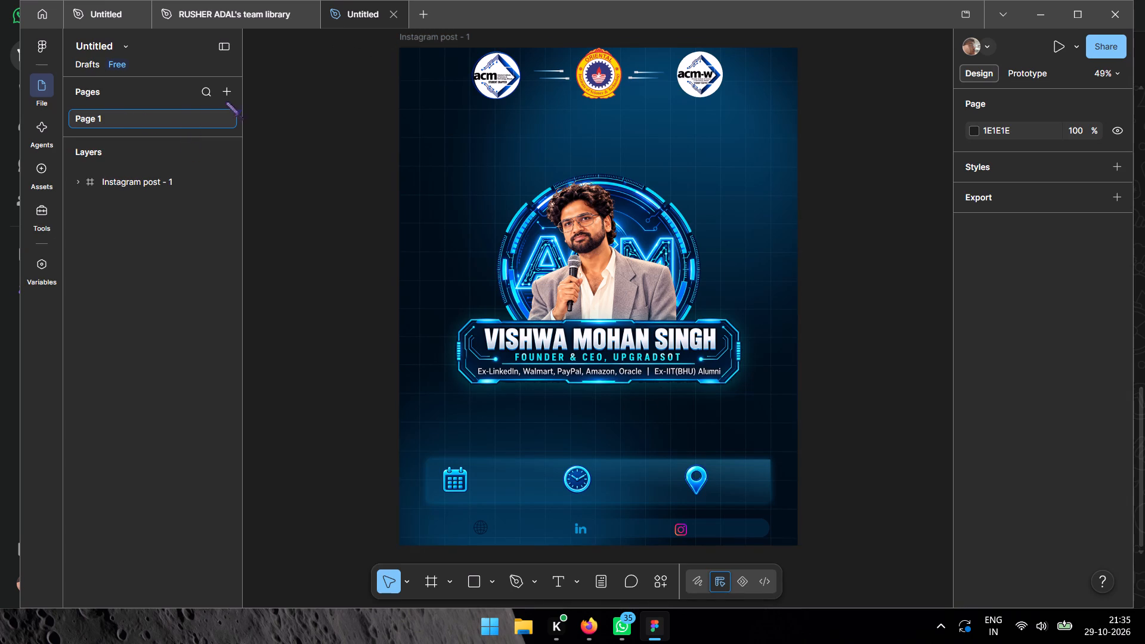
Add a new page to the draft file and name it "Id card".
click(219, 92)
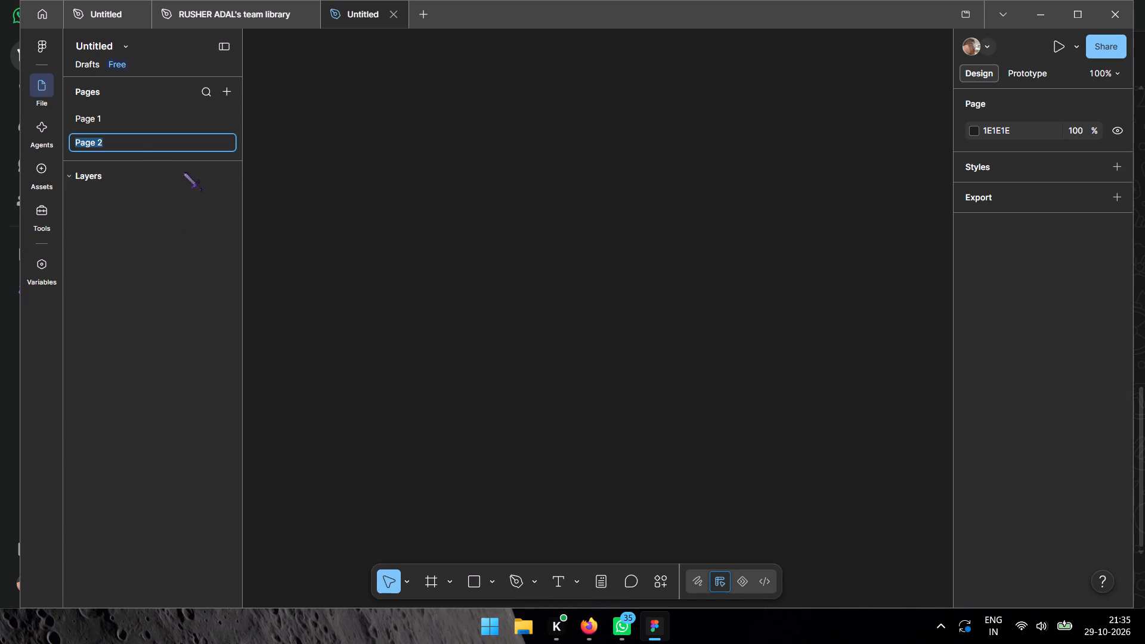
click(123, 140)
key(BackSpace)
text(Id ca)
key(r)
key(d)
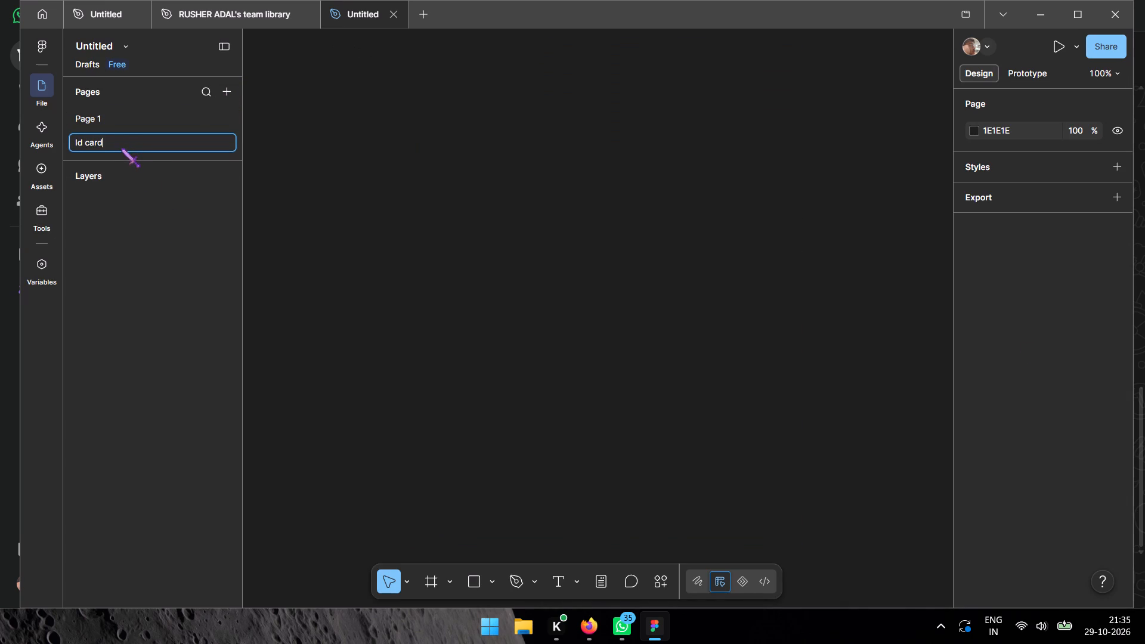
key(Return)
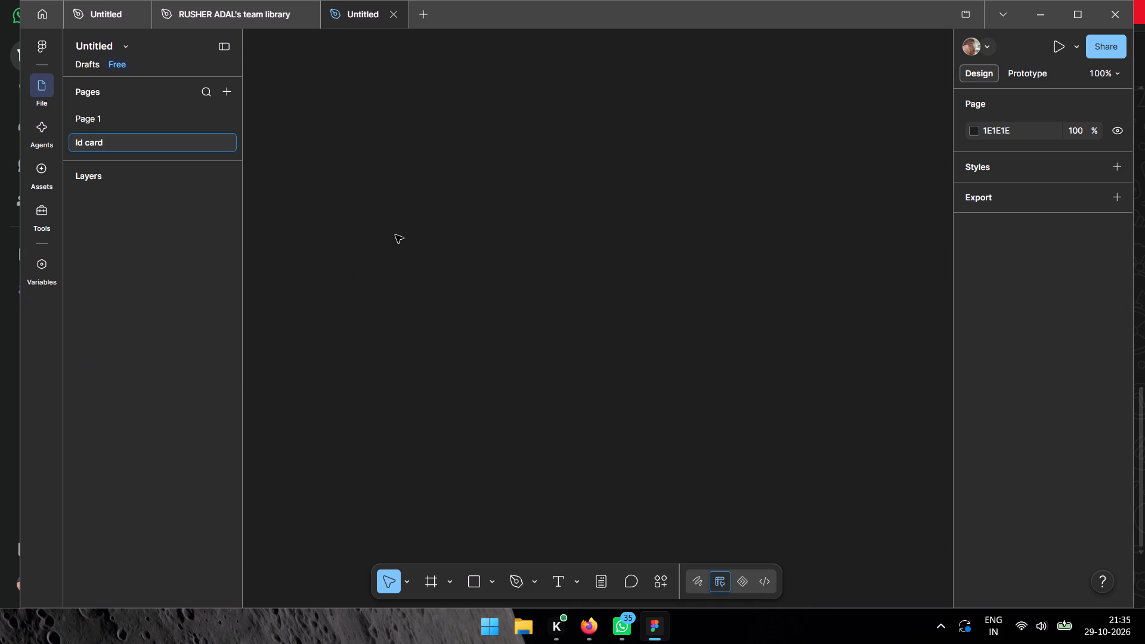
Create an A4 paper frame (595 × 842) on the Id card page.
click(430, 588)
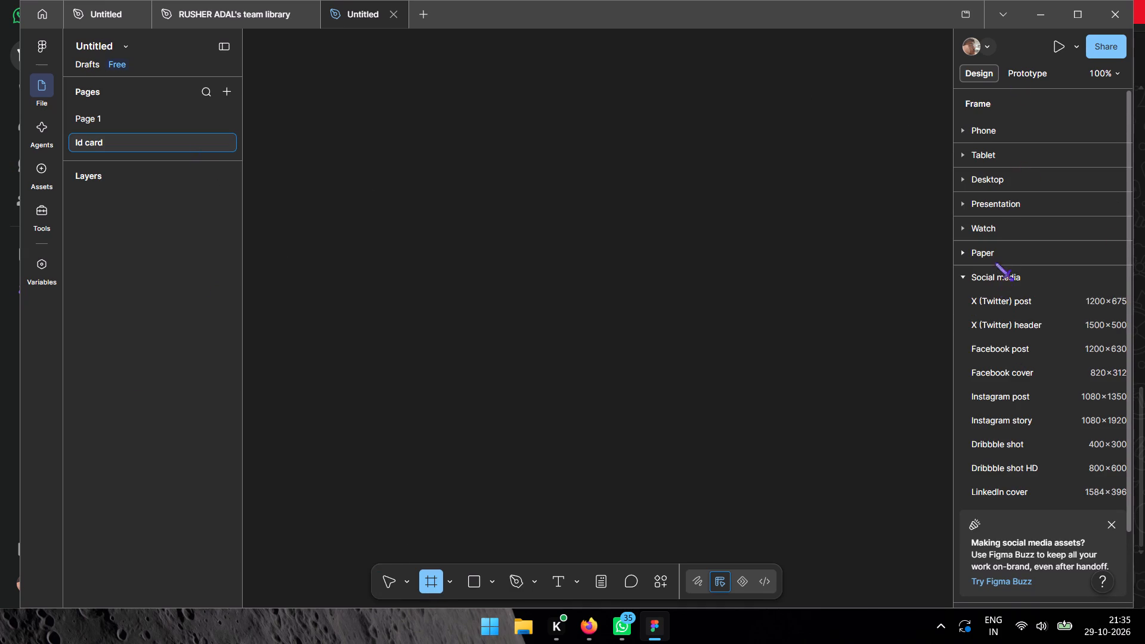
click(995, 252)
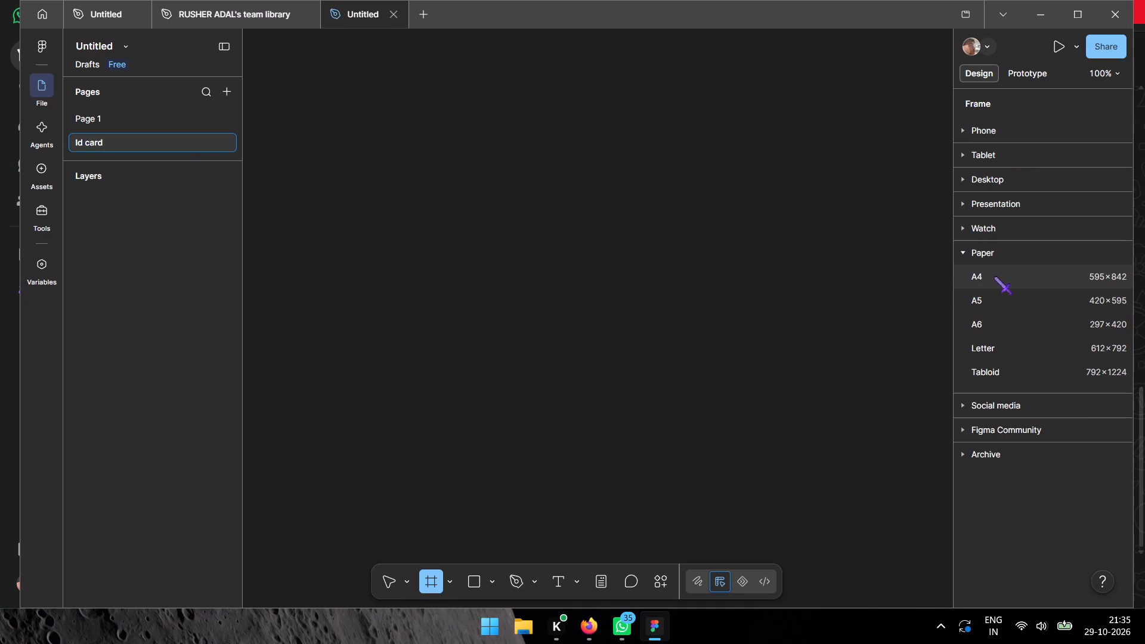
click(994, 276)
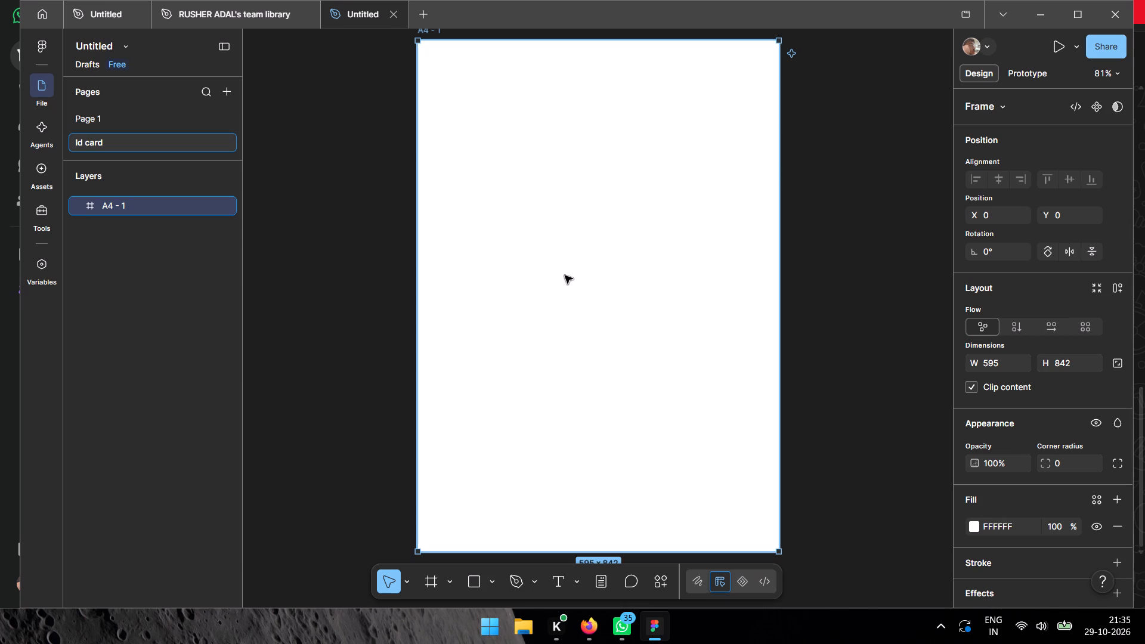
Paste the copied image of the student ID card's front design into the A4 frame.
ctrl+click(527, 413)
key(ctrl+v)
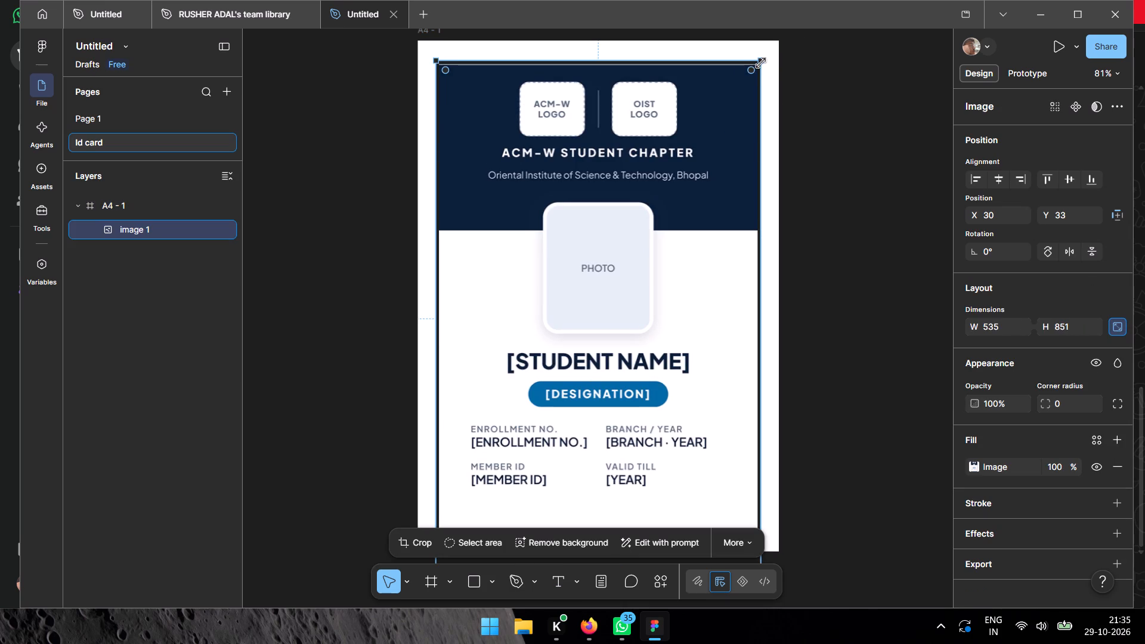
scroll(964, 264, down, 3)
scroll(950, 268, up, 3)
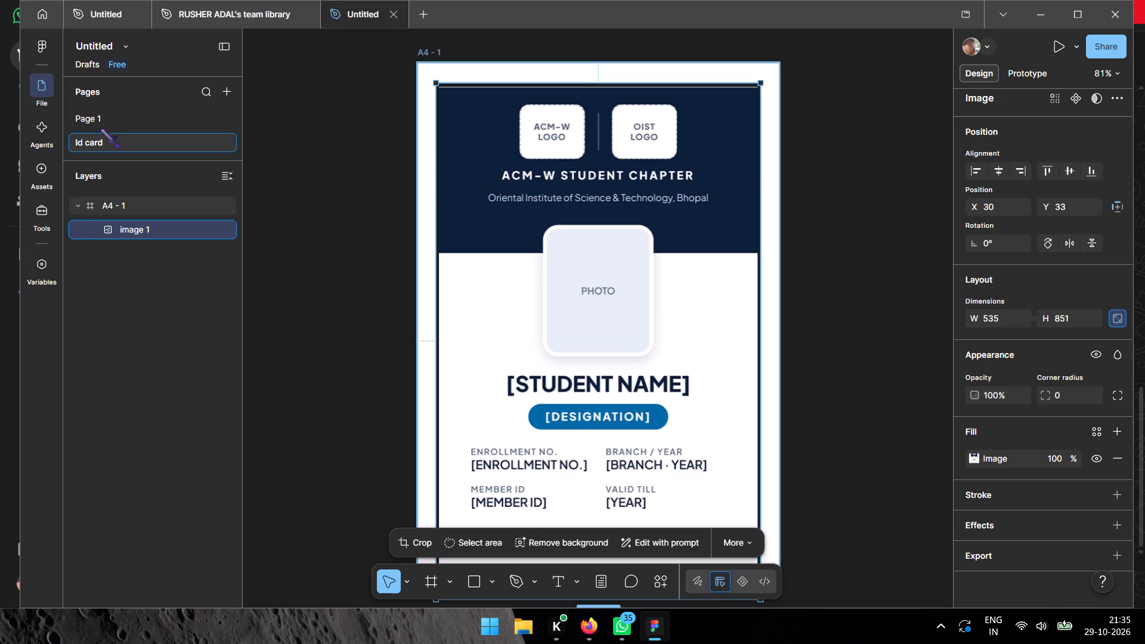
Add a second A4 frame, 595×842, beside the existing A4 - 1 frame on the Id card page.
click(428, 588)
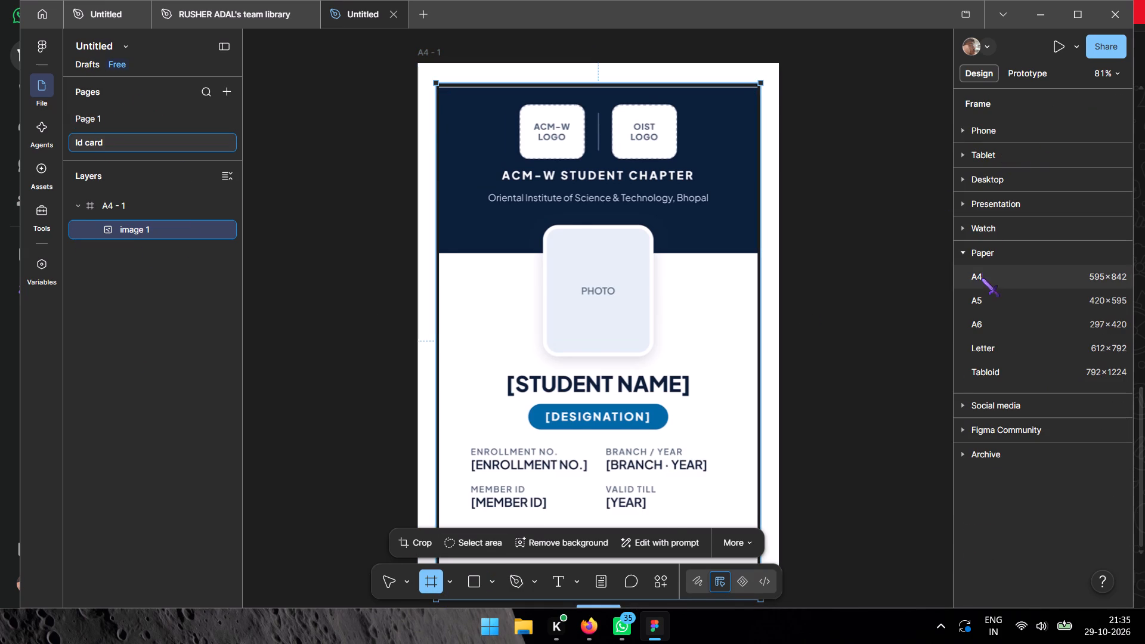
click(981, 279)
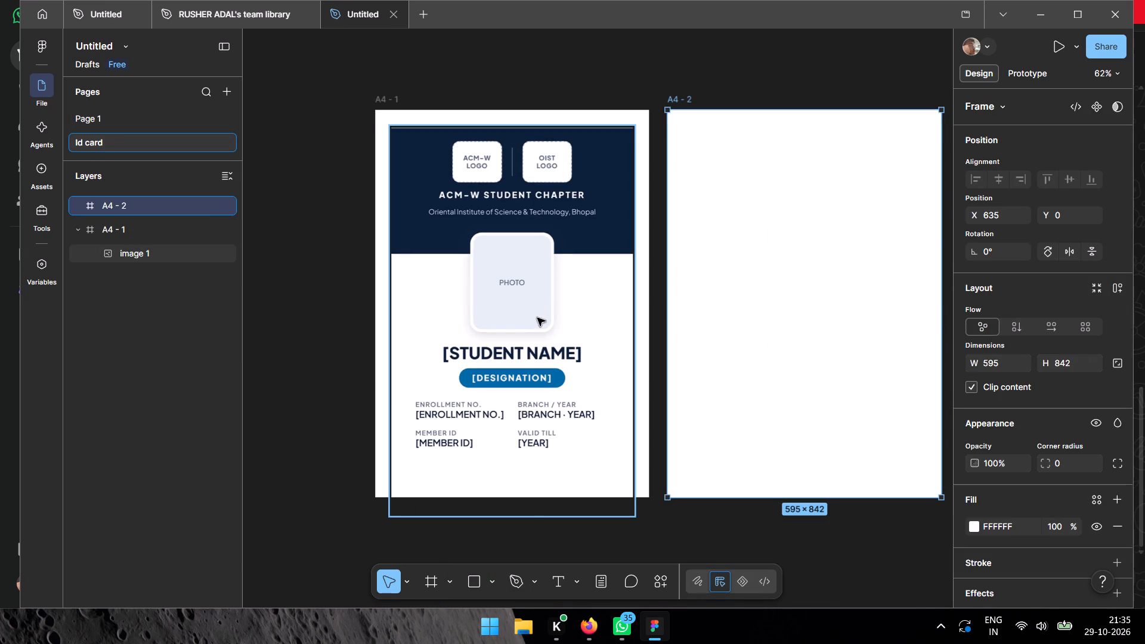
Reposition the ID card front image and scale it down proportionally so it fits inside the A4 - 1 frame with margins.
drag(527, 146, 528, 132)
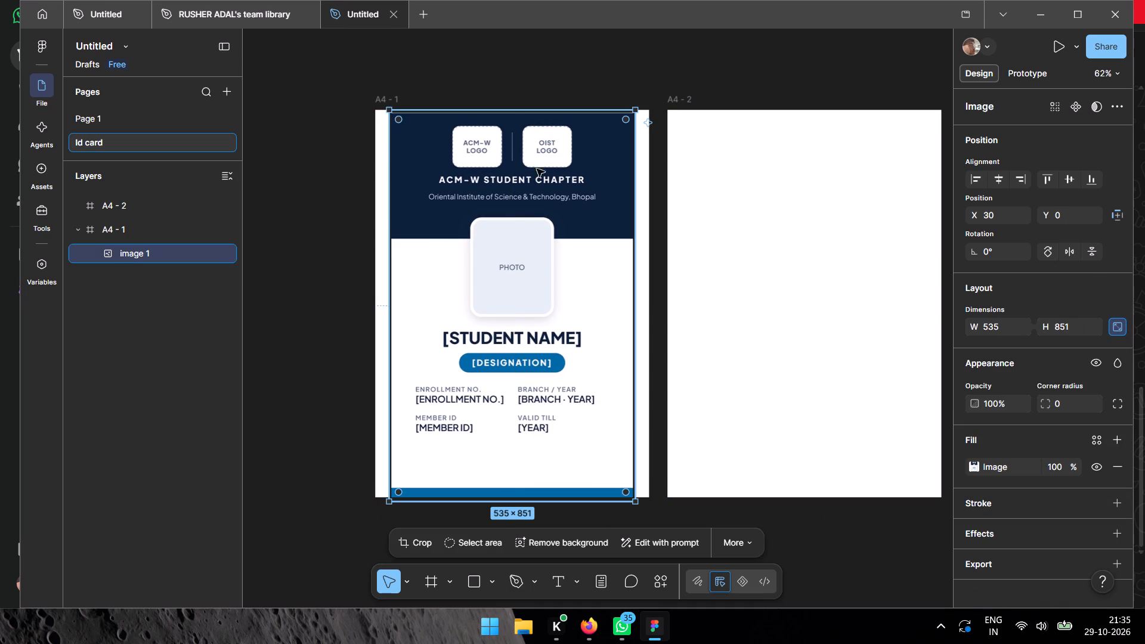
drag(636, 501, 605, 479)
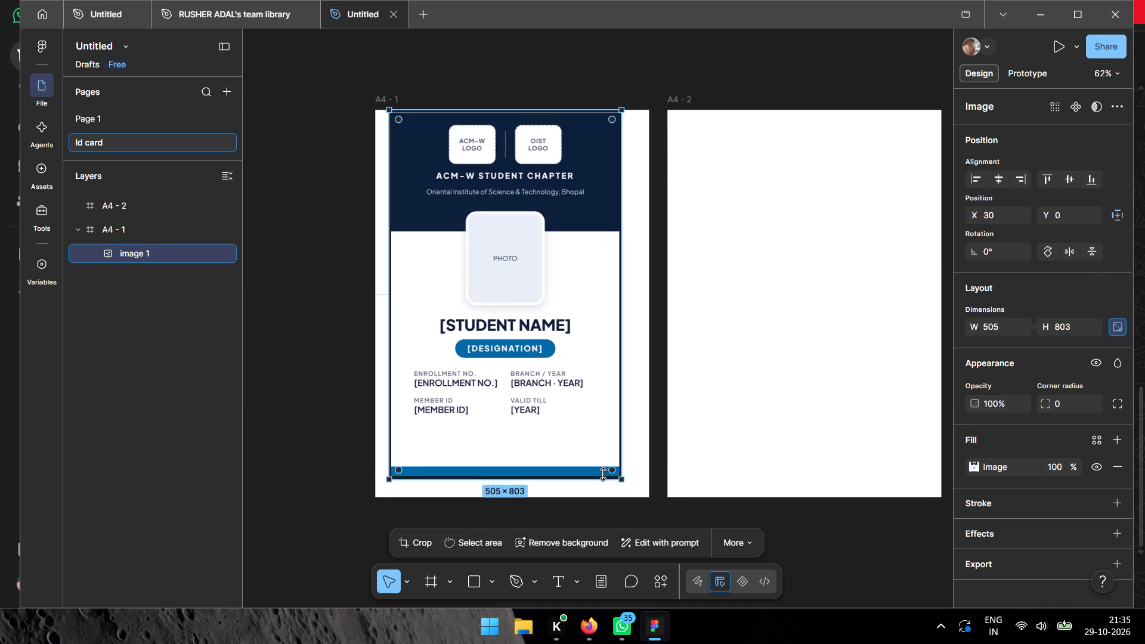
drag(623, 113, 615, 123)
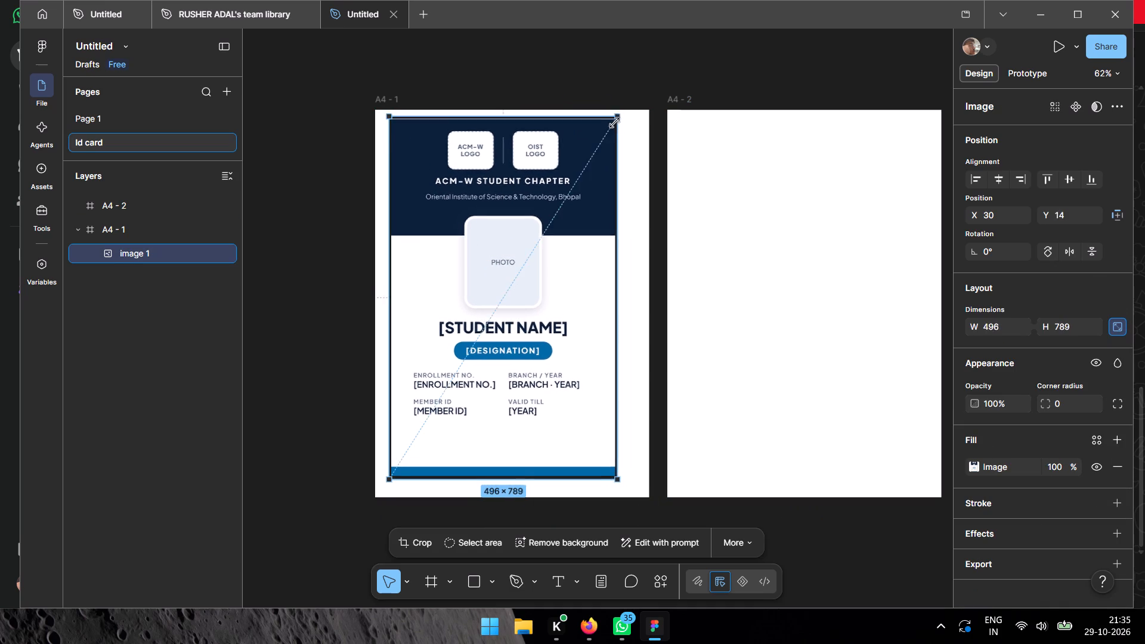
drag(615, 123, 606, 138)
Select the empty A4 - 2 frame as the target for further content.
click(784, 236)
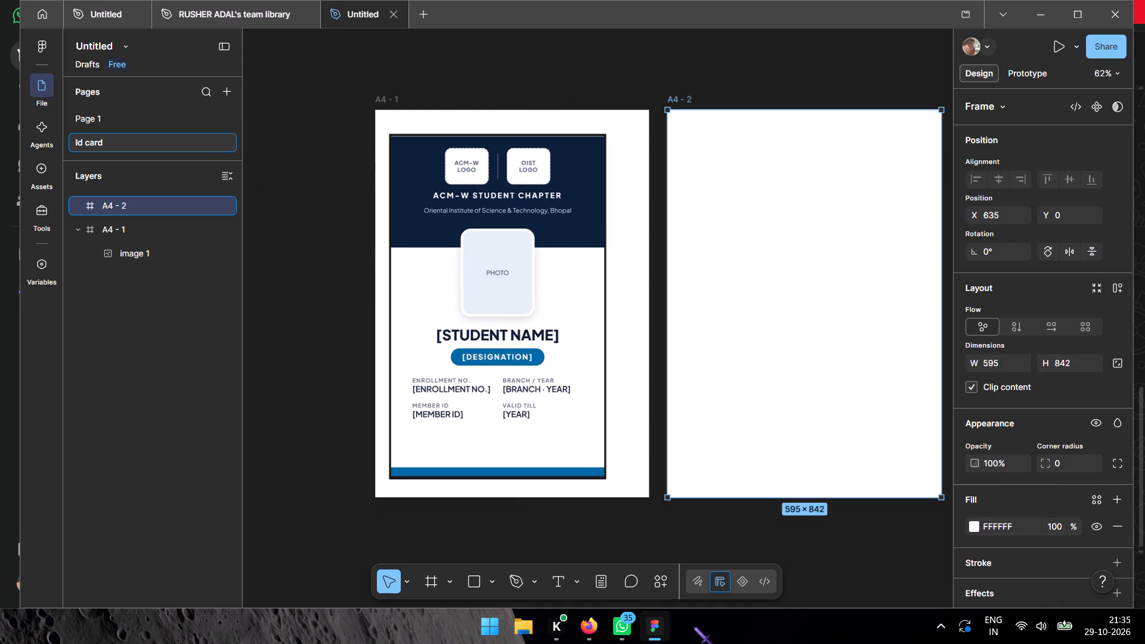
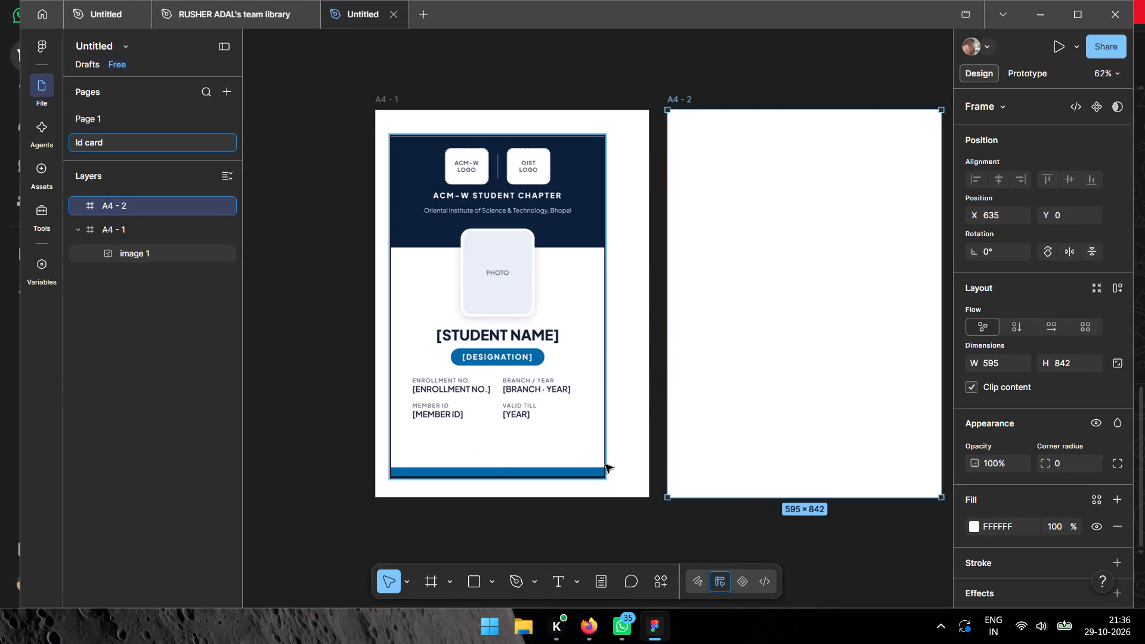
Draw a rectangle about 434 × 656 inside the A4 - 2 frame.
click(401, 161)
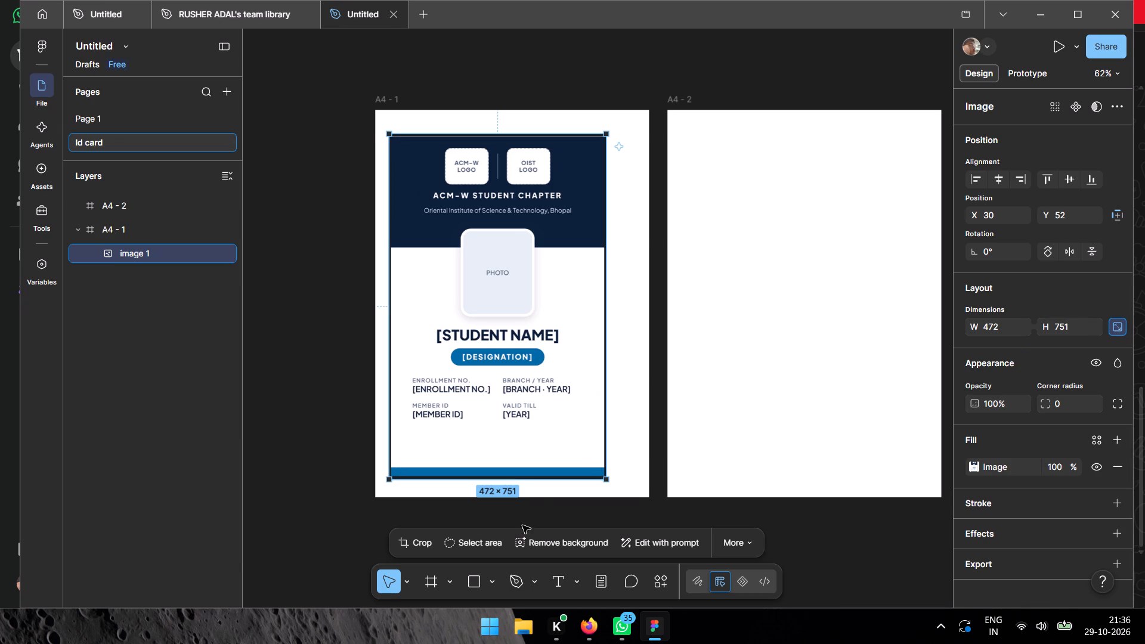
click(469, 580)
drag(705, 162, 829, 419)
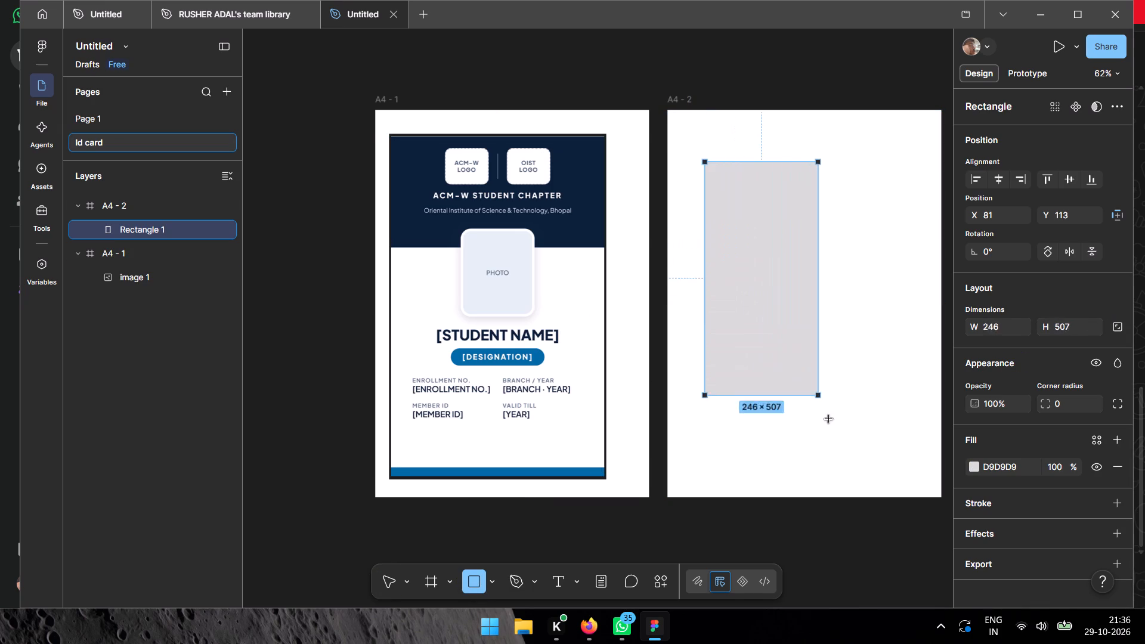
drag(829, 419, 904, 464)
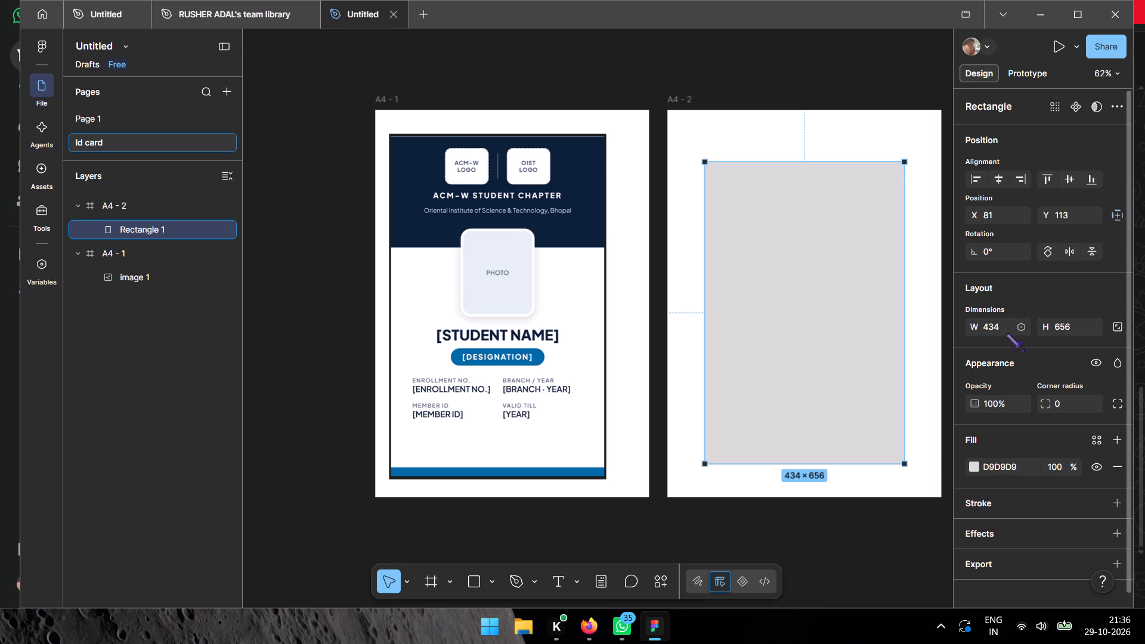
Resize the rectangle to 472 × 751 to match the ID card image and move it fully inside the A4 - 2 frame.
click(582, 335)
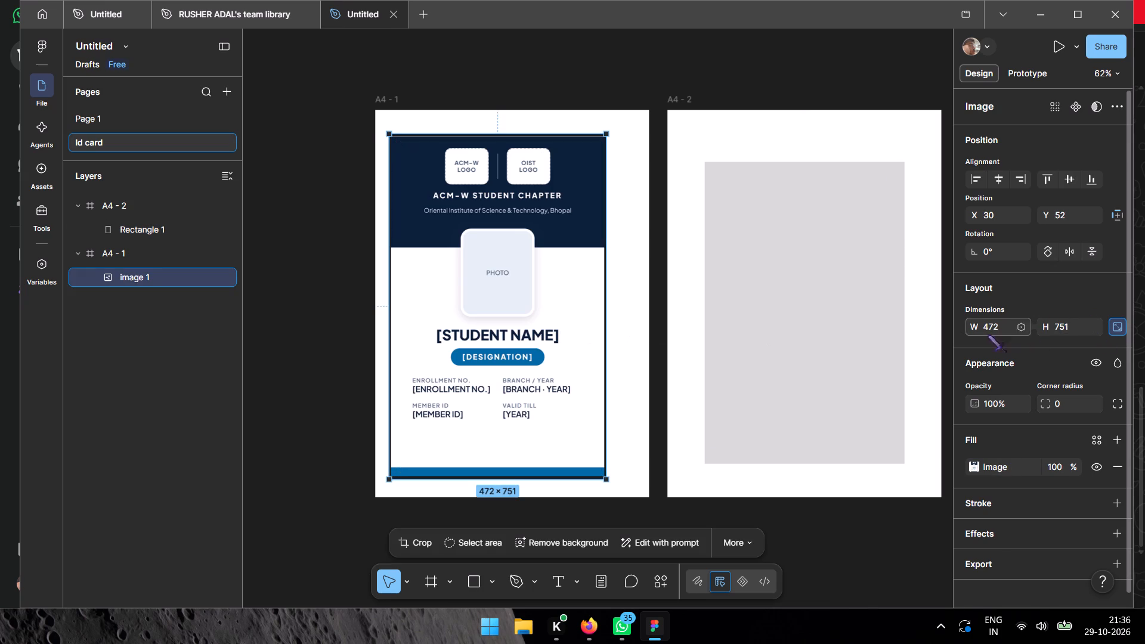
click(1000, 332)
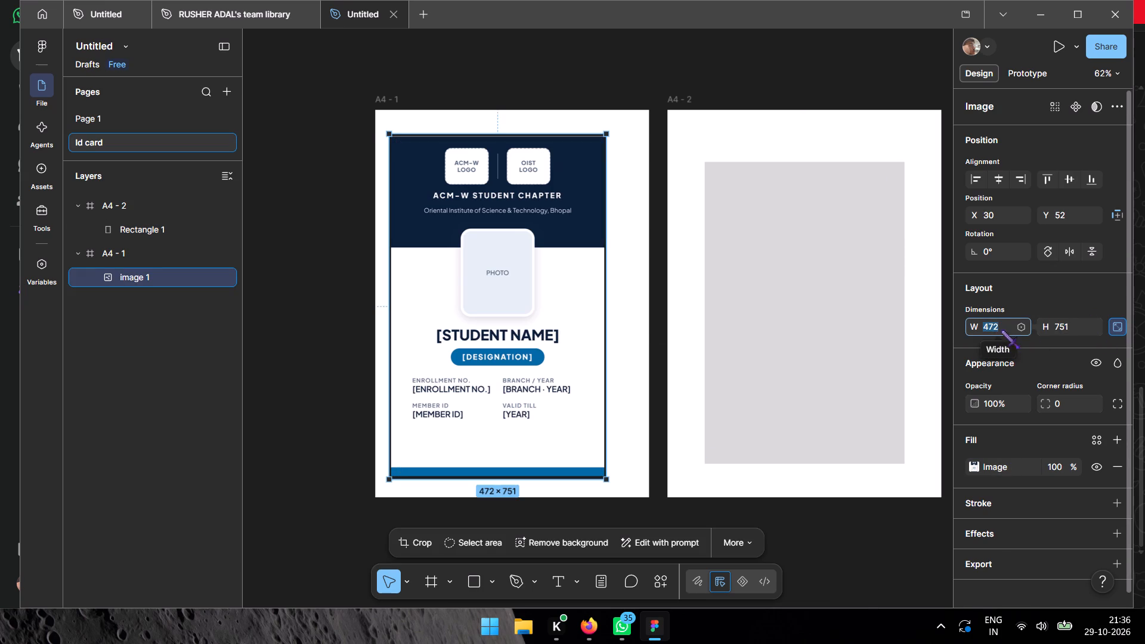
click(839, 293)
click(1011, 333)
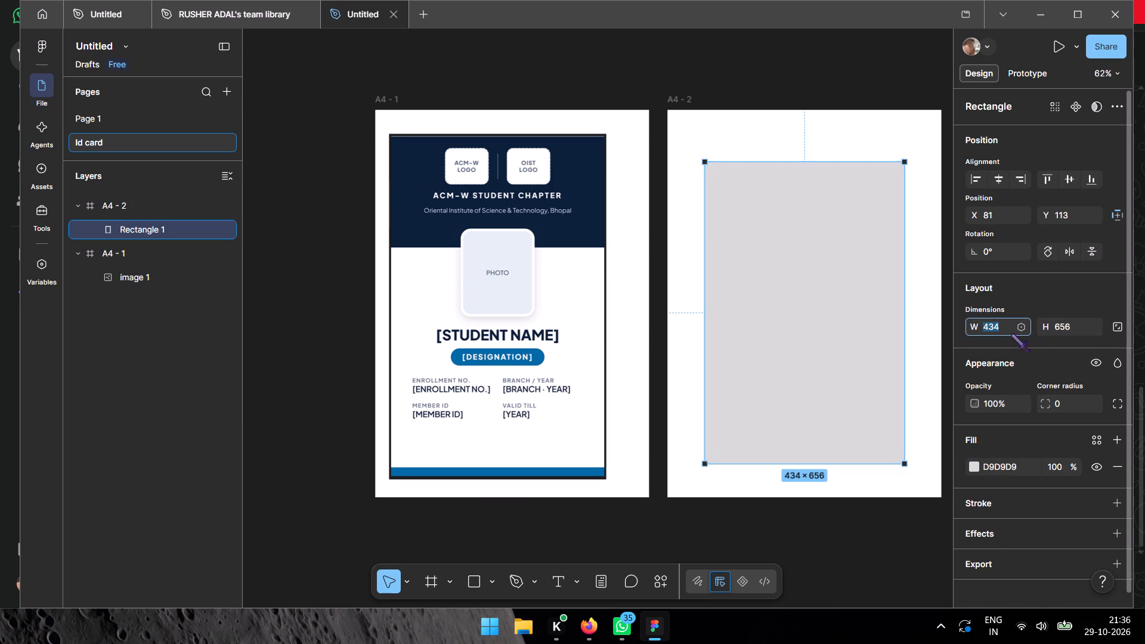
text(472)
key(Return)
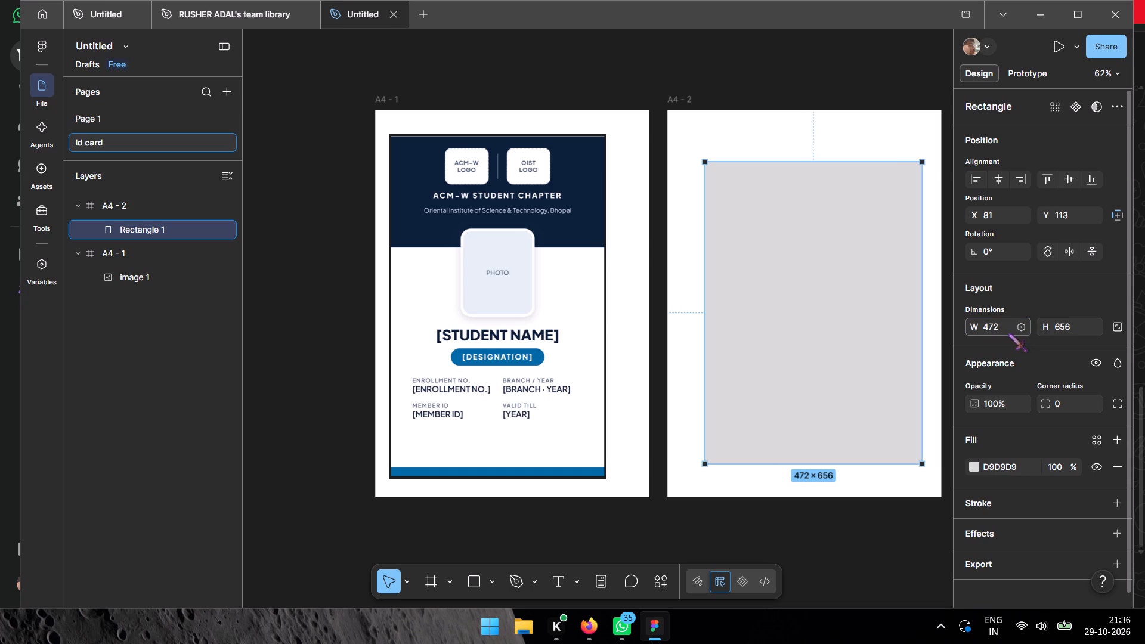
click(614, 359)
click(570, 336)
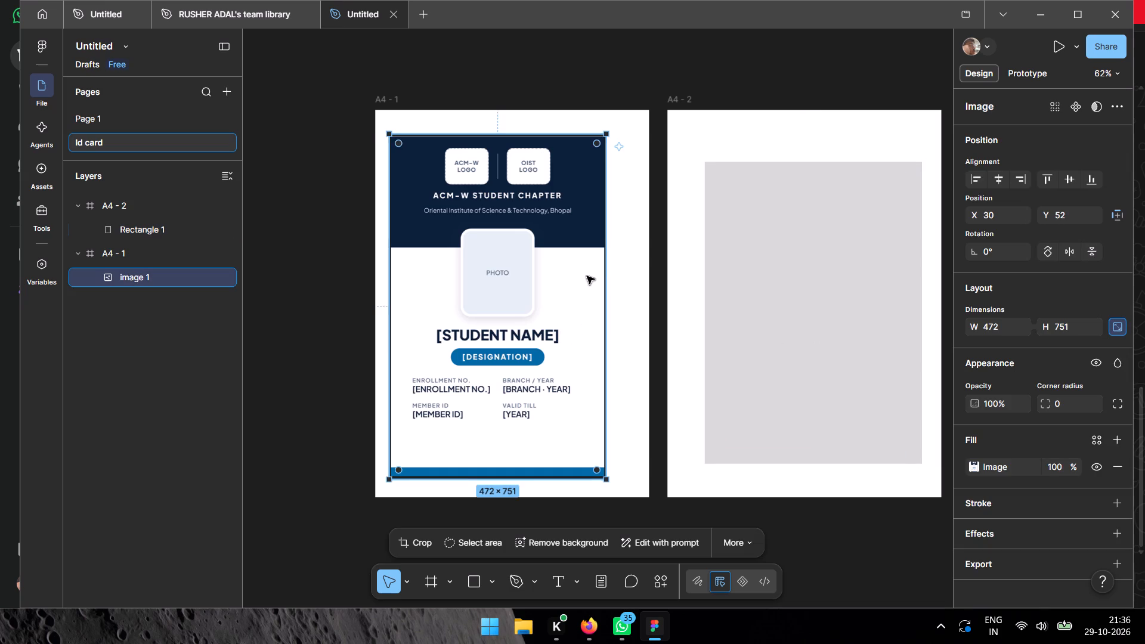
click(854, 337)
click(1073, 325)
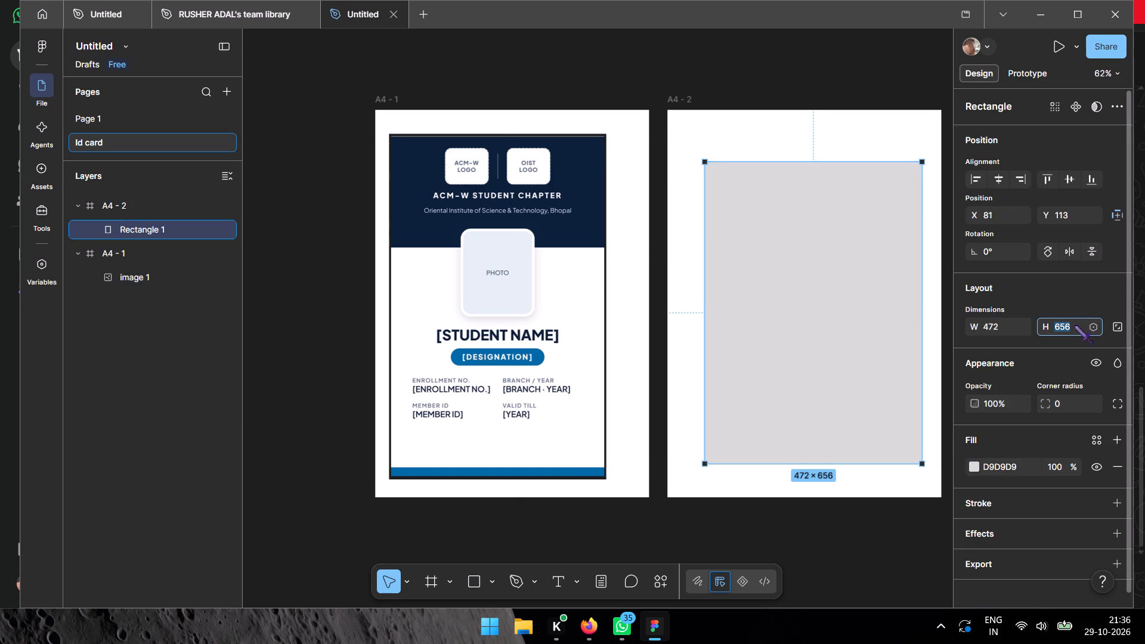
text(751)
key(Return)
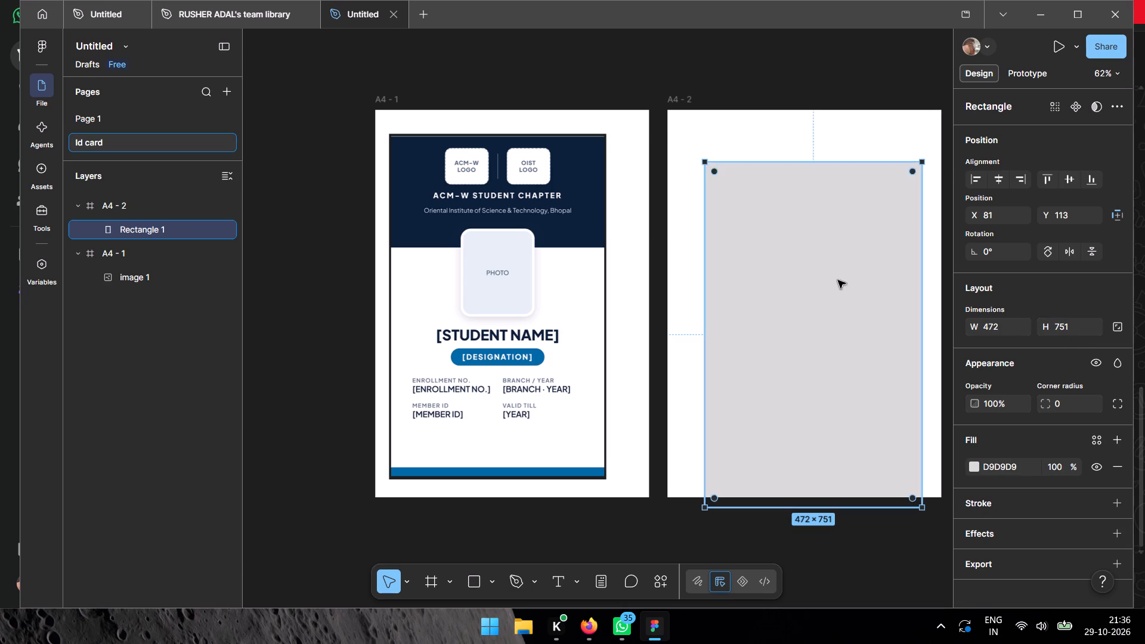
drag(838, 280, 834, 252)
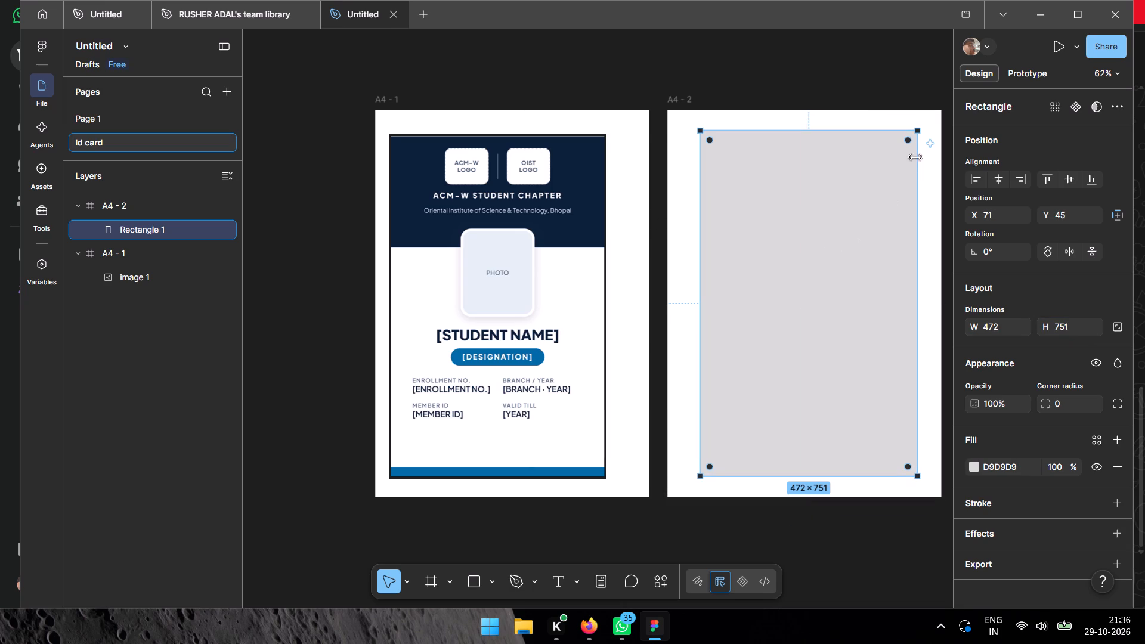
Round the rectangle's corners, trying a radius of 15 and settling on 20.
click(1060, 408)
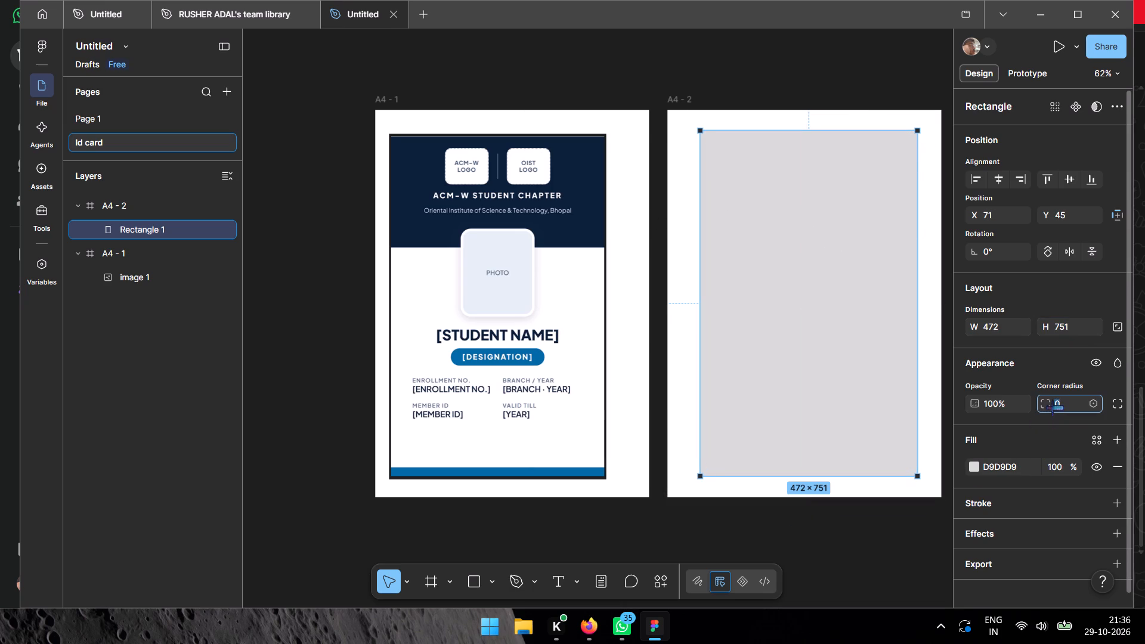
text(15)
key(Return)
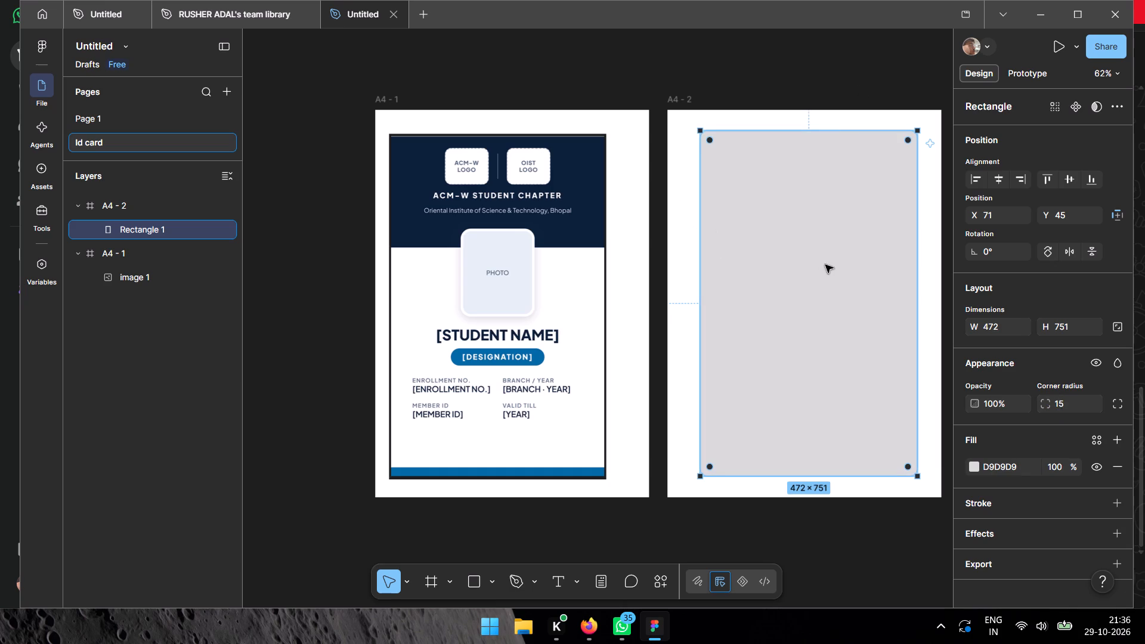
click(1073, 405)
text(20)
key(Return)
click(676, 246)
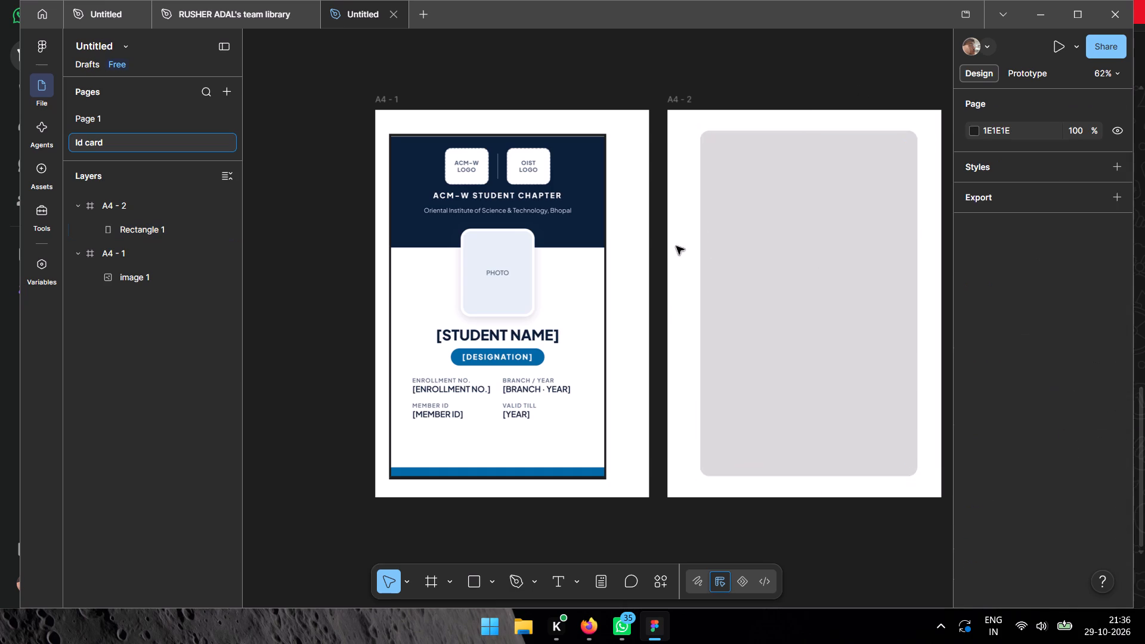
Import the OIST .png image from Downloads and place it small over the upper part of the rectangle in A4 - 2.
click(811, 309)
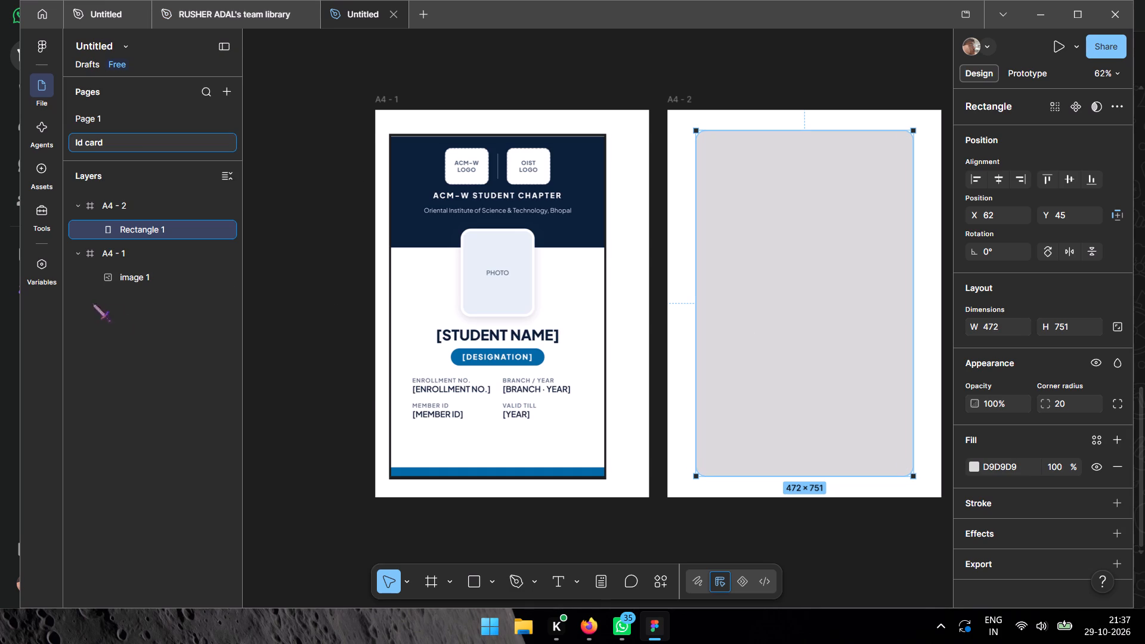
click(487, 579)
click(541, 552)
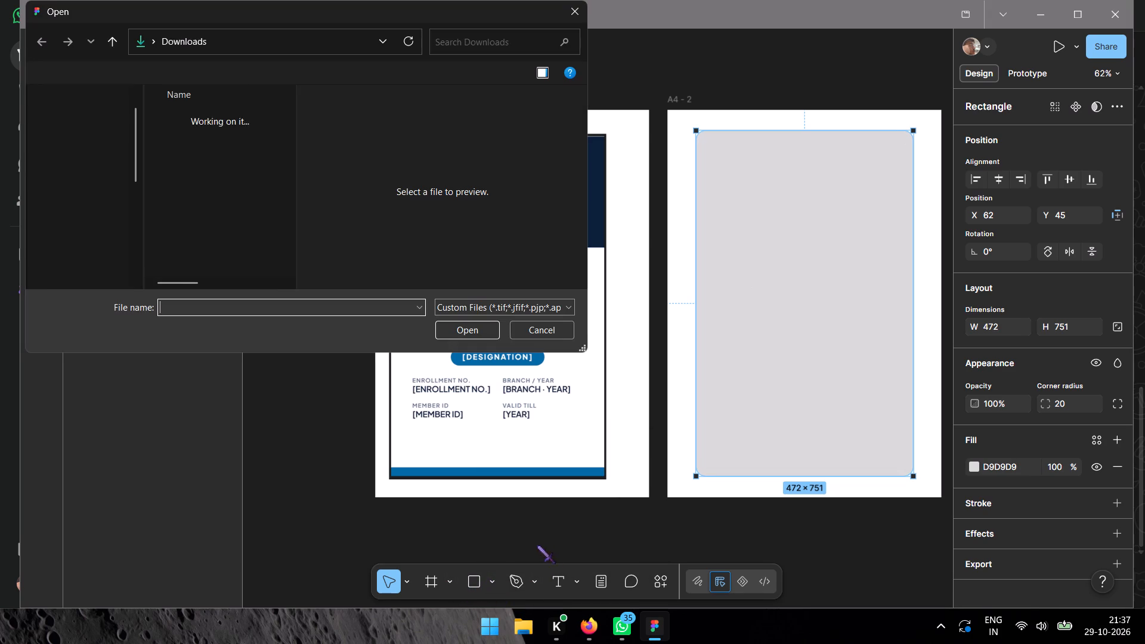
scroll(222, 191, down, 6)
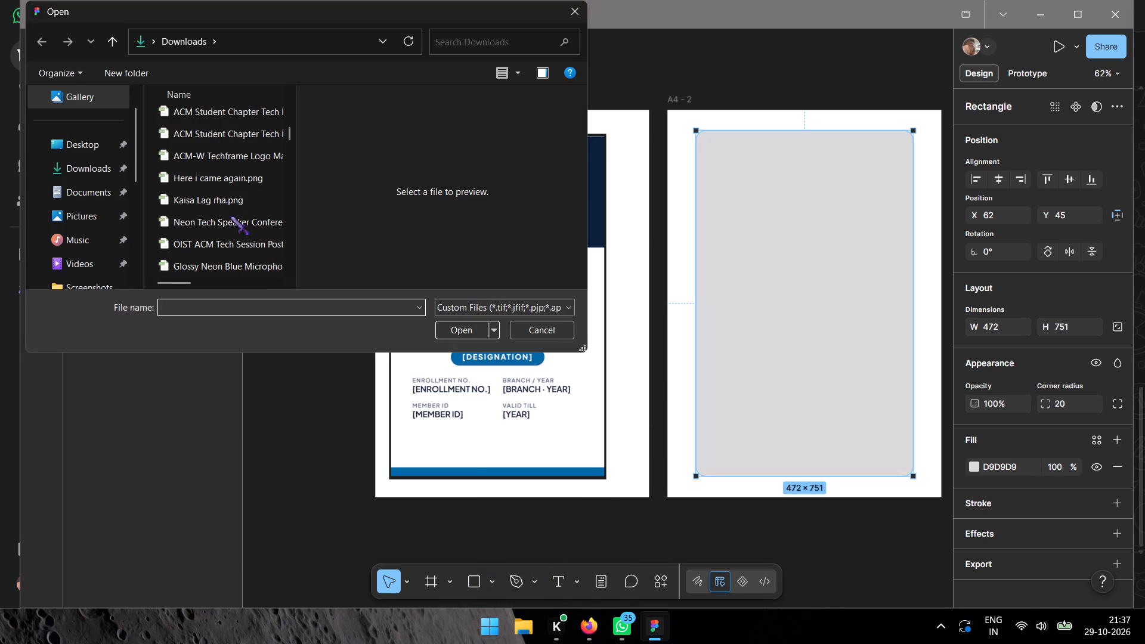
scroll(230, 216, down, 2)
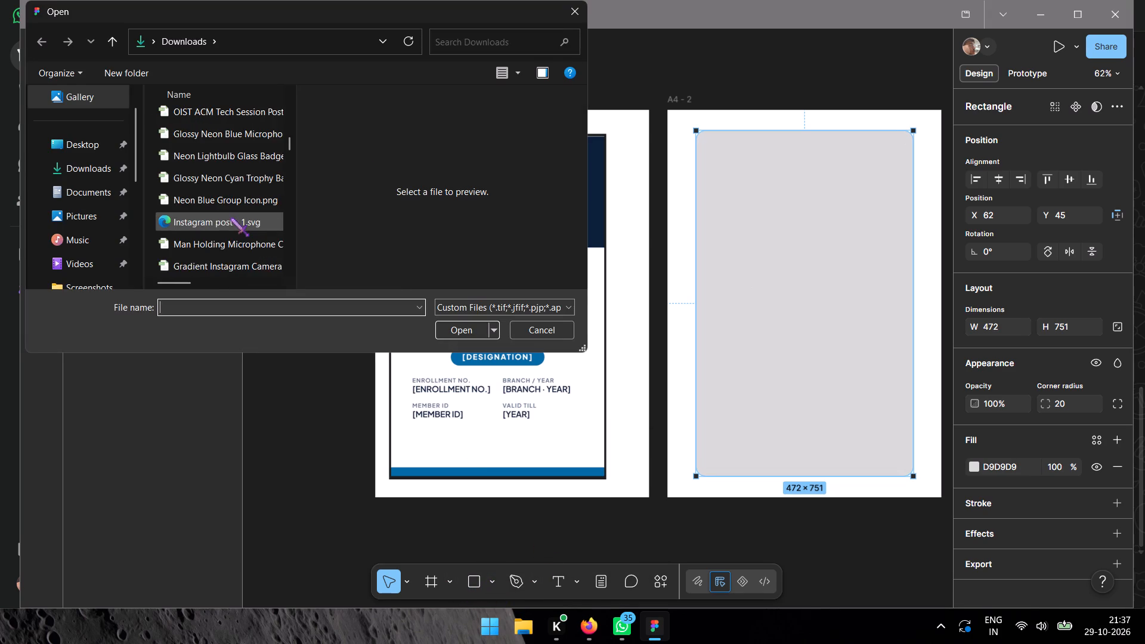
scroll(230, 218, down, 12)
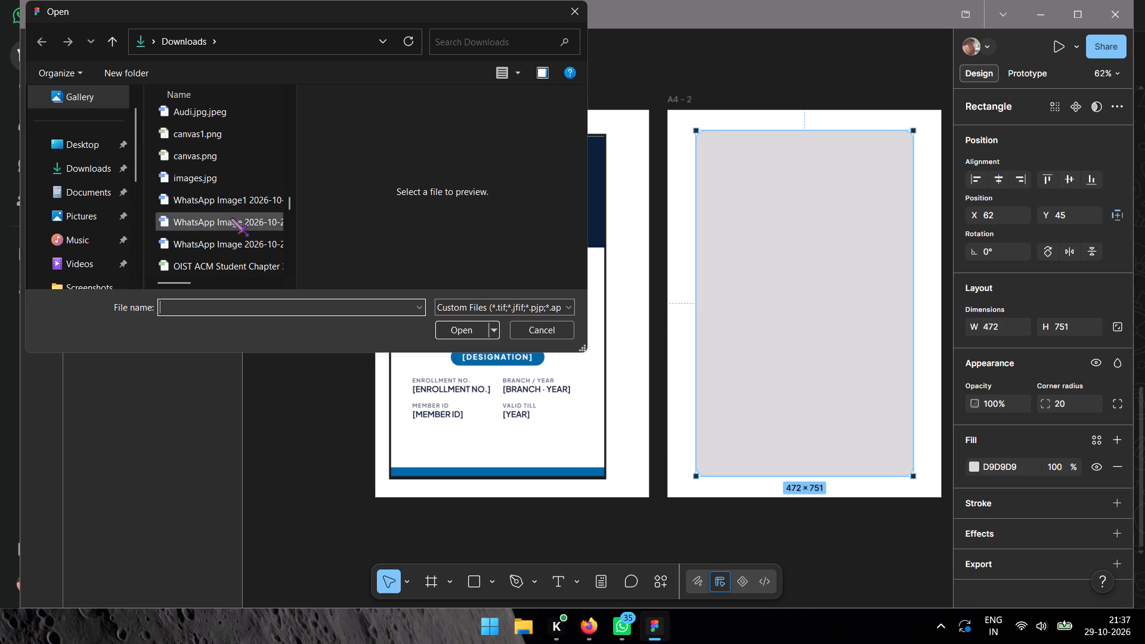
scroll(230, 218, down, 2)
click(212, 178)
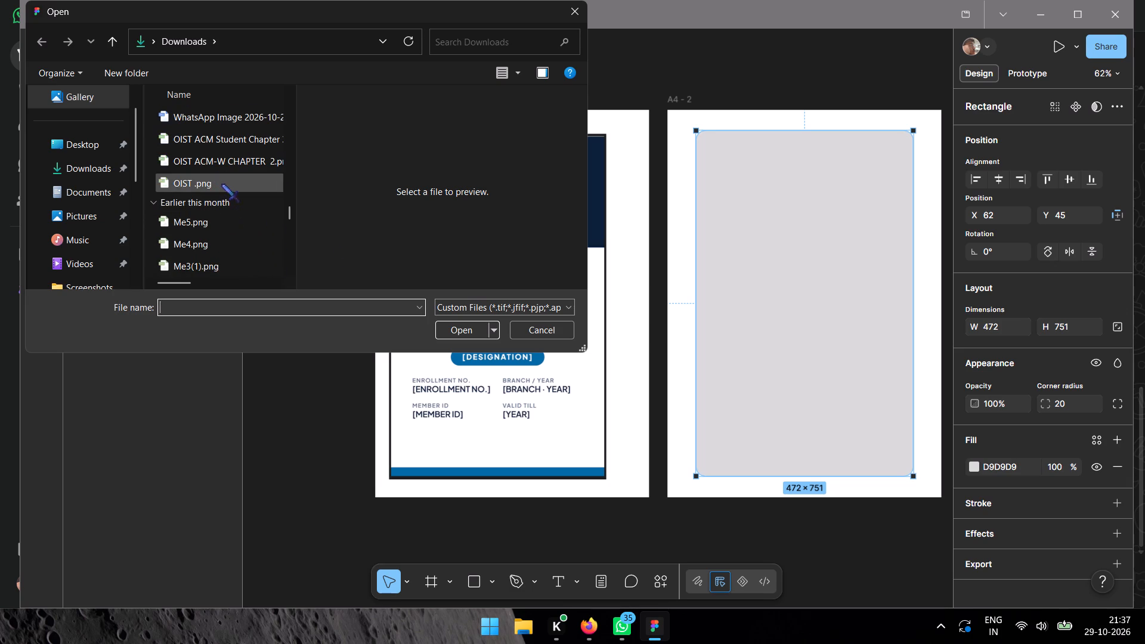
click(476, 333)
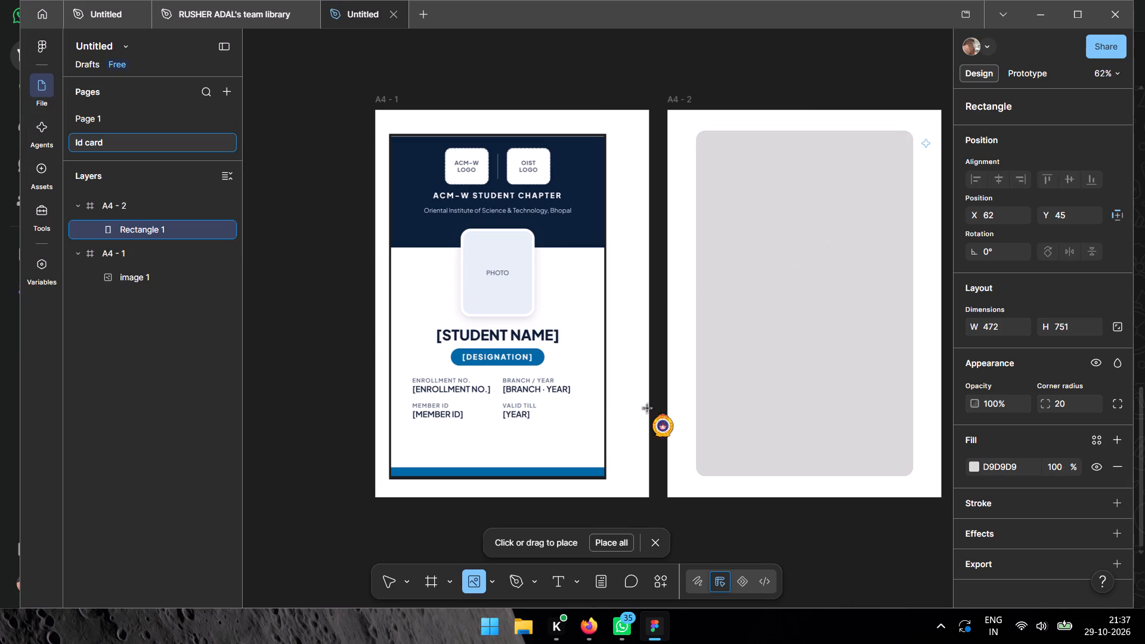
drag(762, 176, 809, 221)
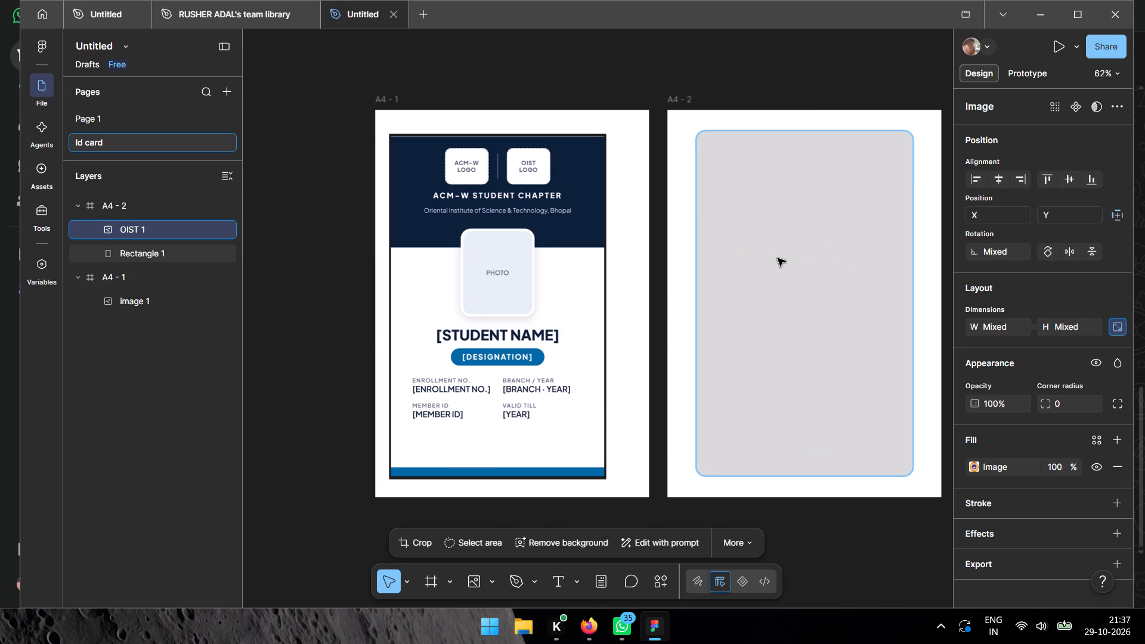
Change the rectangle's fill colour to white, FFFFFF.
click(782, 258)
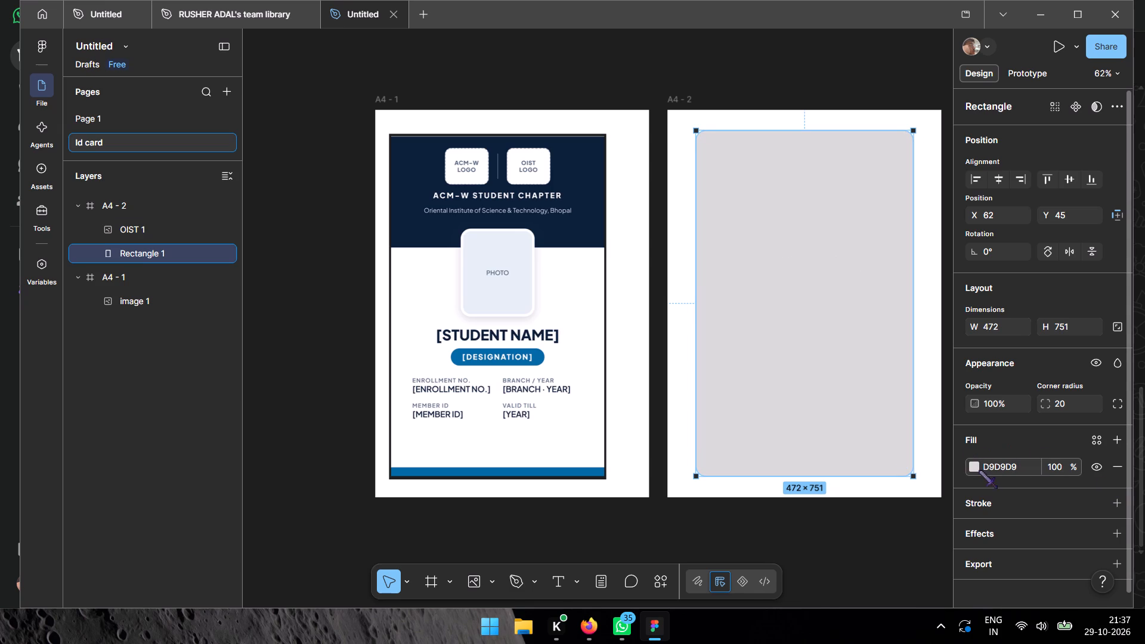
click(979, 470)
drag(785, 329, 781, 270)
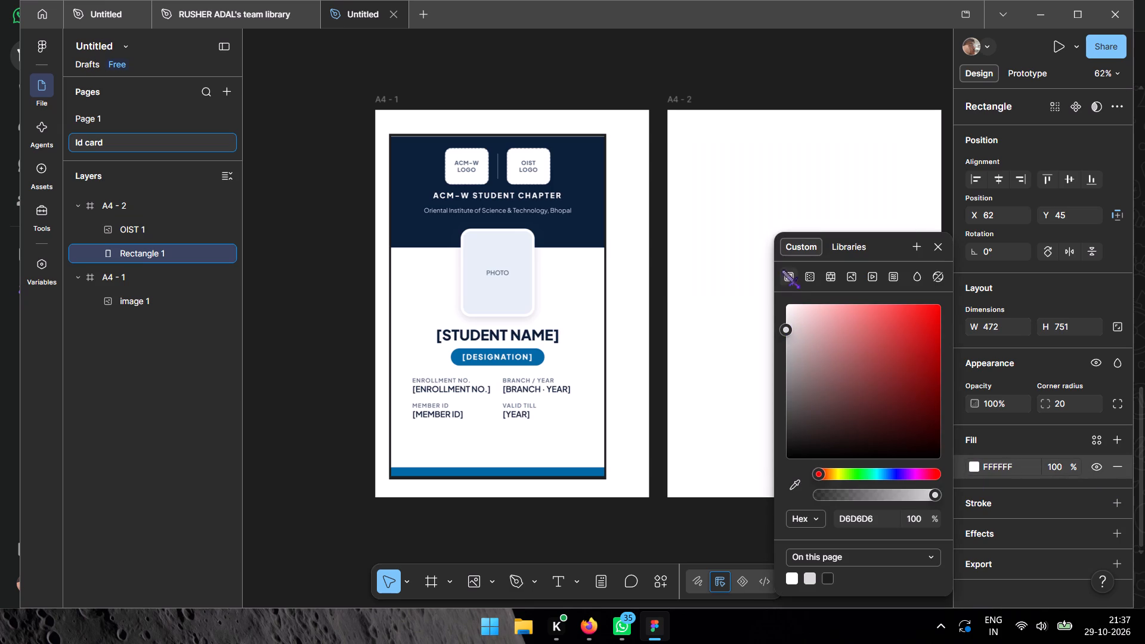
drag(781, 270, 781, 262)
click(941, 143)
Send the white rectangle to the back and reposition it in the A4 - 2 frame at about X 75, Y 28.
right_click(812, 221)
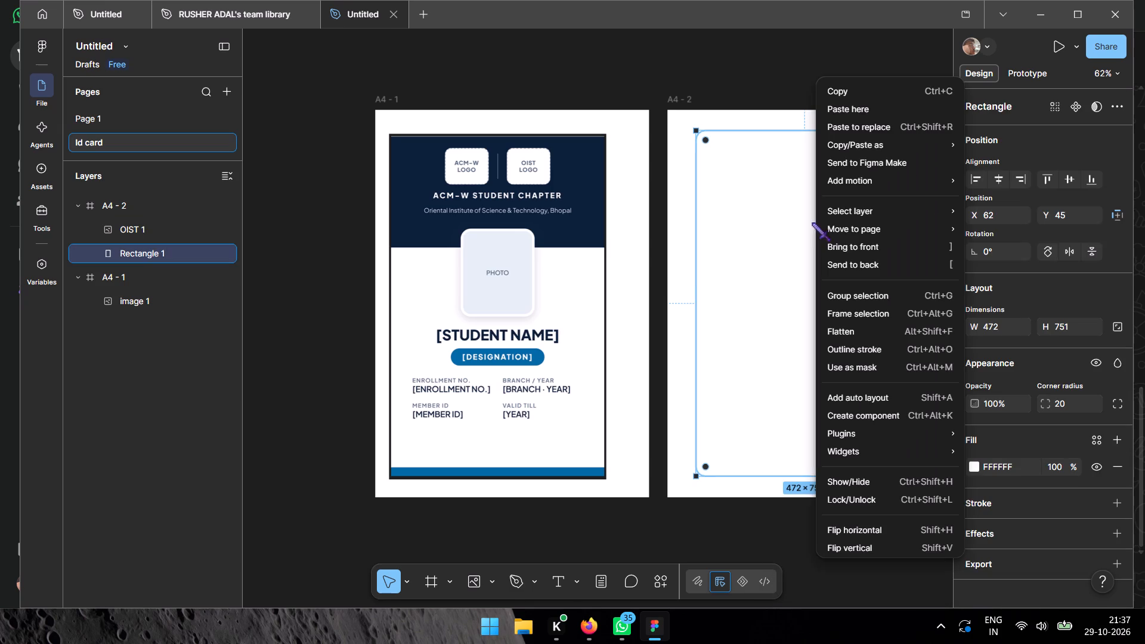
click(884, 261)
drag(855, 249, 819, 379)
drag(810, 367, 844, 194)
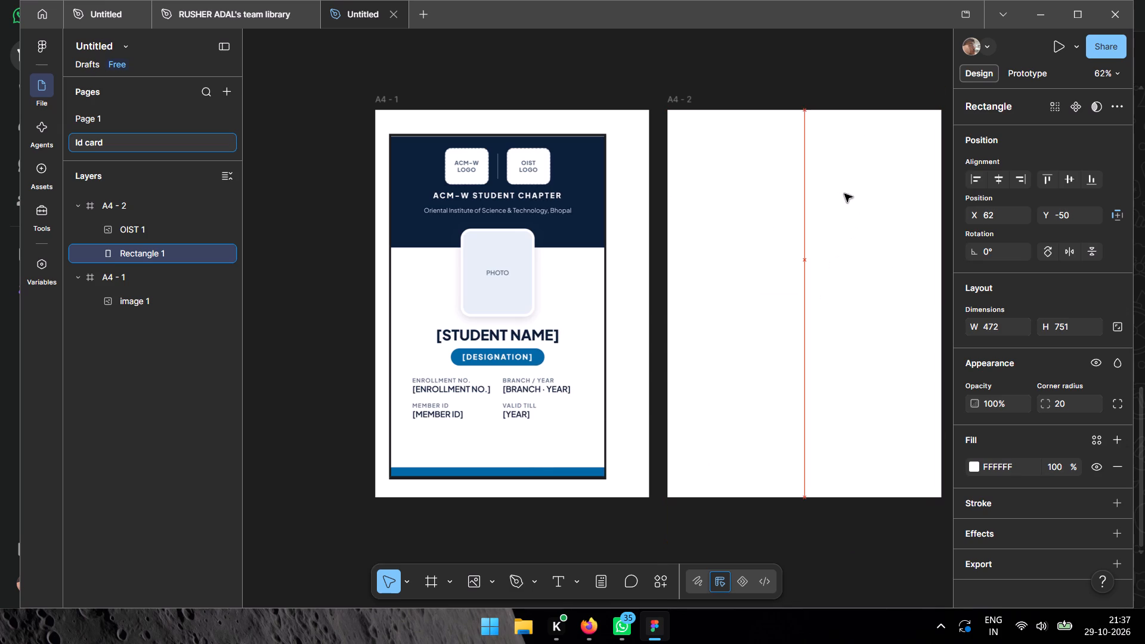
drag(844, 194, 845, 194)
drag(846, 216, 852, 252)
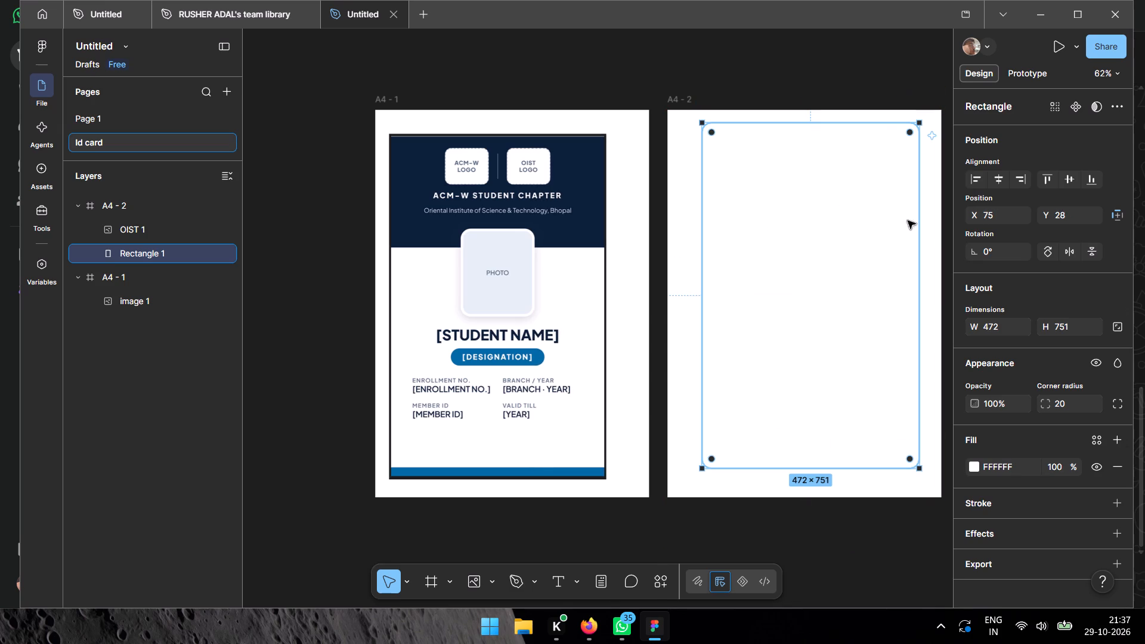
Fill the A4 - 2 frame background with a dark red so it contrasts with the white rectangle.
click(934, 224)
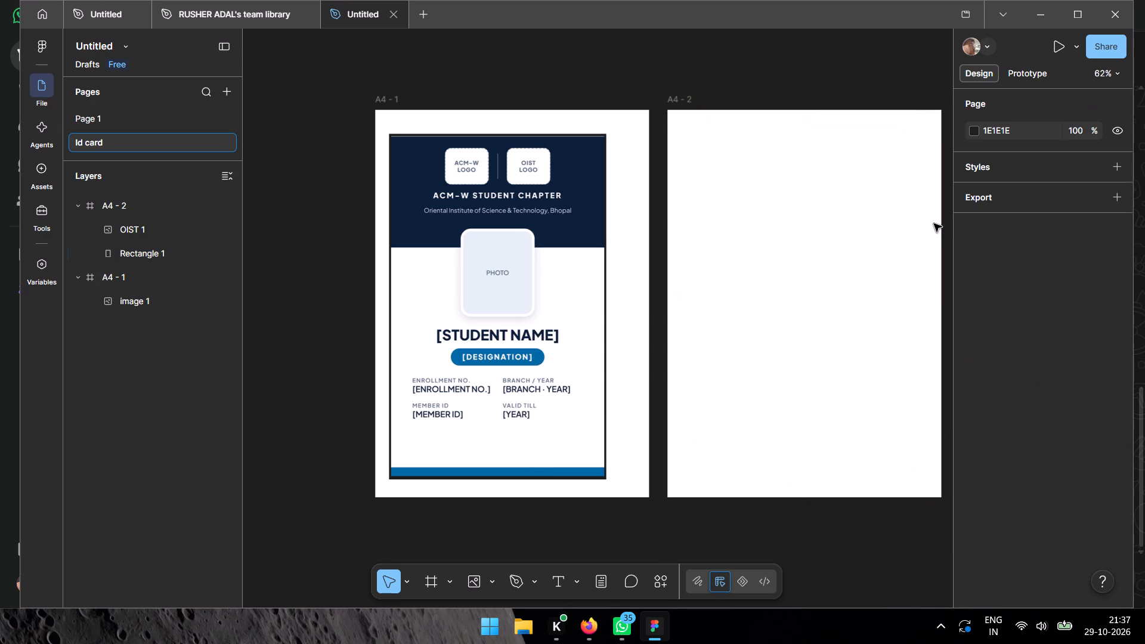
click(934, 224)
click(932, 185)
click(682, 97)
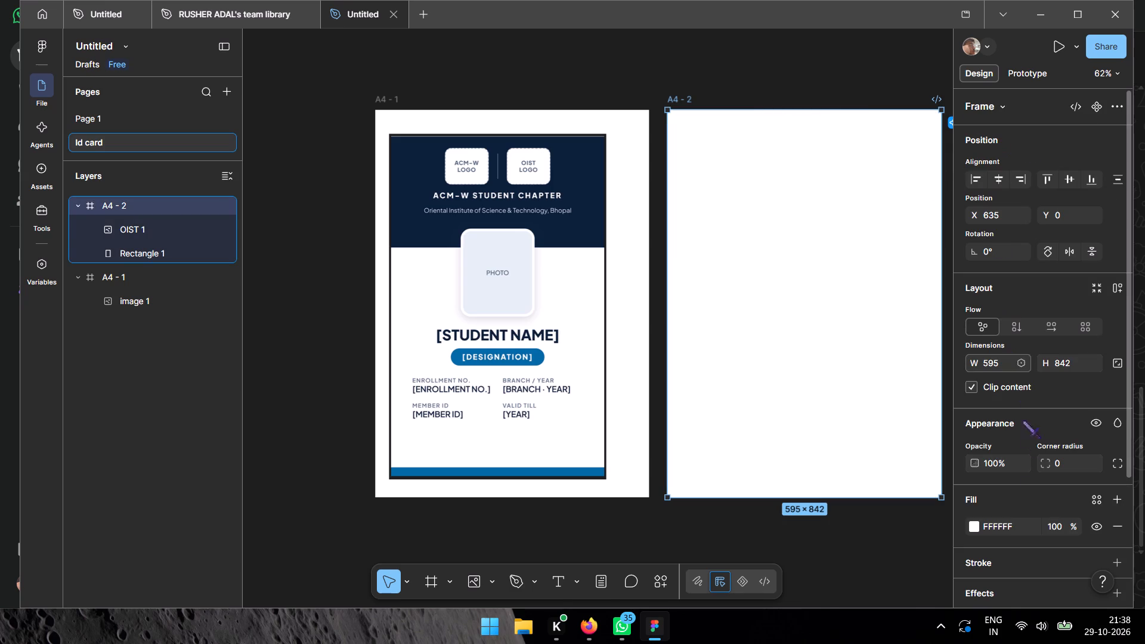
click(977, 522)
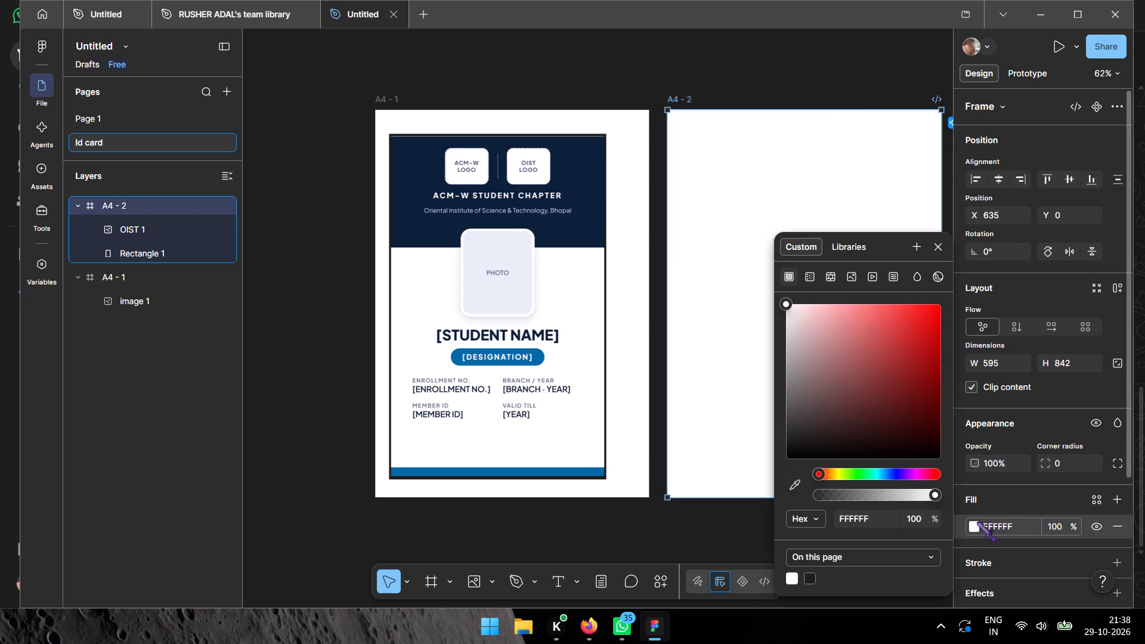
click(882, 380)
click(900, 35)
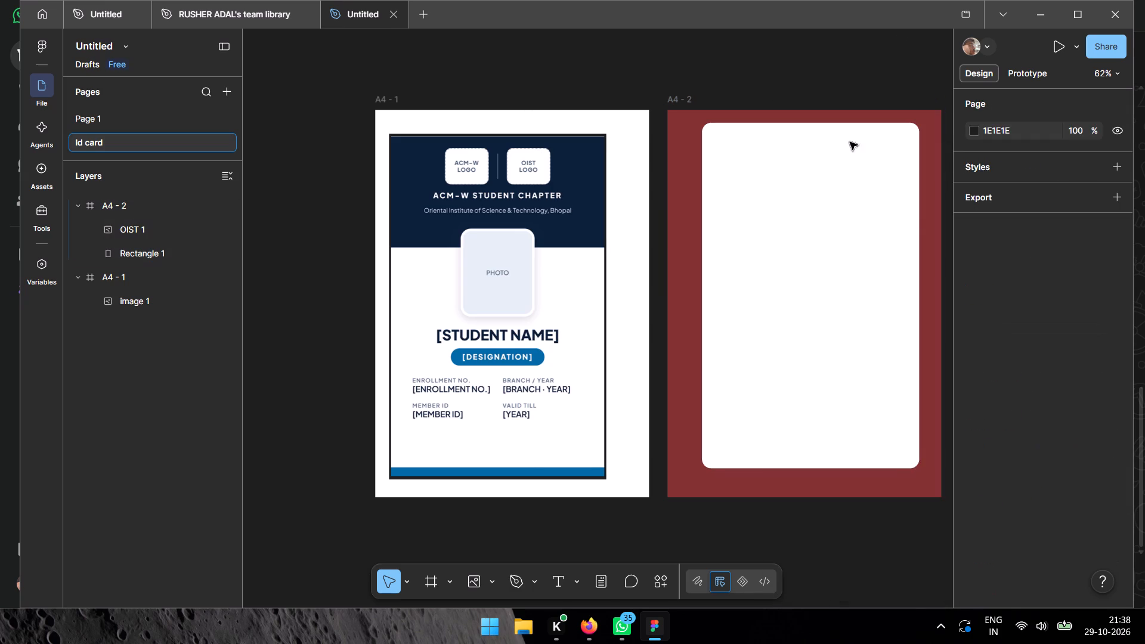
Import the OIST .png image from Downloads again and place it at about 61 × 68 over the upper part of the white card.
click(807, 307)
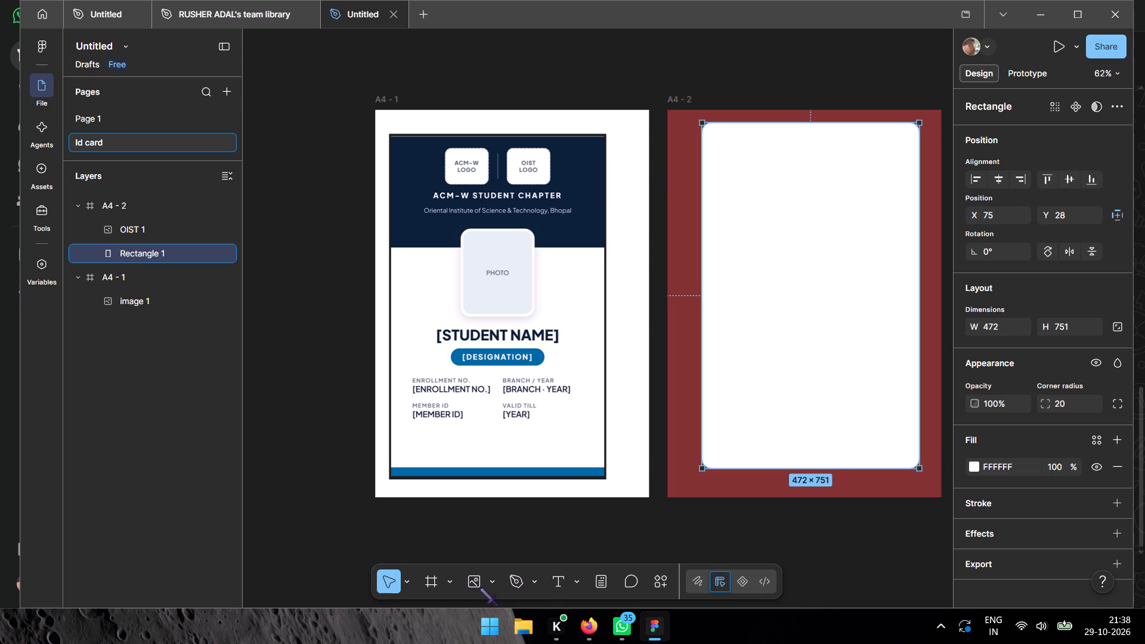
click(491, 584)
click(544, 544)
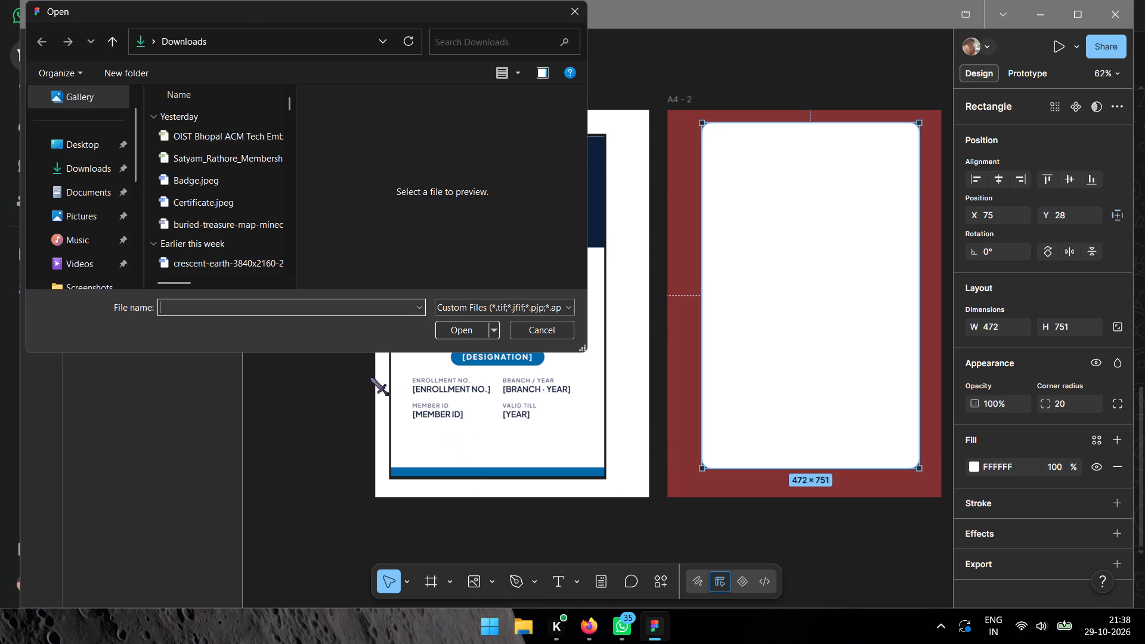
scroll(185, 113, down, 6)
scroll(185, 119, down, 19)
scroll(203, 218, up, 3)
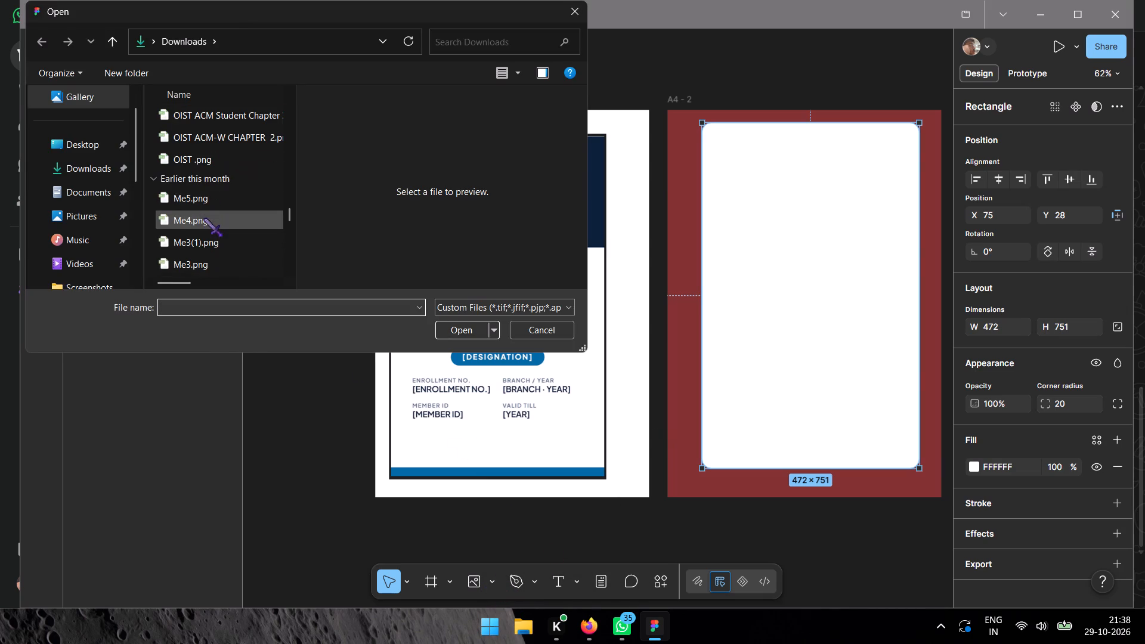
click(199, 163)
click(465, 335)
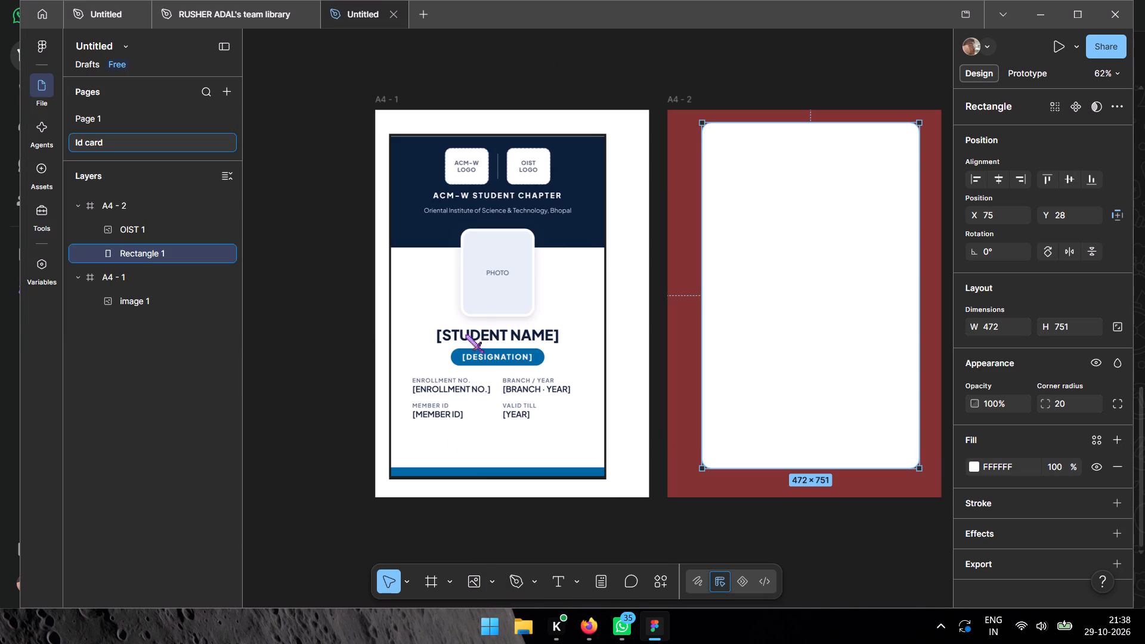
drag(762, 186, 798, 232)
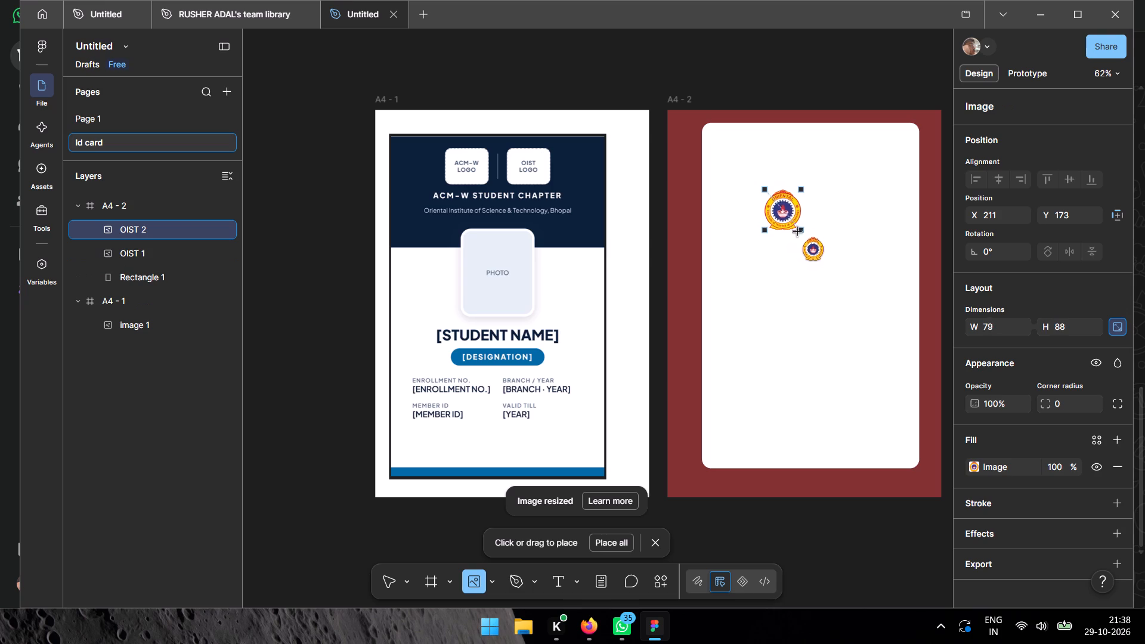
drag(798, 232, 780, 221)
drag(779, 205, 779, 205)
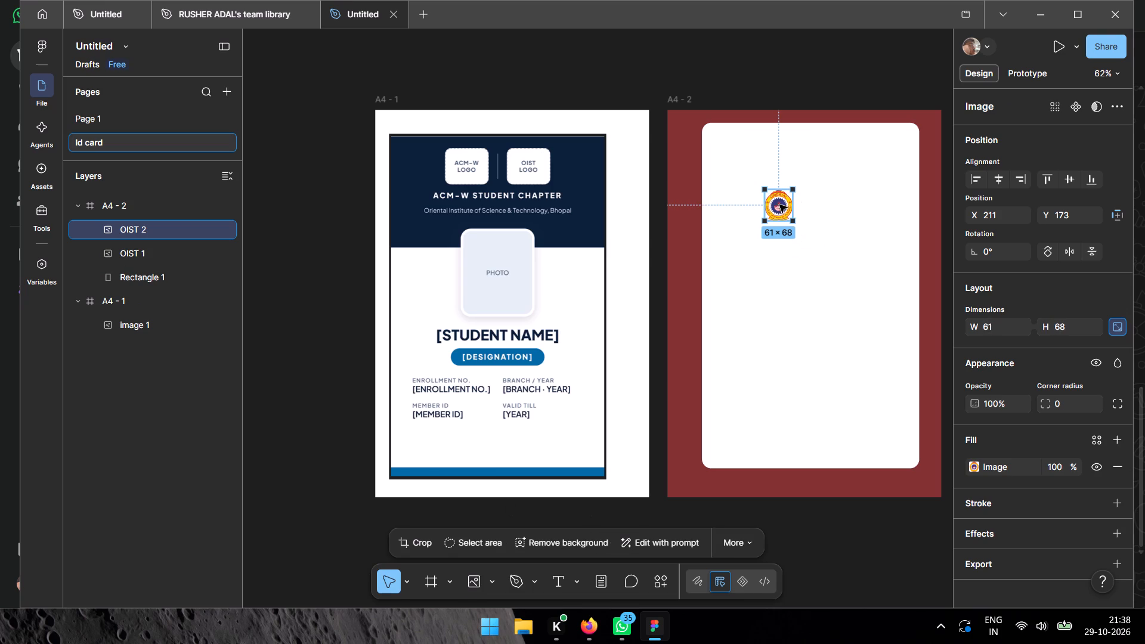
Move the new OIST logo to the top centre of the white card, at about X 280, Y 37.
drag(779, 205, 810, 137)
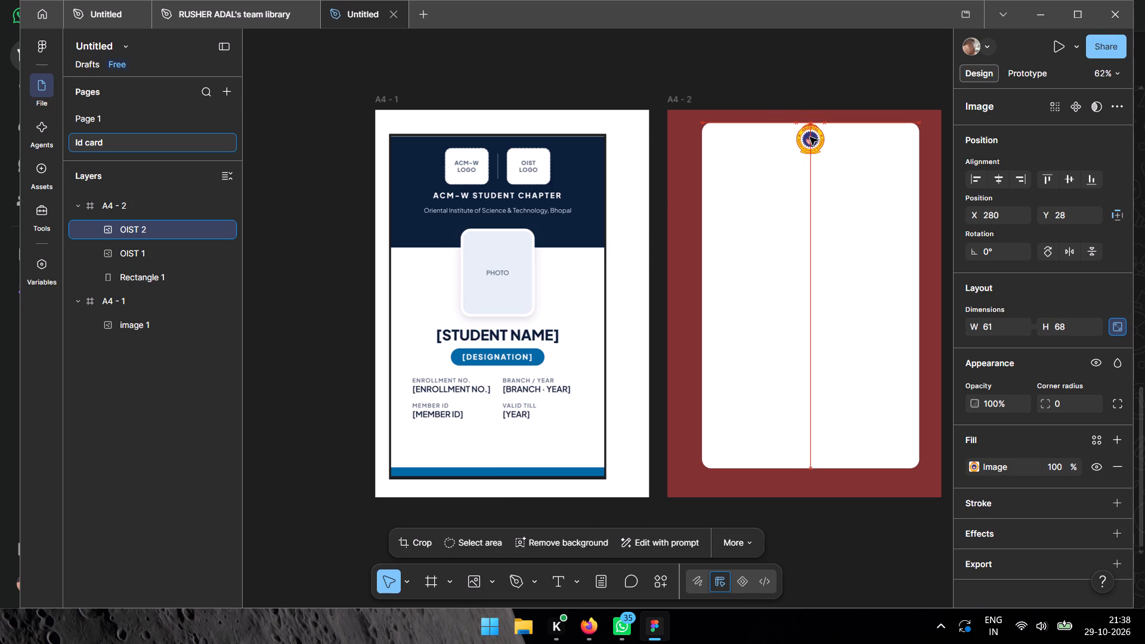
drag(810, 137, 810, 143)
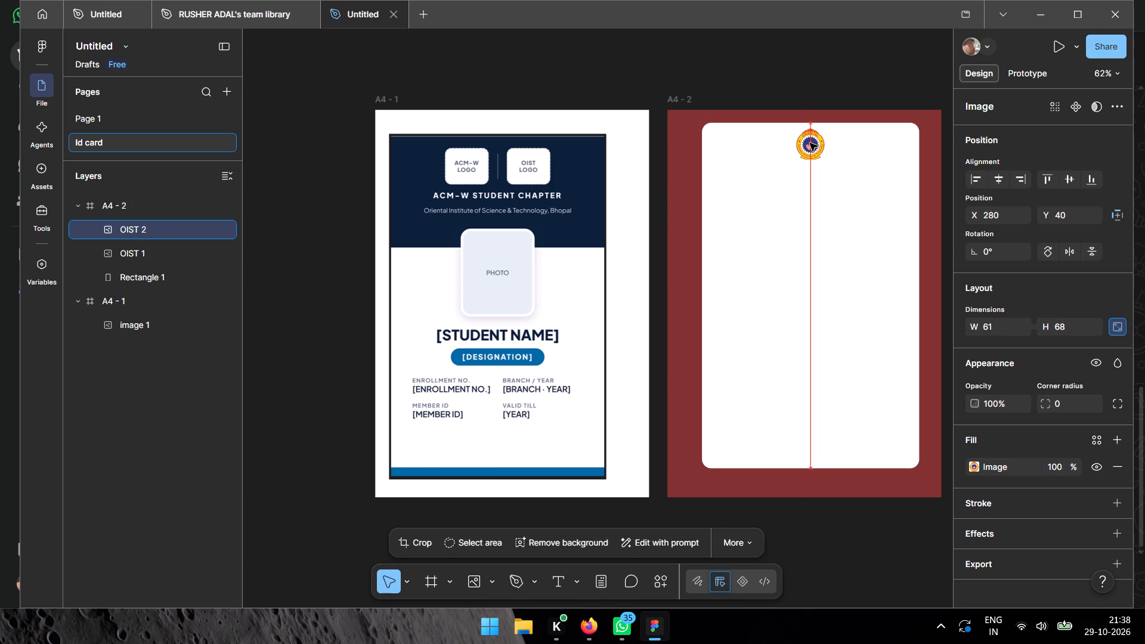
drag(810, 143, 810, 142)
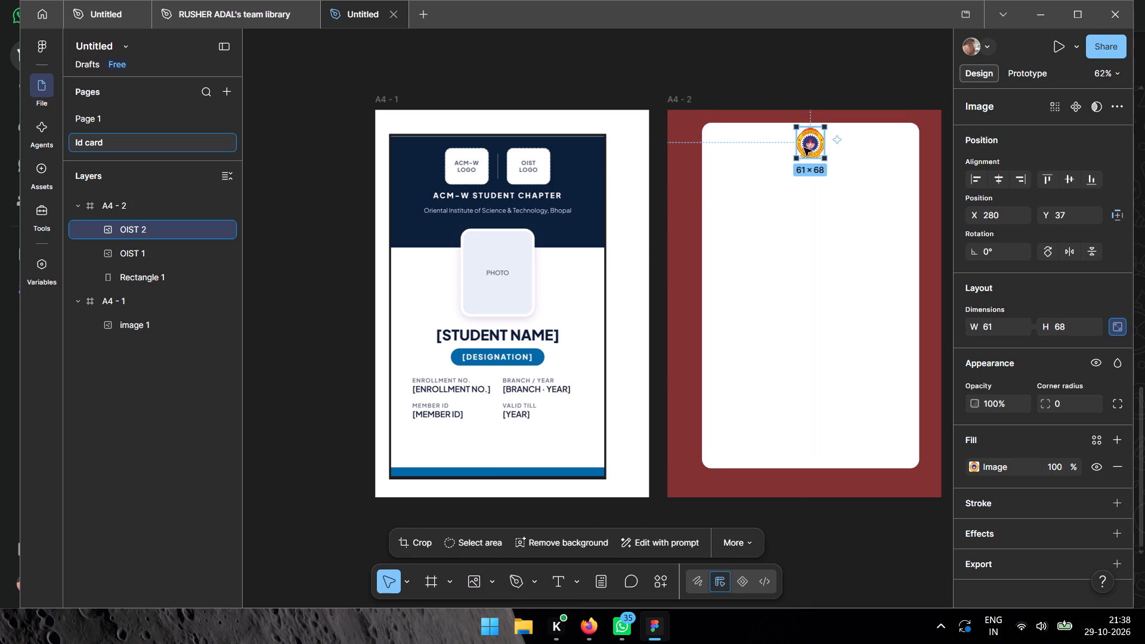
click(671, 227)
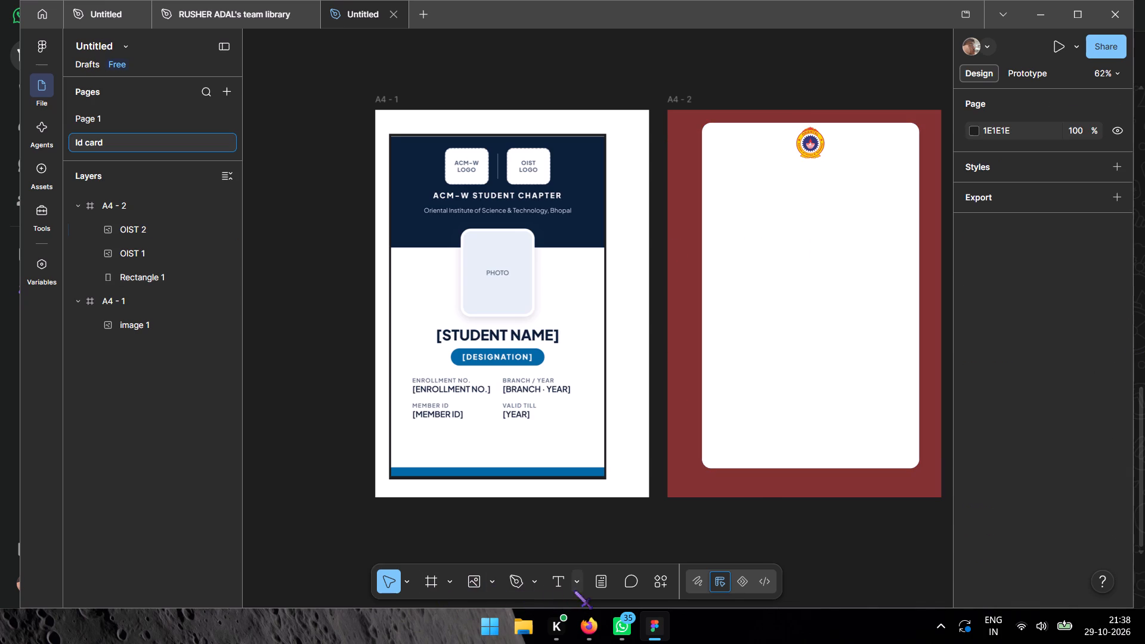
Draw a short, nearly vertical line about 35 long just beside the left edge of the OIST logo in A4 - 2.
click(404, 576)
click(445, 578)
click(491, 583)
click(549, 469)
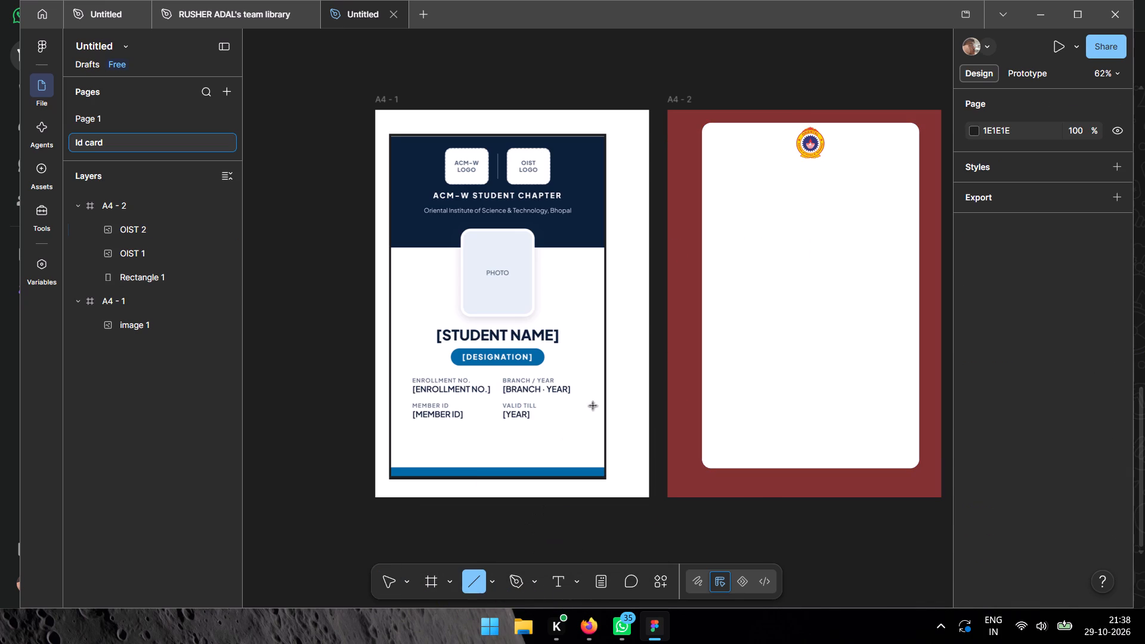
drag(793, 135, 793, 153)
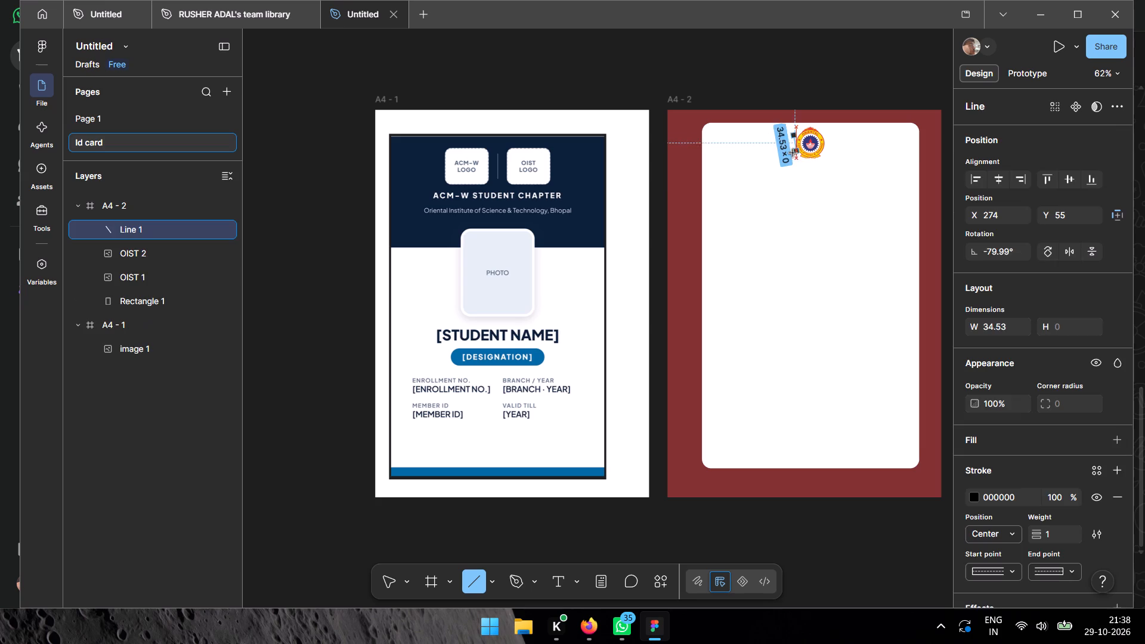
Extend the line beside the OIST logo downward to a length of about 79, keeping it nearly vertical.
drag(793, 153, 793, 160)
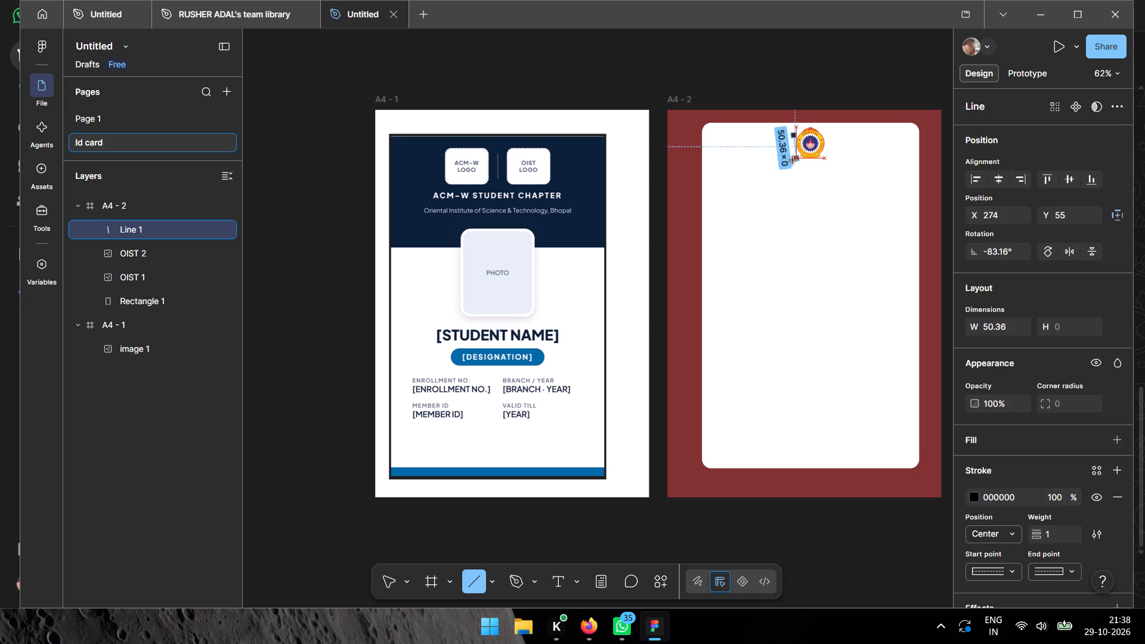
drag(793, 160, 788, 160)
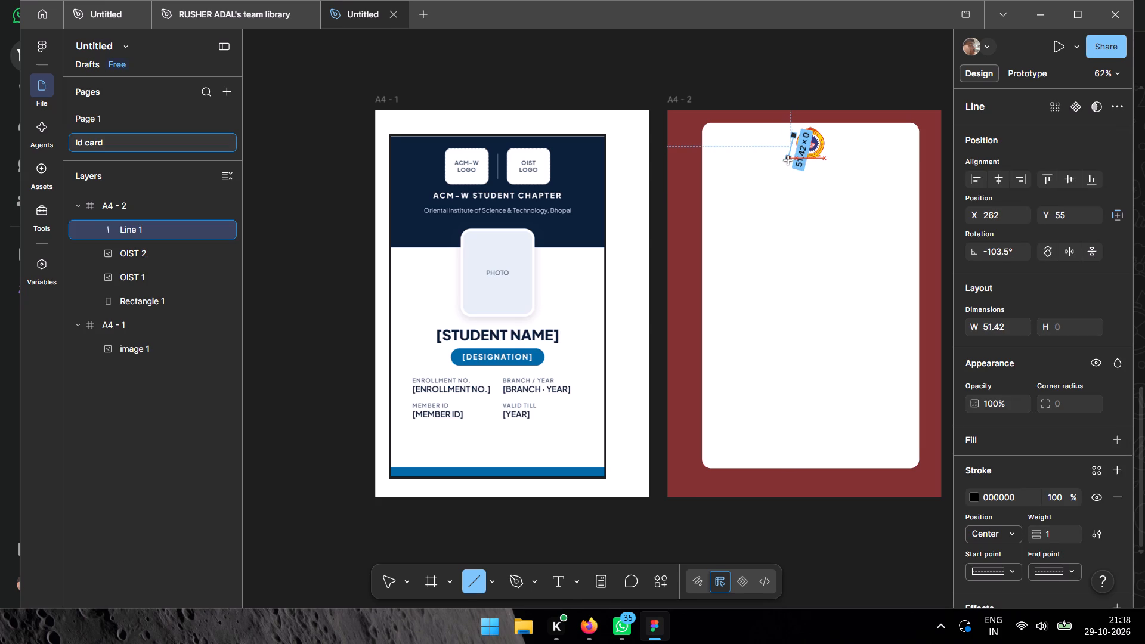
drag(788, 160, 793, 172)
Set the line's rotation to 90° so it stands exactly vertical, and deselect it.
click(1005, 255)
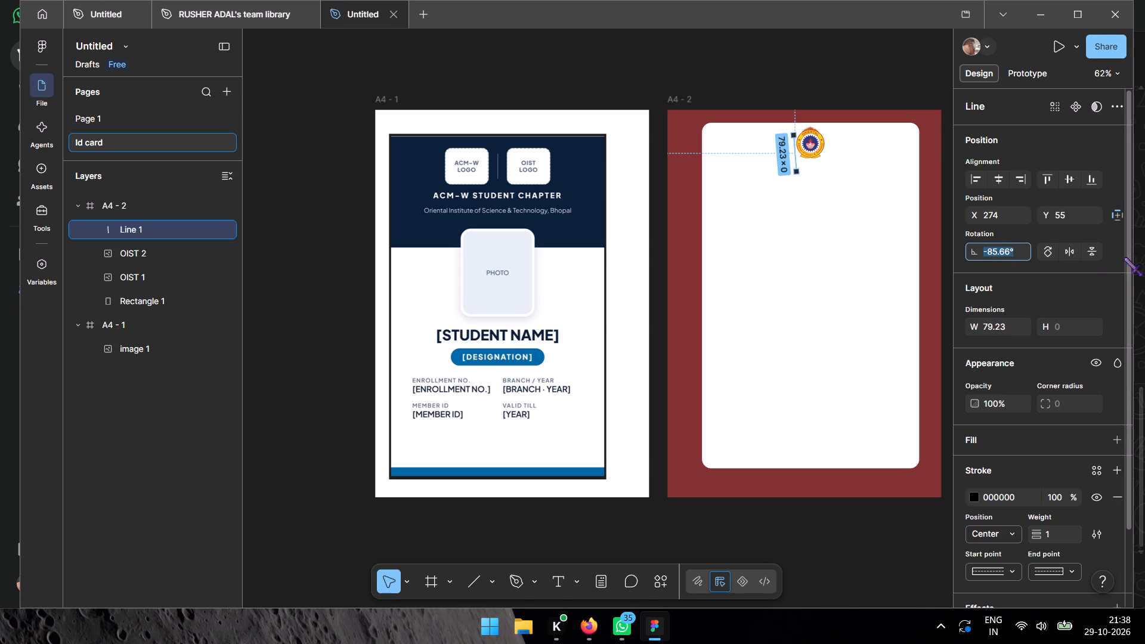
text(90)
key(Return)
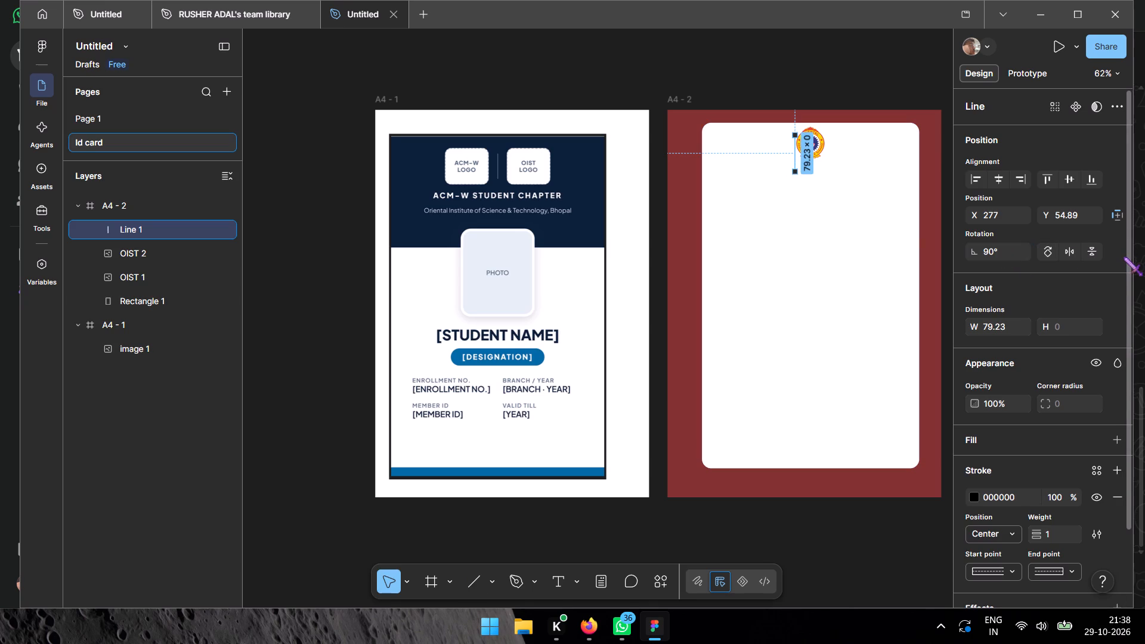
click(847, 226)
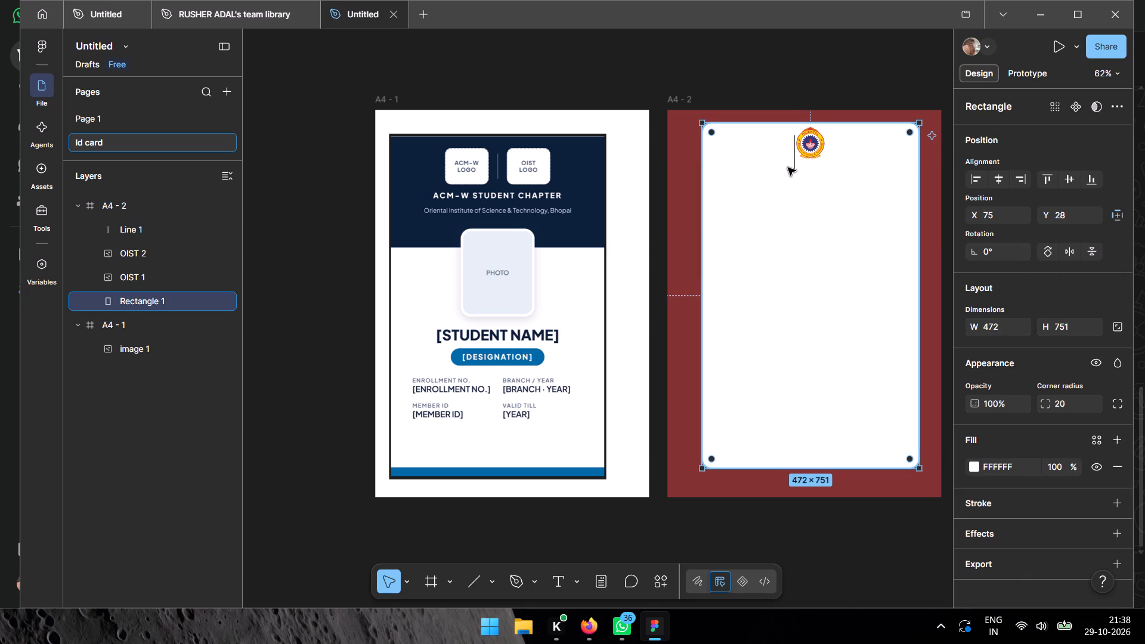
Move the vertical line up against the left edge of the OIST logo, at about X 280, Y 37.
click(798, 167)
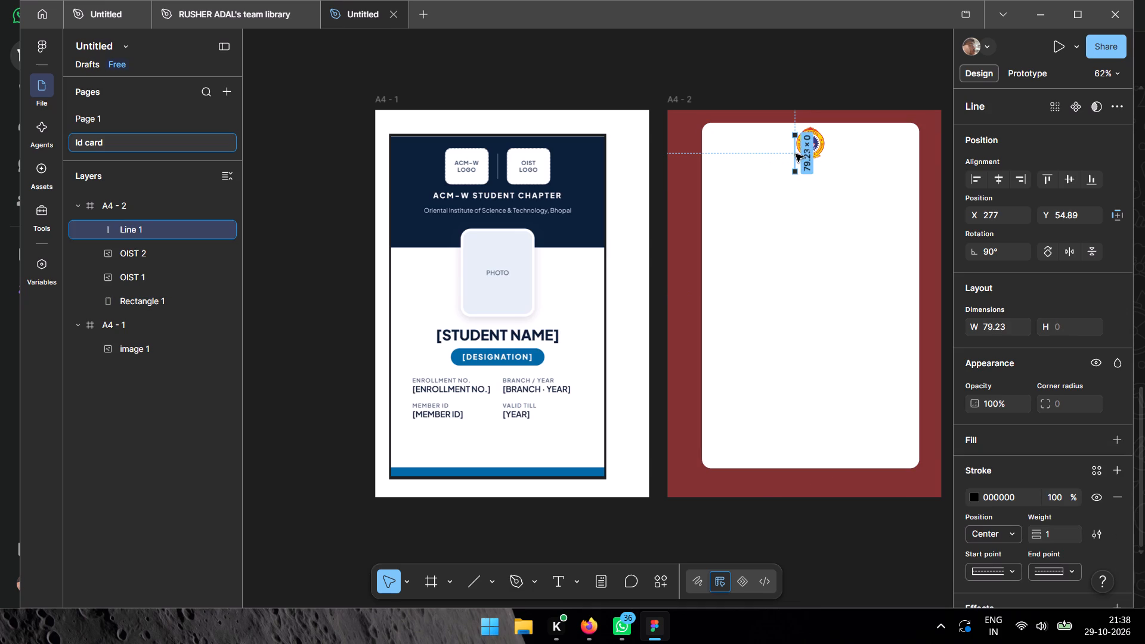
drag(796, 154, 794, 148)
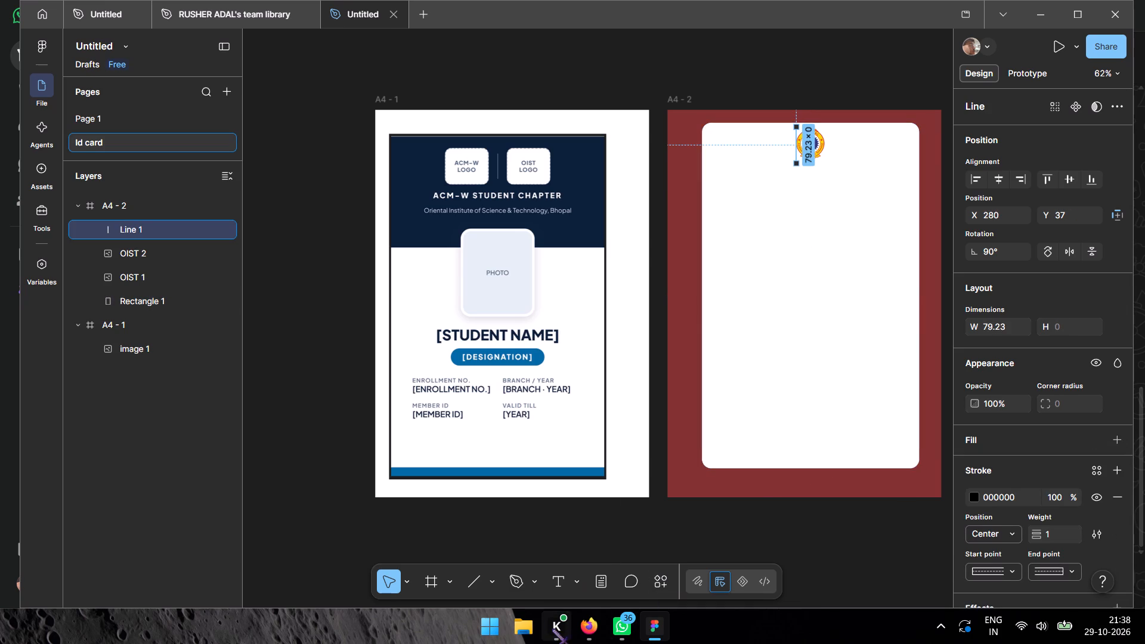
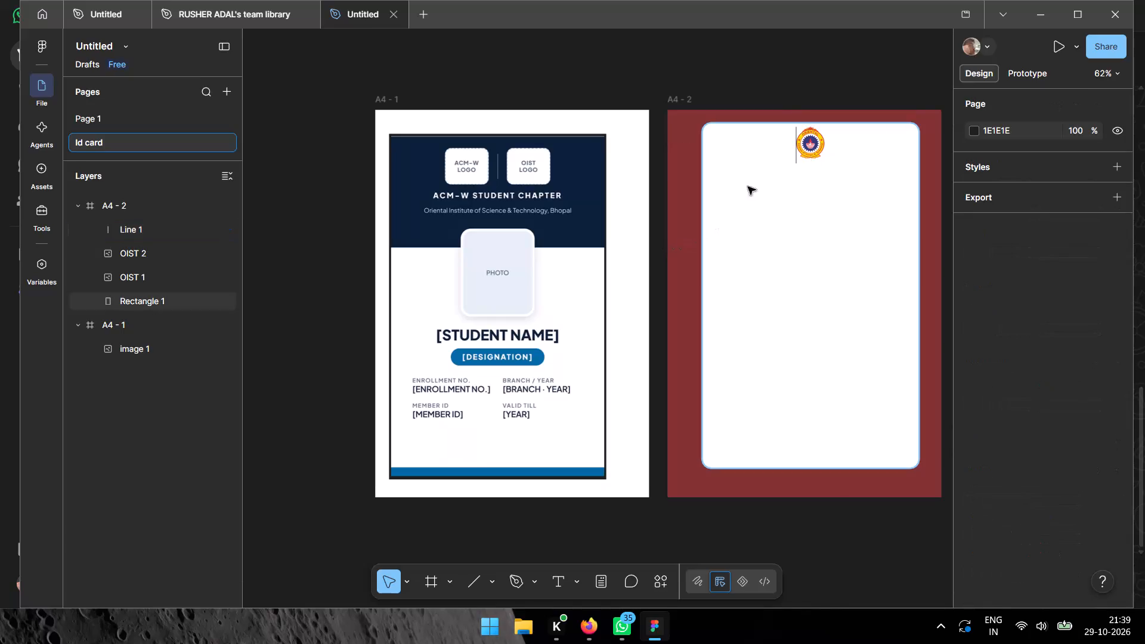
Shift the vertical line in A4 - 2 slightly away from the OIST logo to X 270 and shorten its lower end to Y 95.5.
click(796, 151)
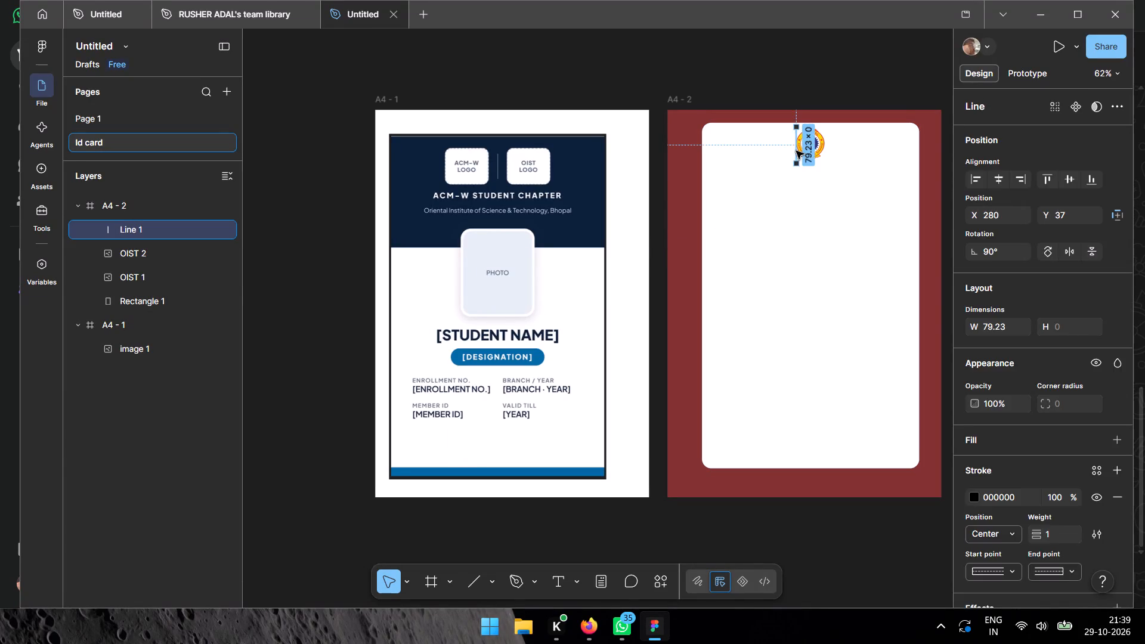
drag(796, 151, 782, 150)
click(796, 150)
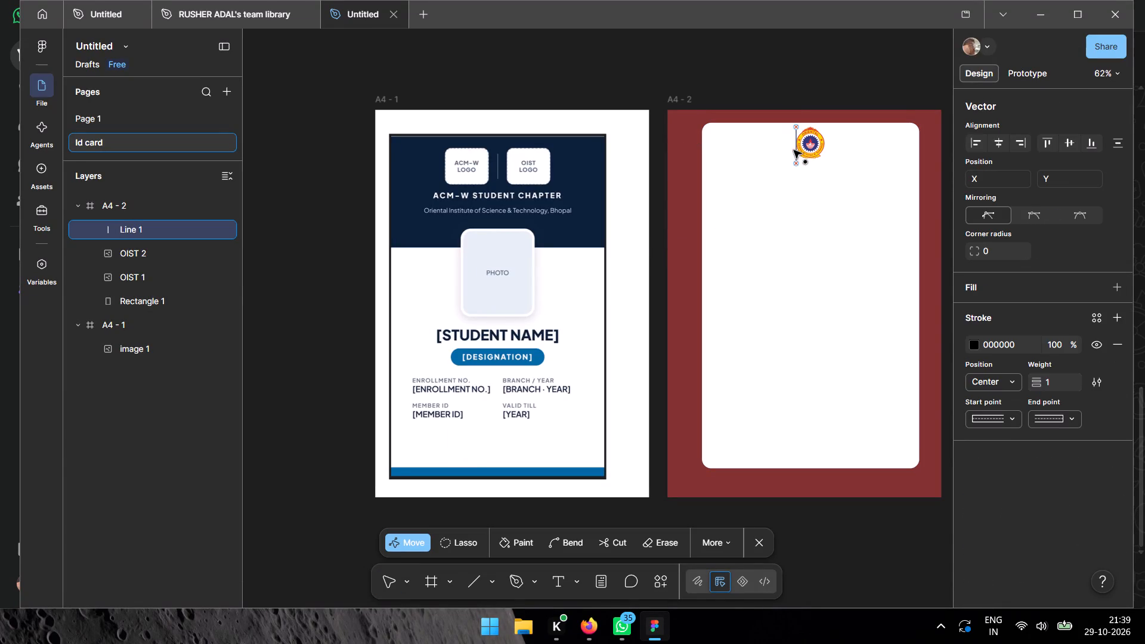
click(850, 230)
drag(791, 162, 791, 153)
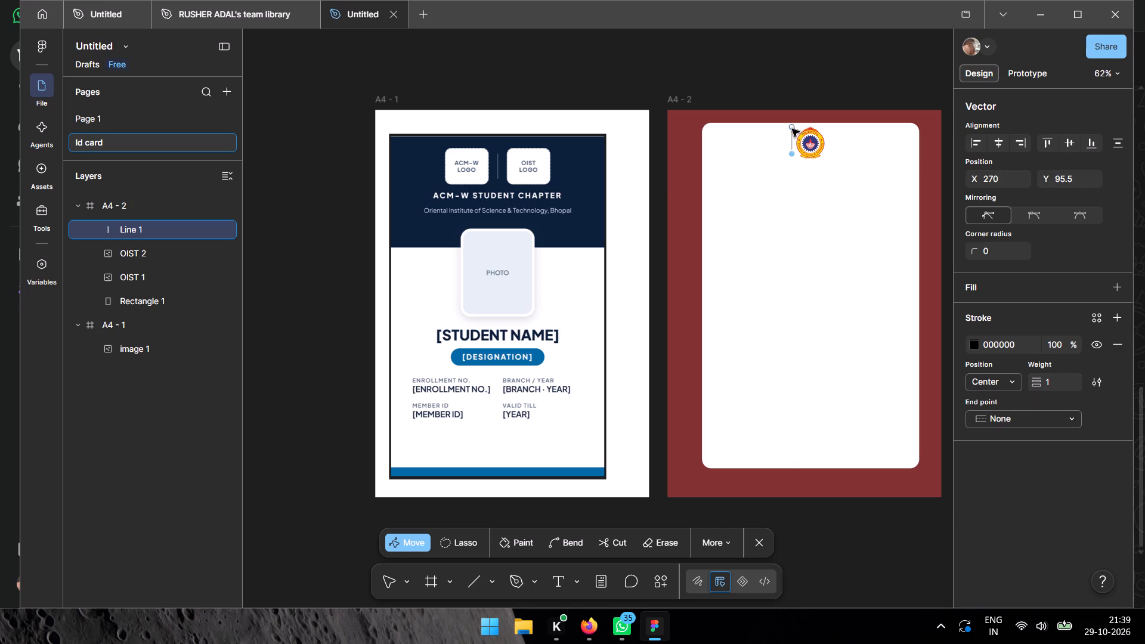
Shorten the vertical line beside the OIST logo to about 45.5 by moving its upper end down to Y 50.
click(792, 129)
click(811, 148)
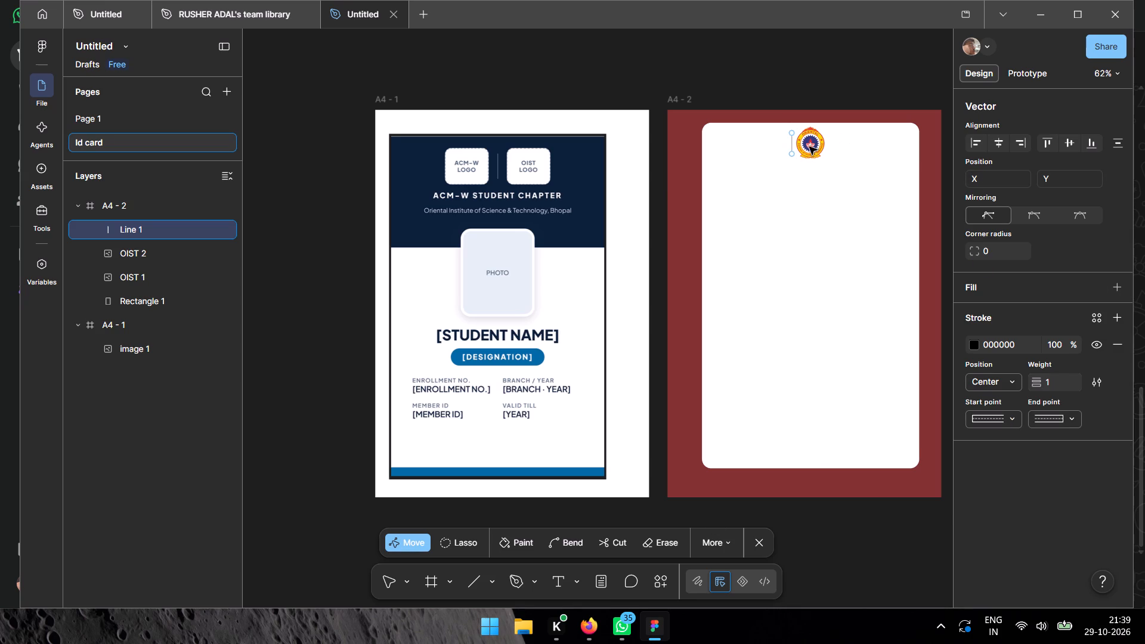
click(808, 147)
Delete the leftover OIST 1 layer from the A4 - 2 frame, keeping OIST 2.
click(150, 266)
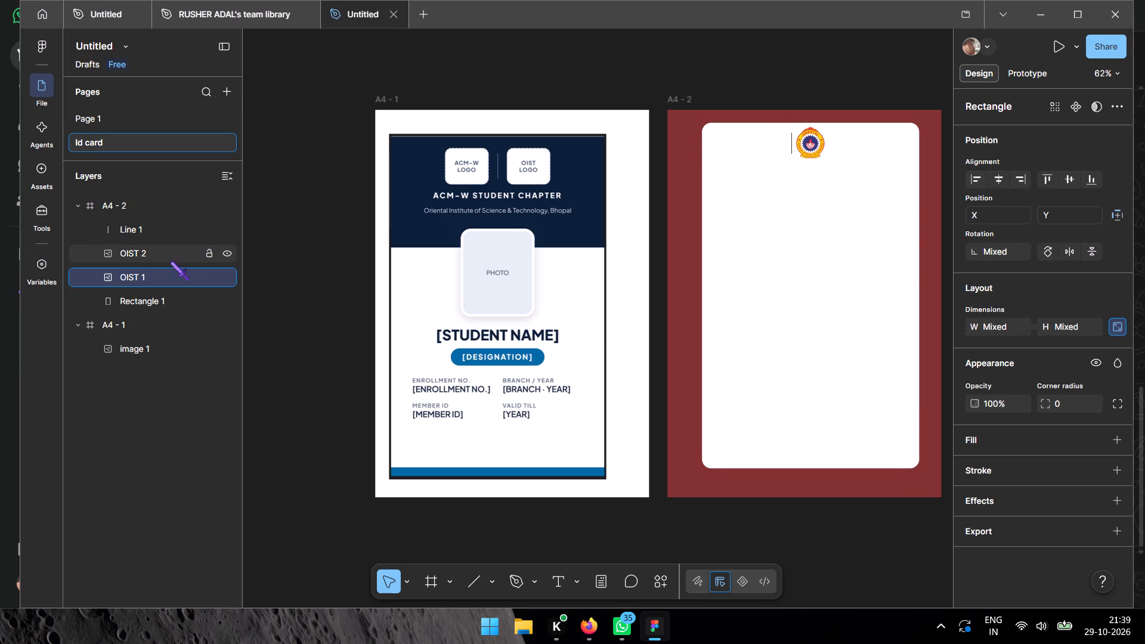
click(165, 246)
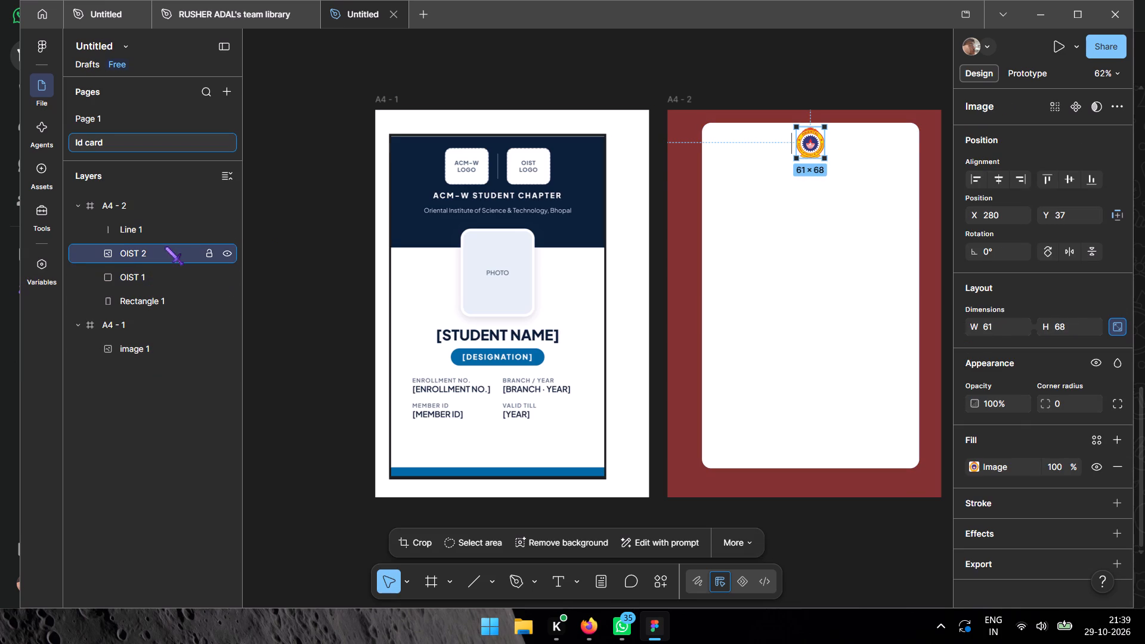
click(165, 270)
right_click(165, 271)
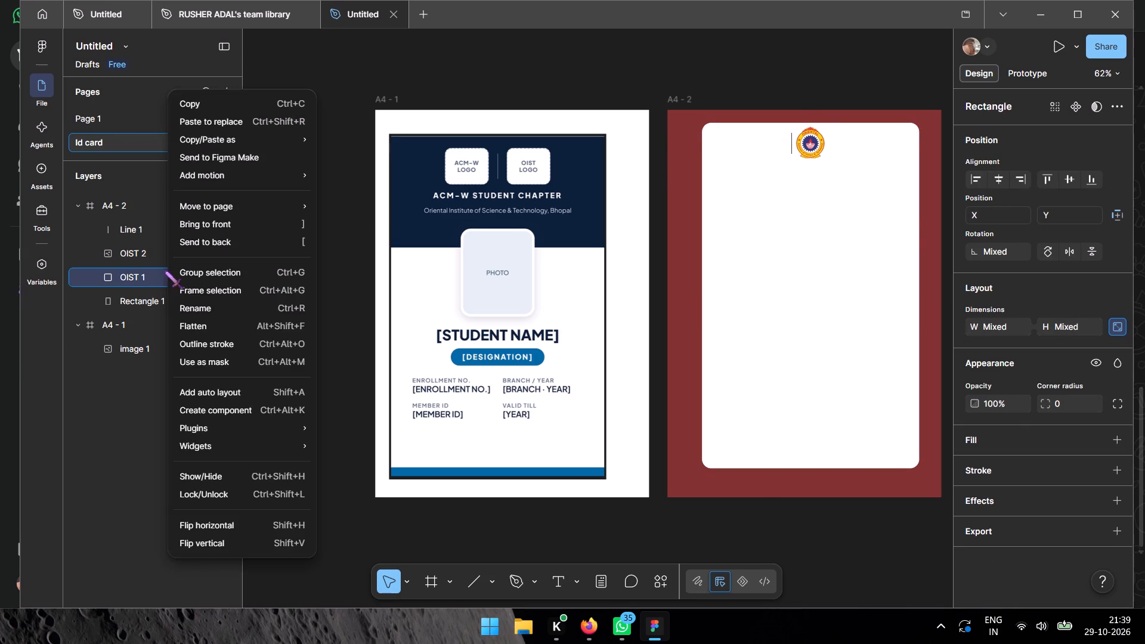
click(126, 286)
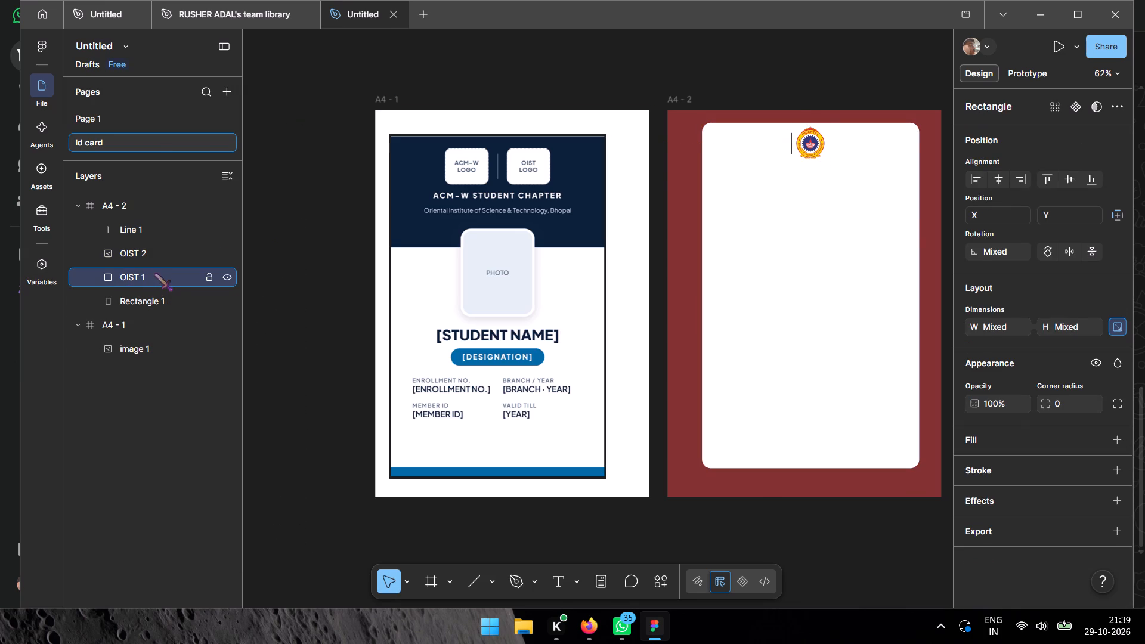
key(Delete)
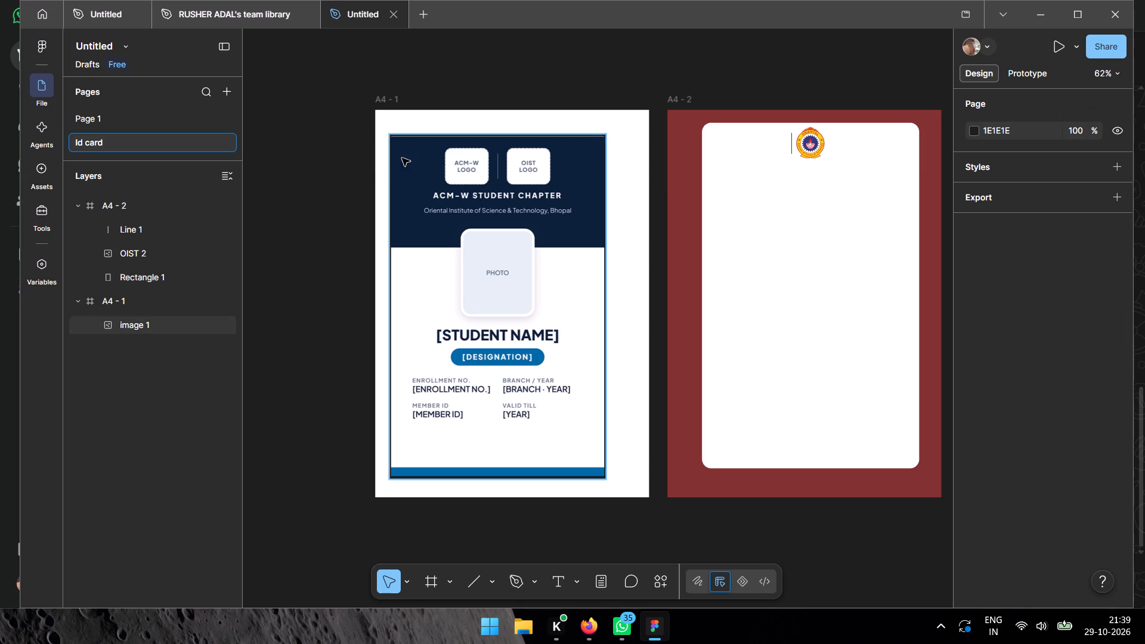
Move the OIST logo to about X 237, Y 466 and the short line to about X 325, Y 500, clearing the card's top.
drag(811, 155, 796, 281)
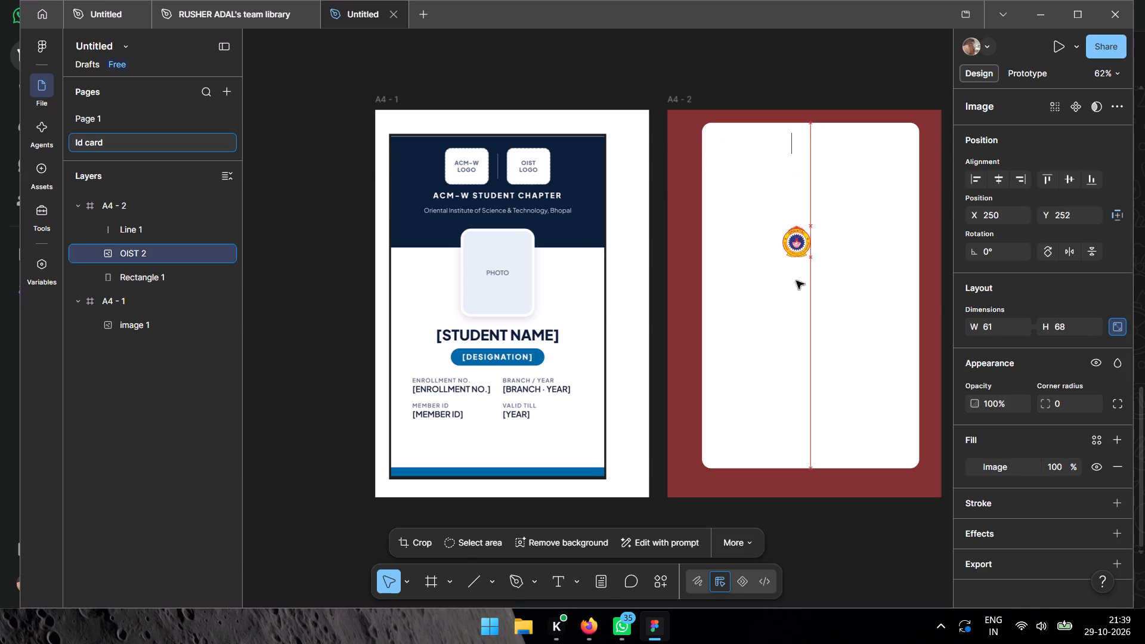
drag(796, 281, 789, 352)
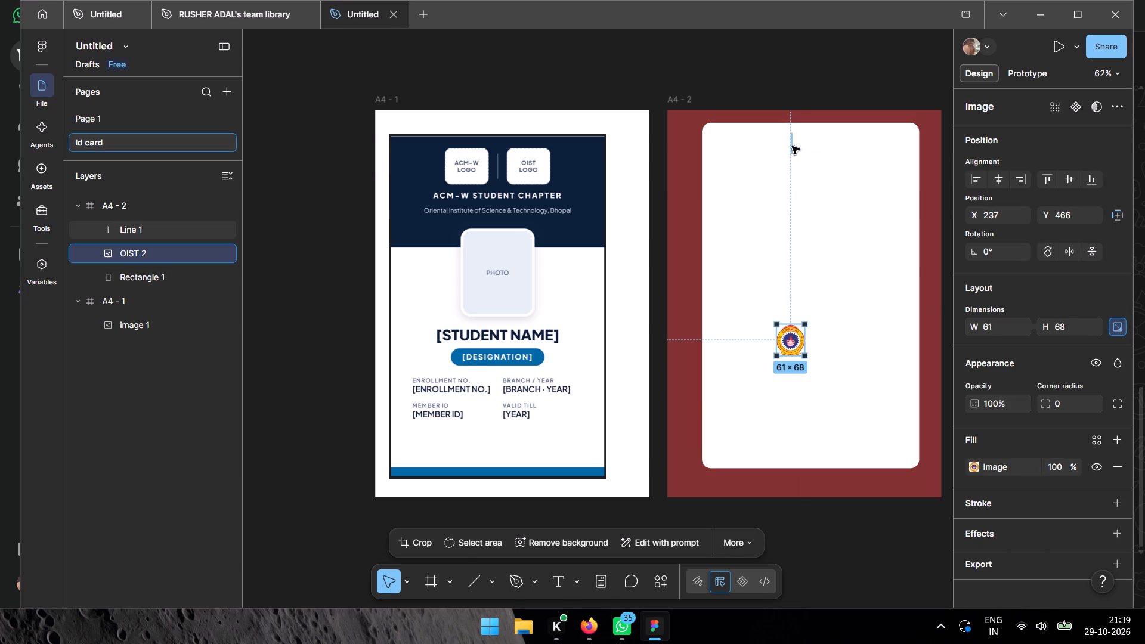
drag(792, 146, 817, 354)
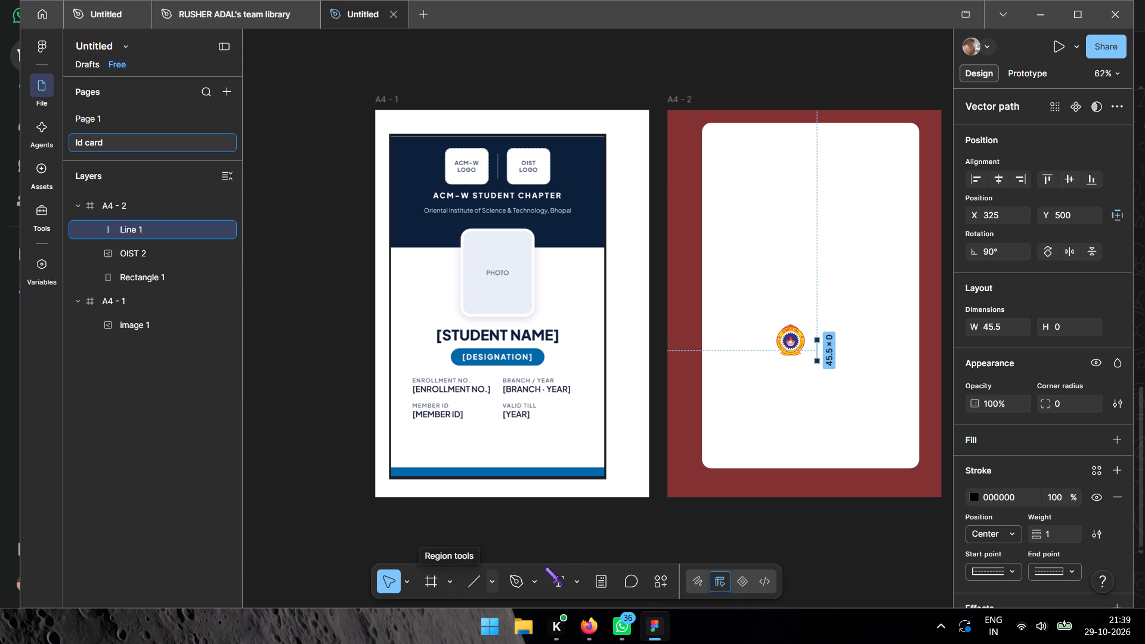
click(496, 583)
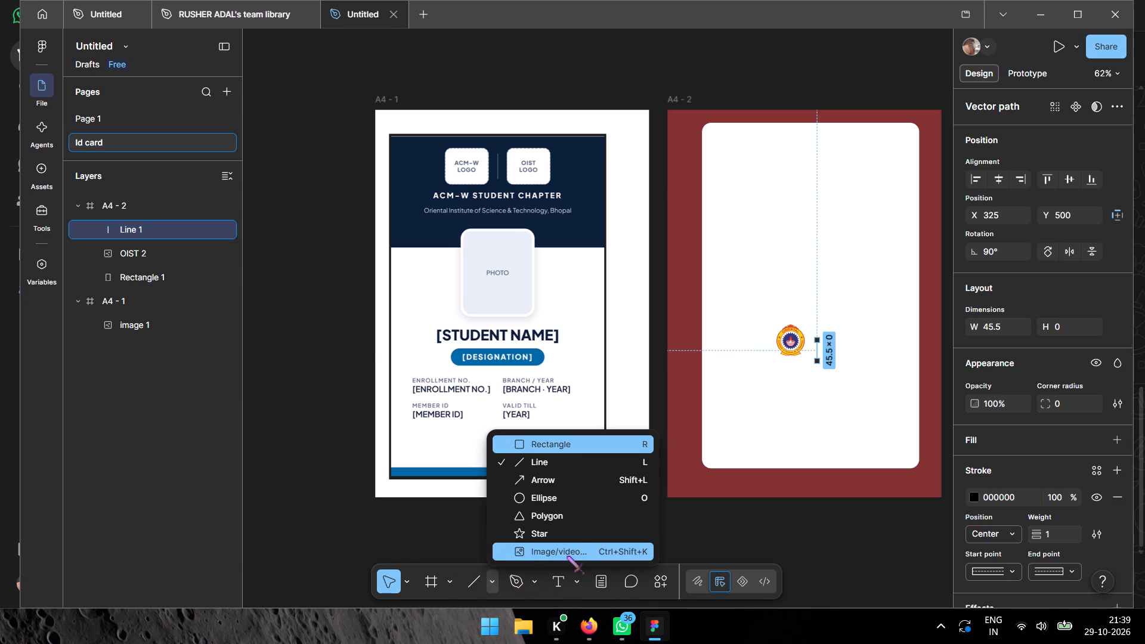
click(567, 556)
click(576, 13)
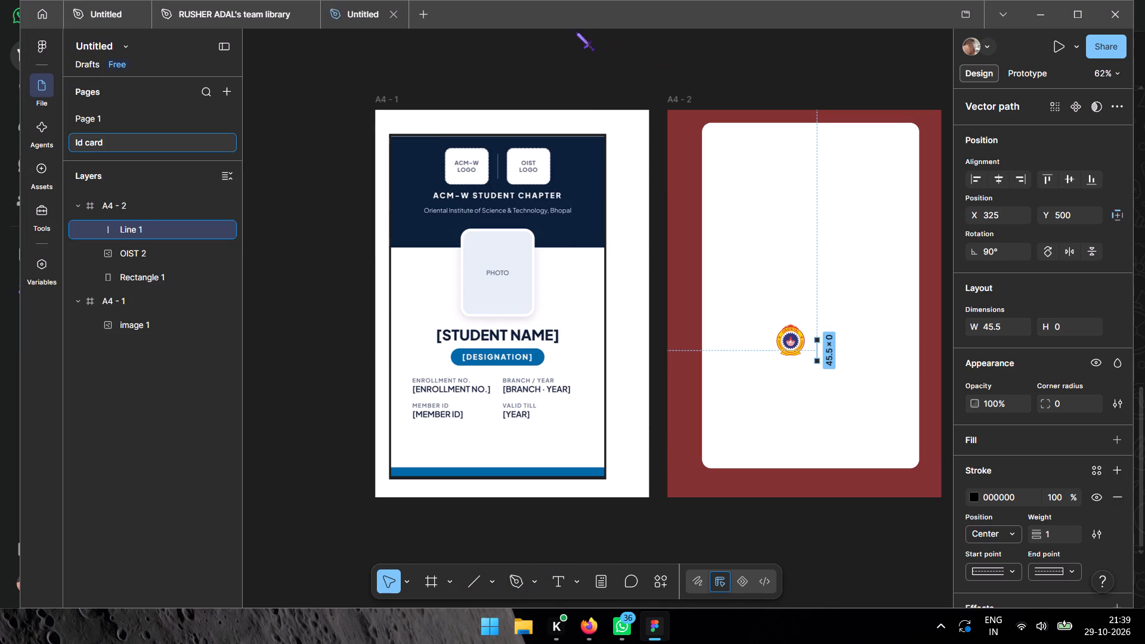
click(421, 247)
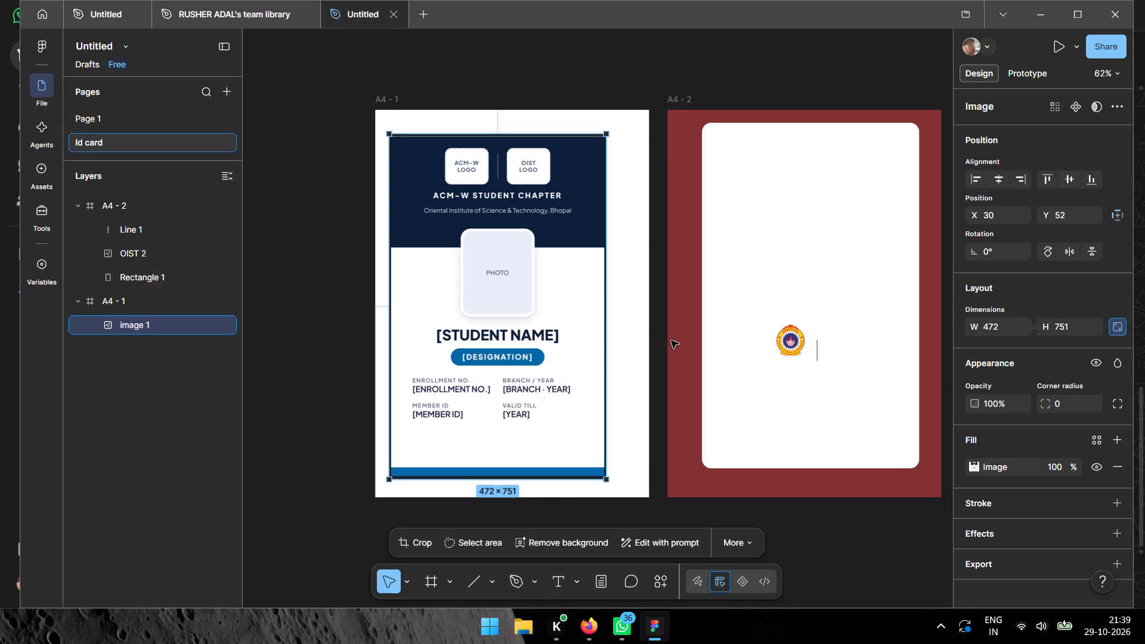
Move the white card rectangle in A4 - 2 to about X 62, Y 54, level with the reference card.
drag(771, 169, 770, 180)
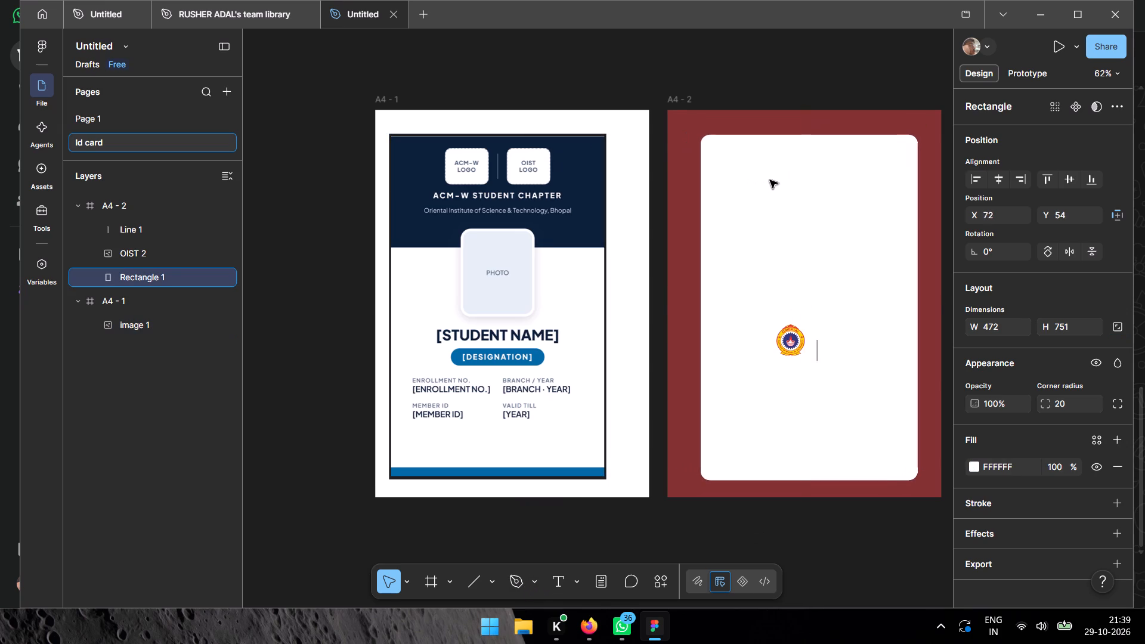
drag(770, 180, 764, 180)
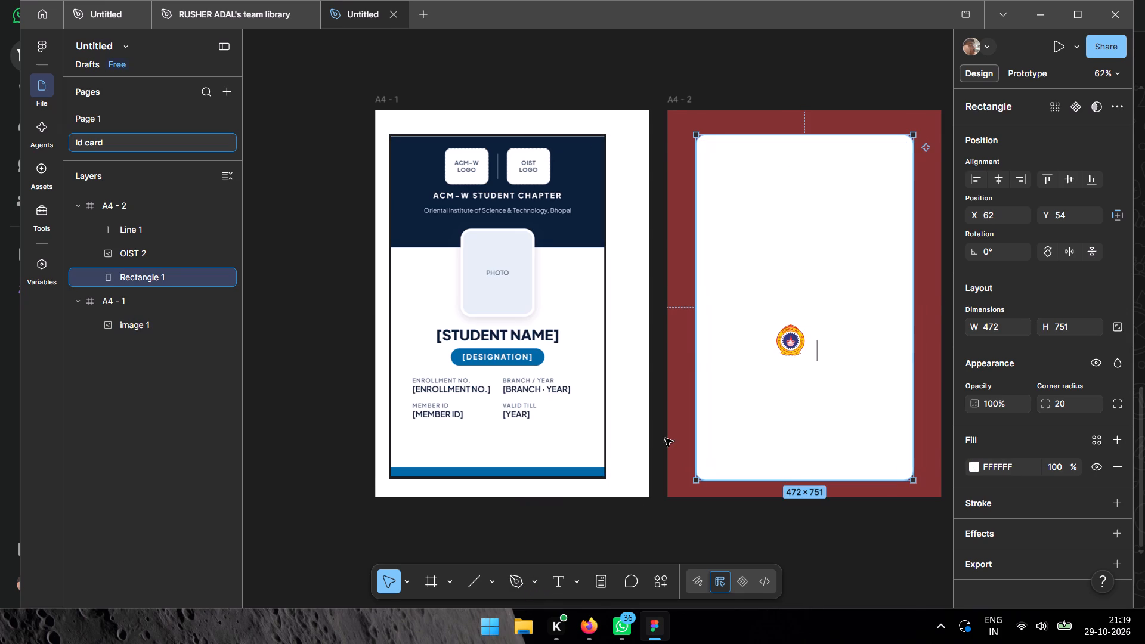
Draw a header rectangle about 475 × 238 across the upper part of the white card in A4 - 2.
click(530, 581)
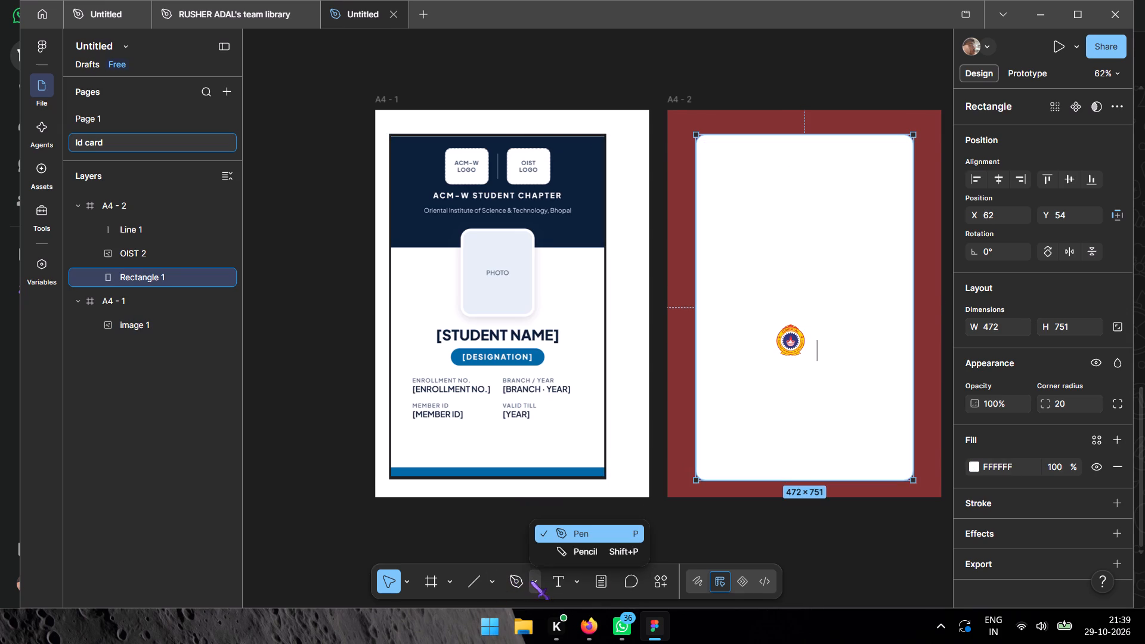
click(489, 586)
click(489, 586)
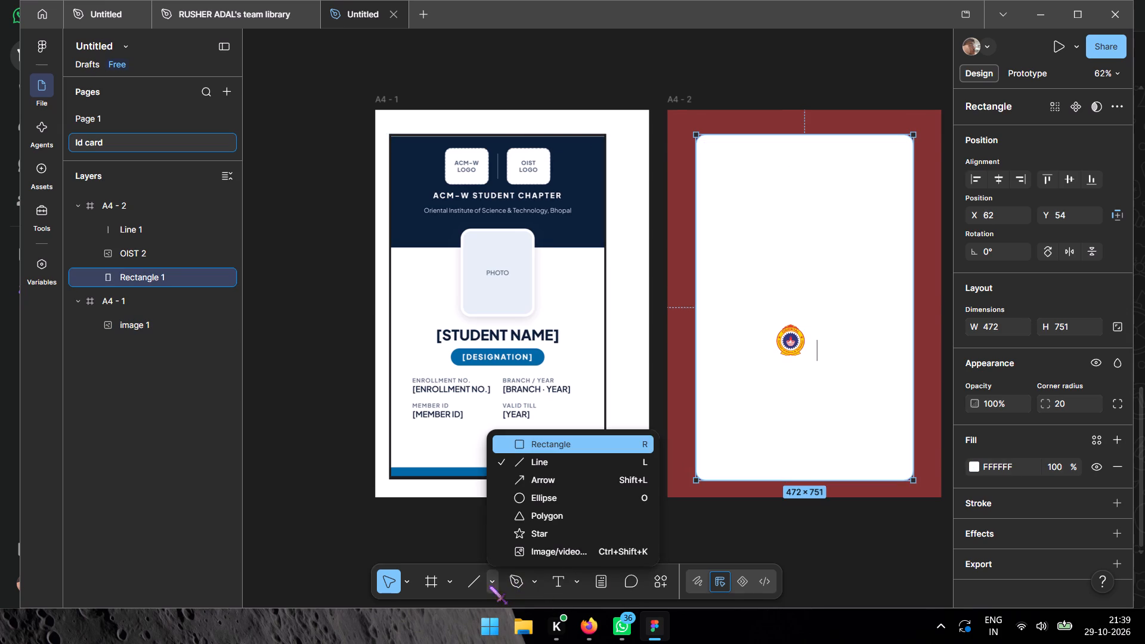
click(557, 450)
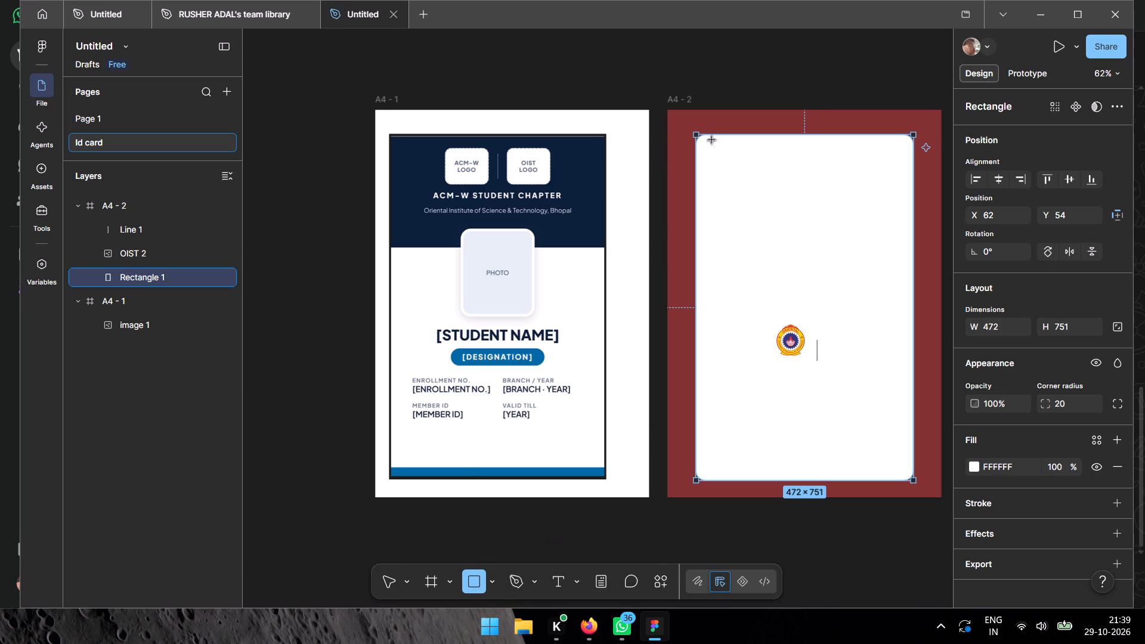
drag(698, 137, 807, 199)
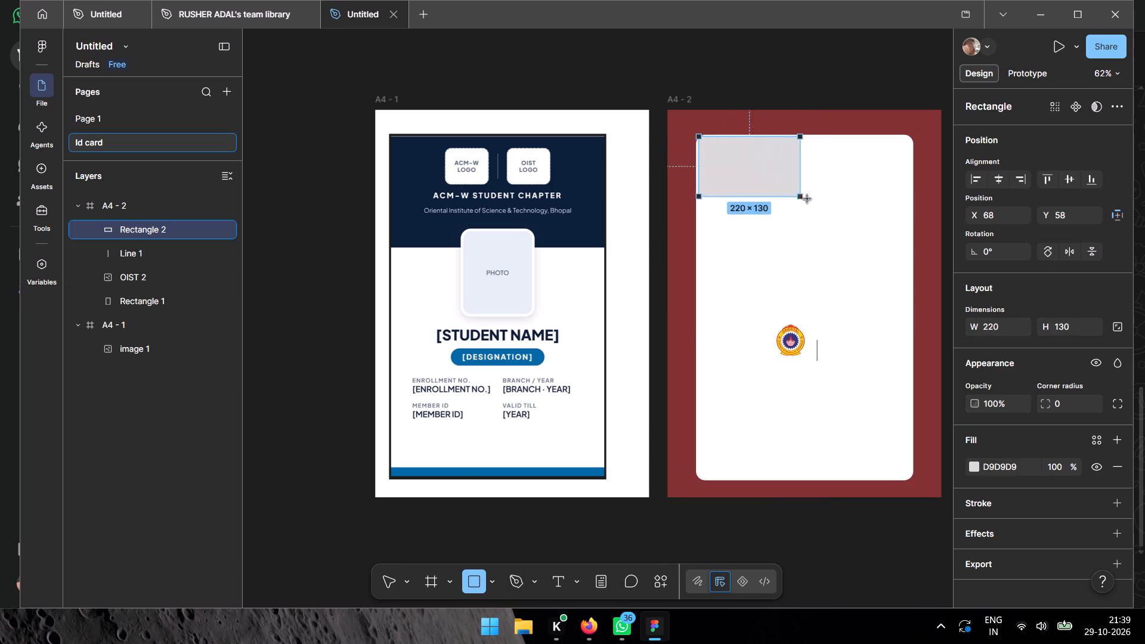
drag(807, 199, 919, 280)
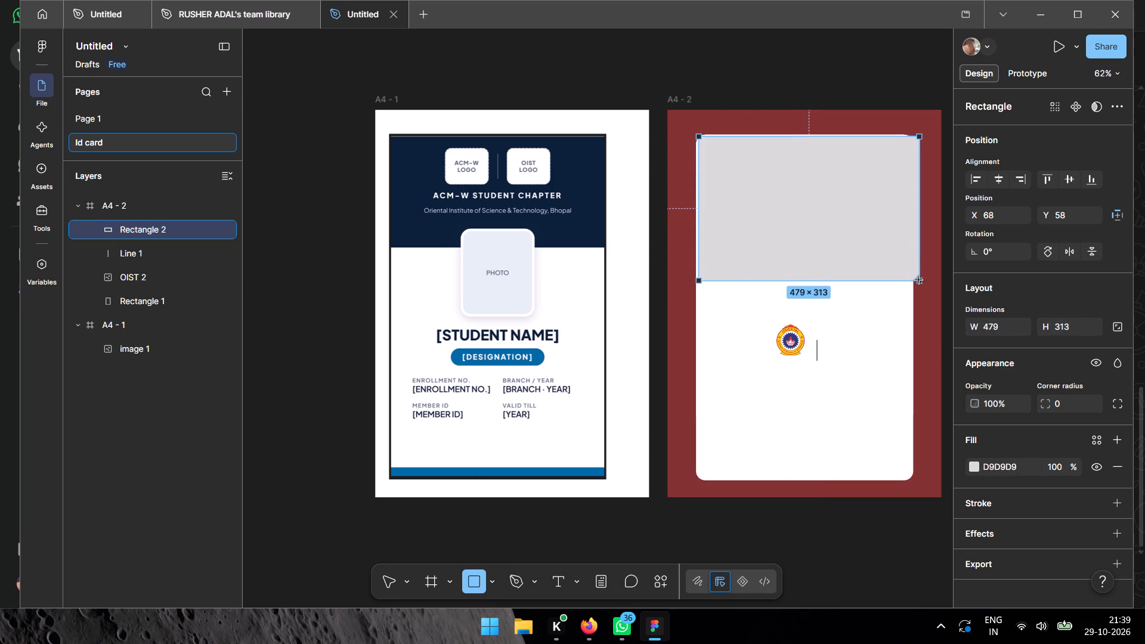
drag(919, 280, 902, 265)
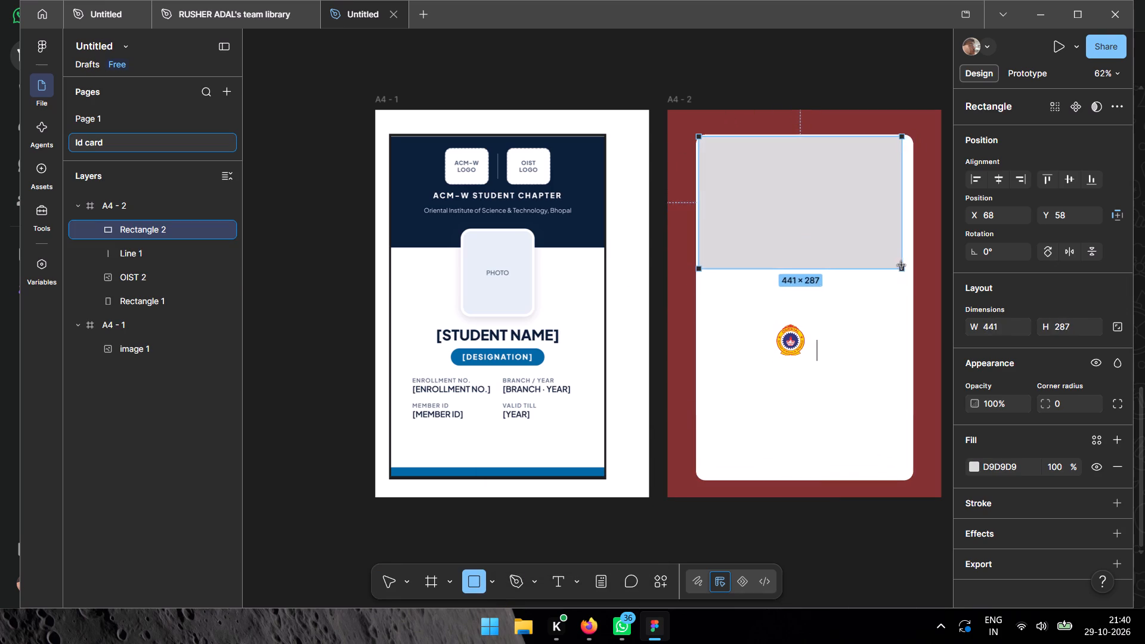
drag(902, 265, 917, 256)
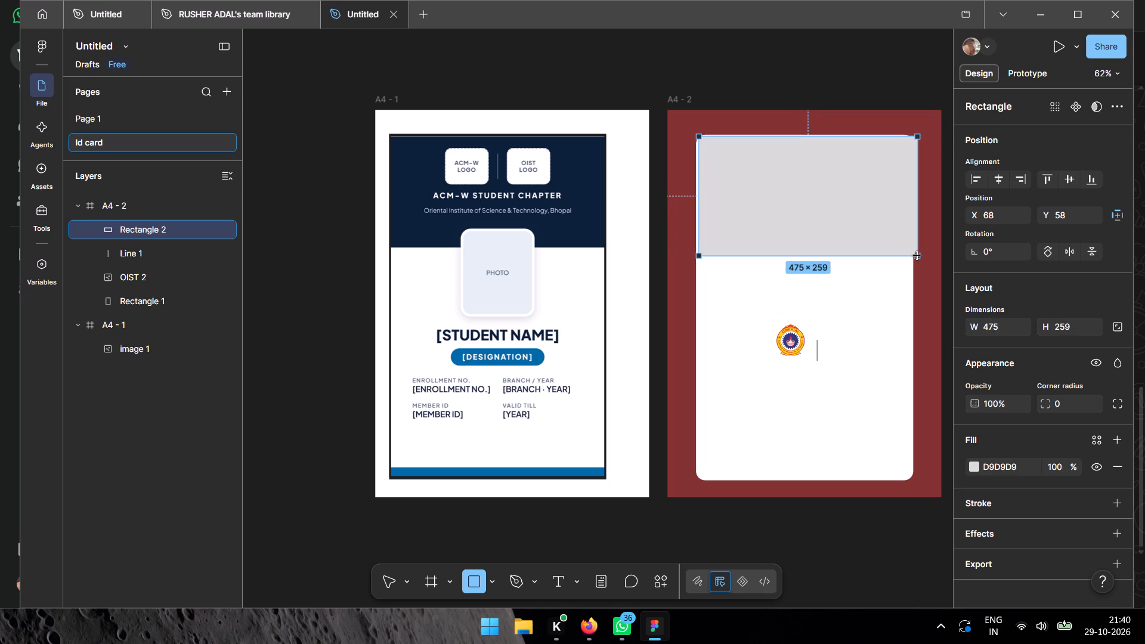
drag(917, 256, 917, 246)
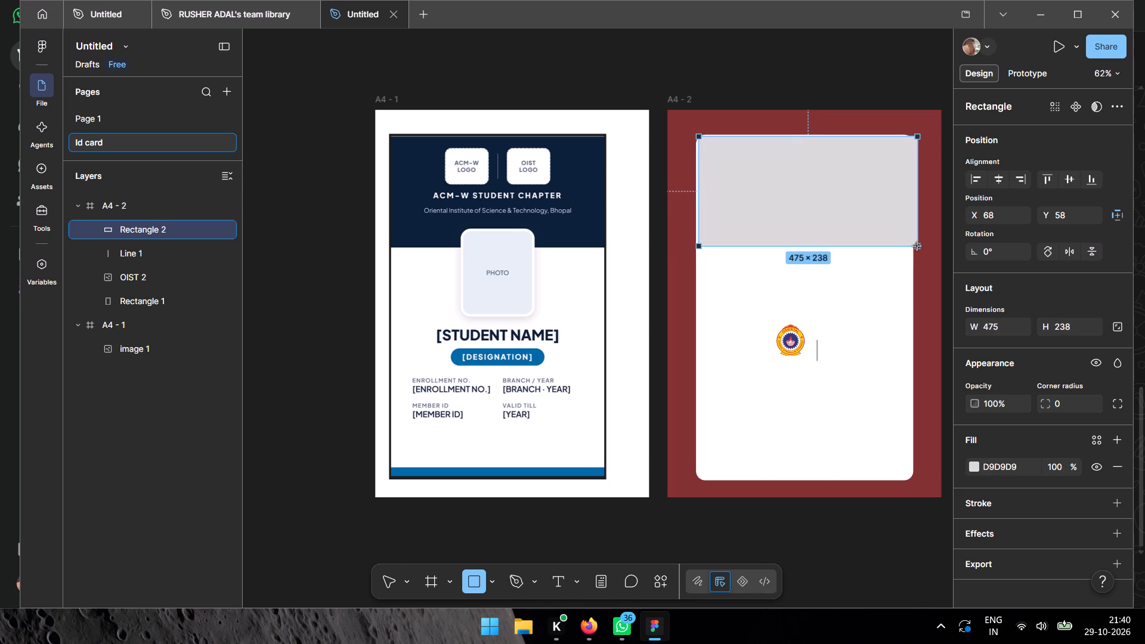
drag(917, 246, 917, 246)
Fit the header rectangle to the white card's top and side edges at X 62, Y 54, sized 472 × 255.
click(845, 226)
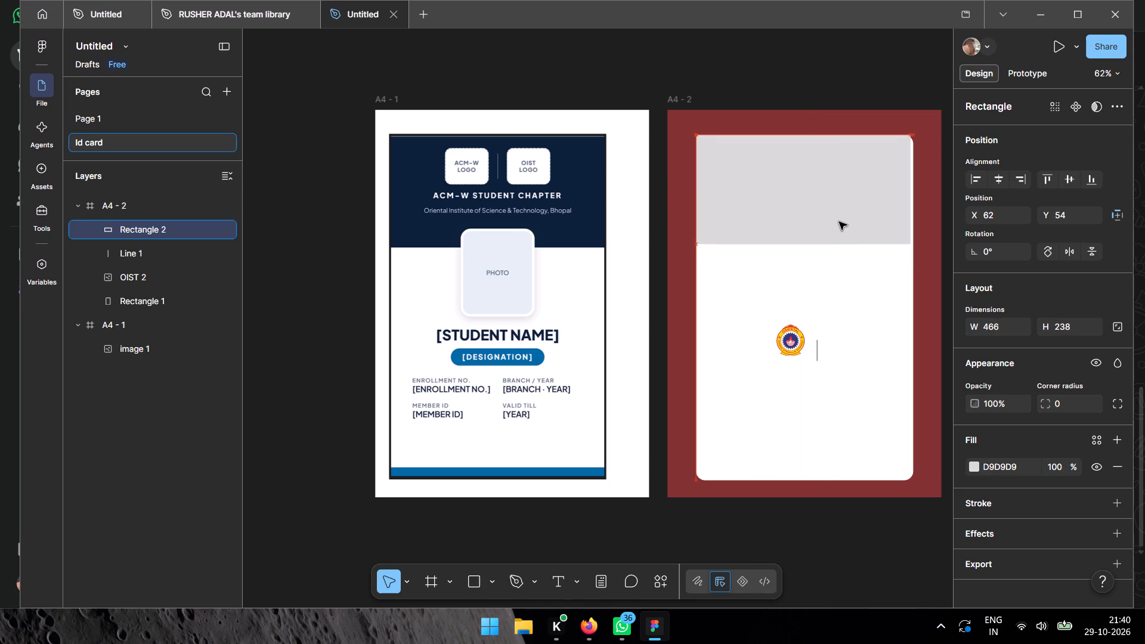
click(697, 189)
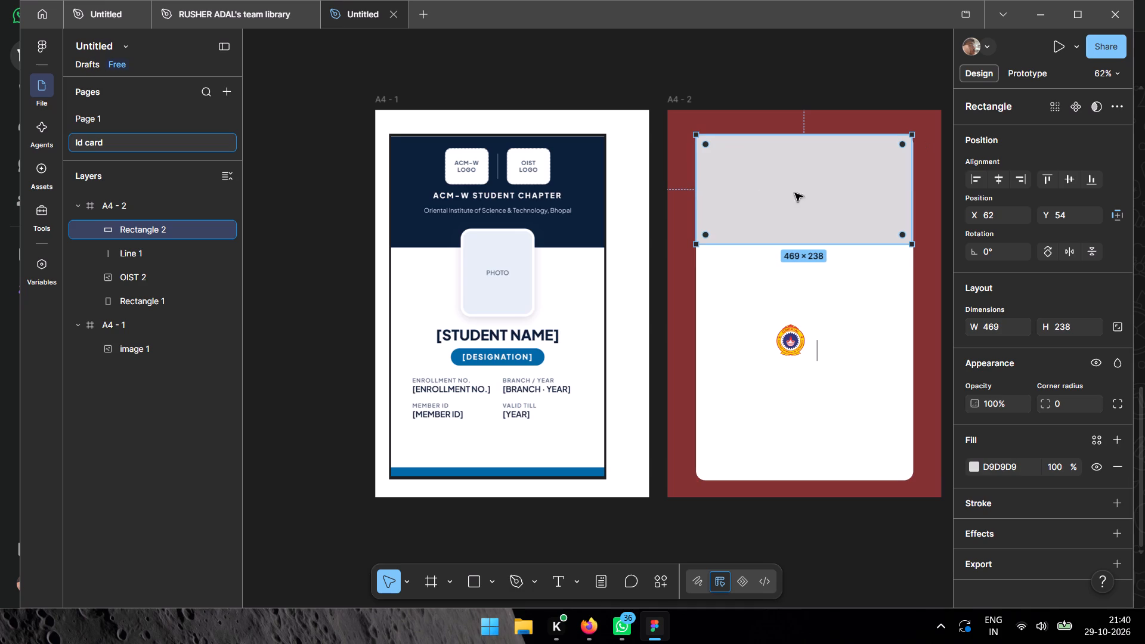
drag(915, 187, 899, 190)
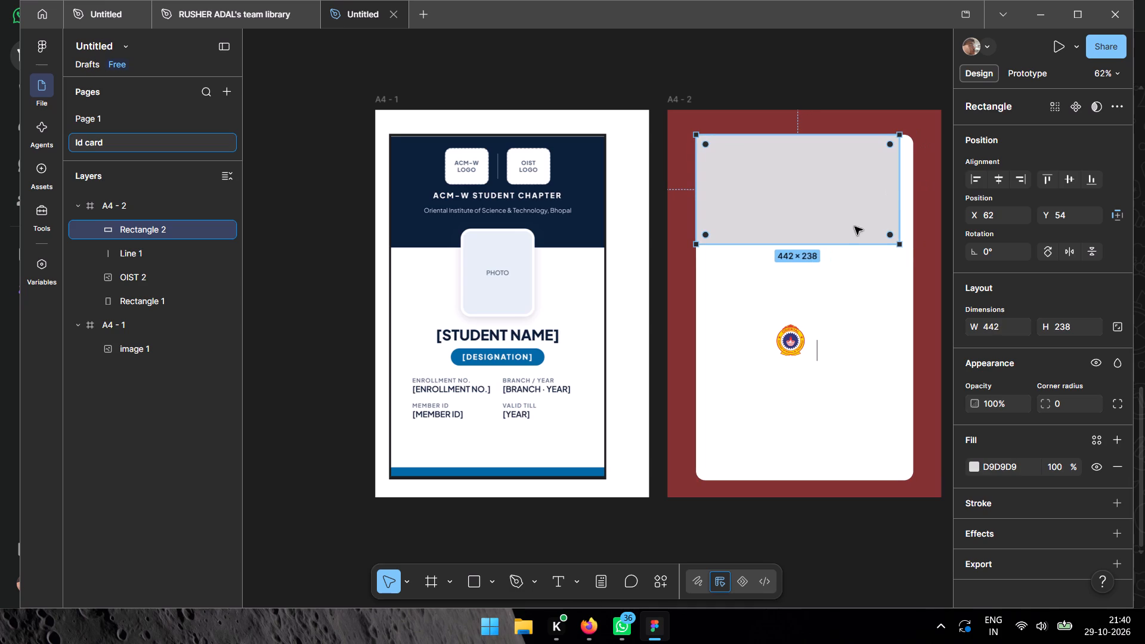
drag(901, 191, 912, 191)
drag(811, 246, 812, 252)
Set only the header rectangle's two top corners to a radius of 20.
click(1115, 408)
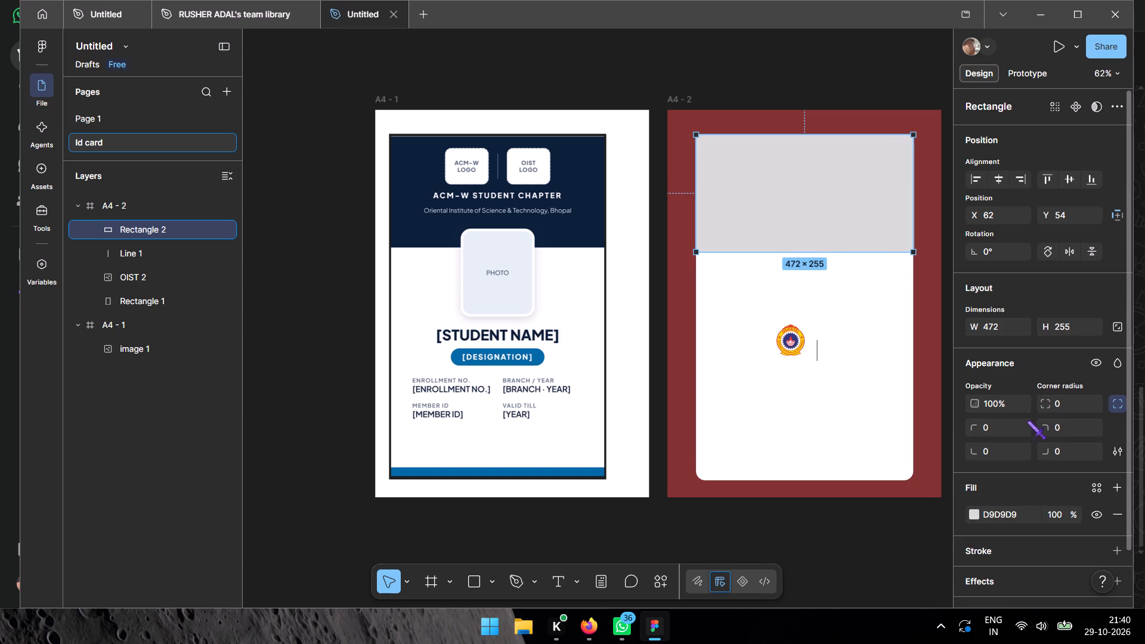
click(1004, 423)
text(20)
click(1061, 422)
text(20)
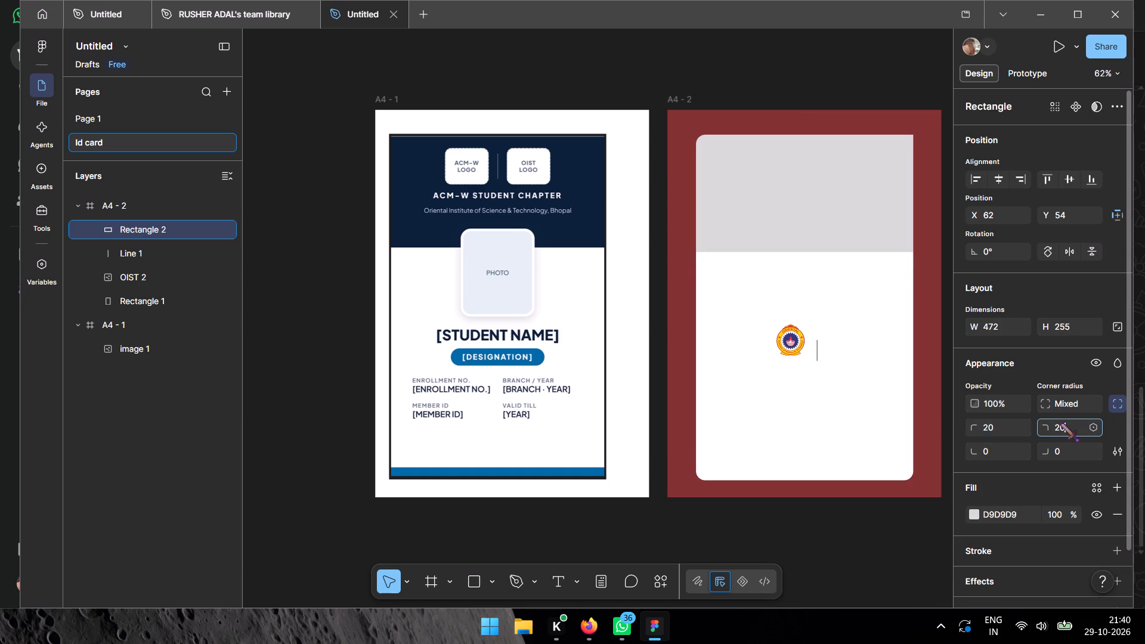
key(Return)
click(935, 225)
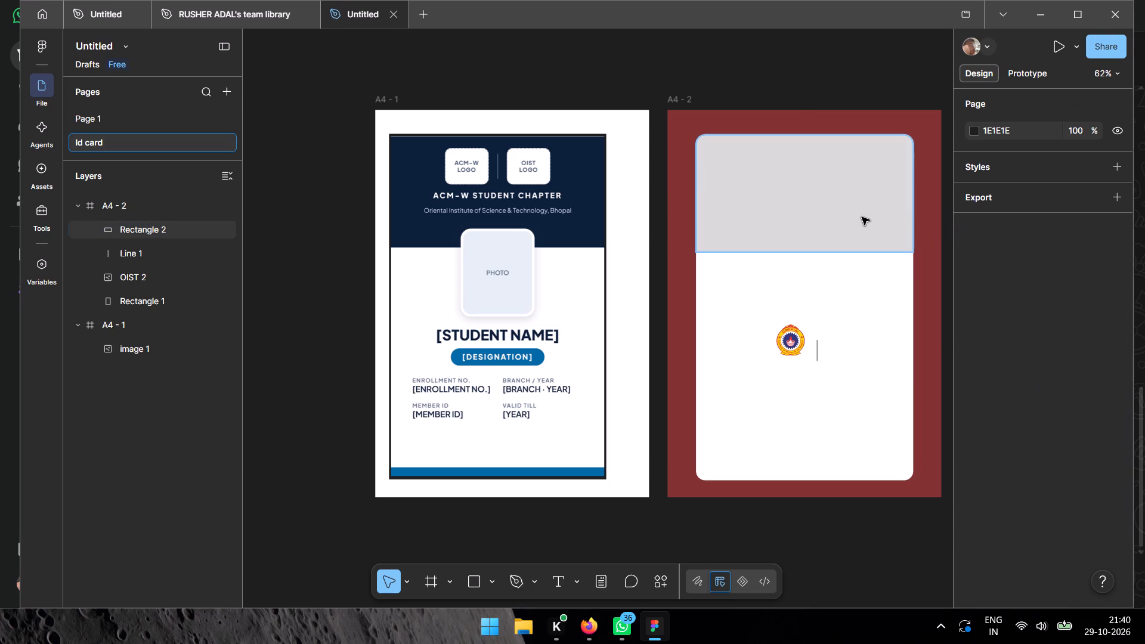
Fill the header rectangle with navy 0B1F3A, sampled from the reference card's header in A4 - 1.
click(851, 217)
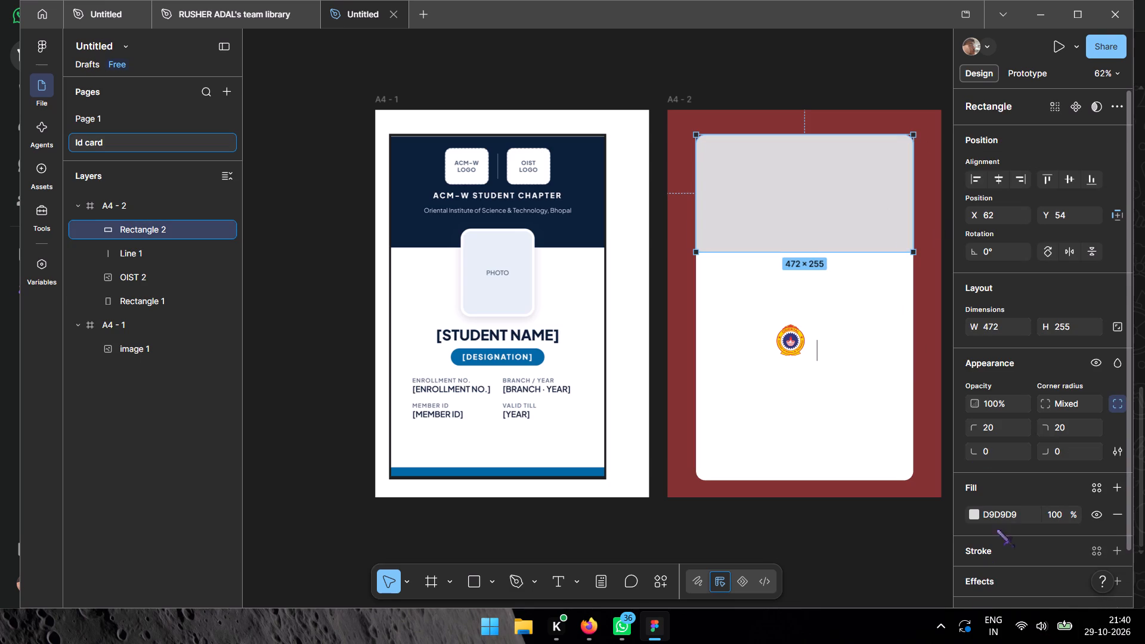
click(977, 514)
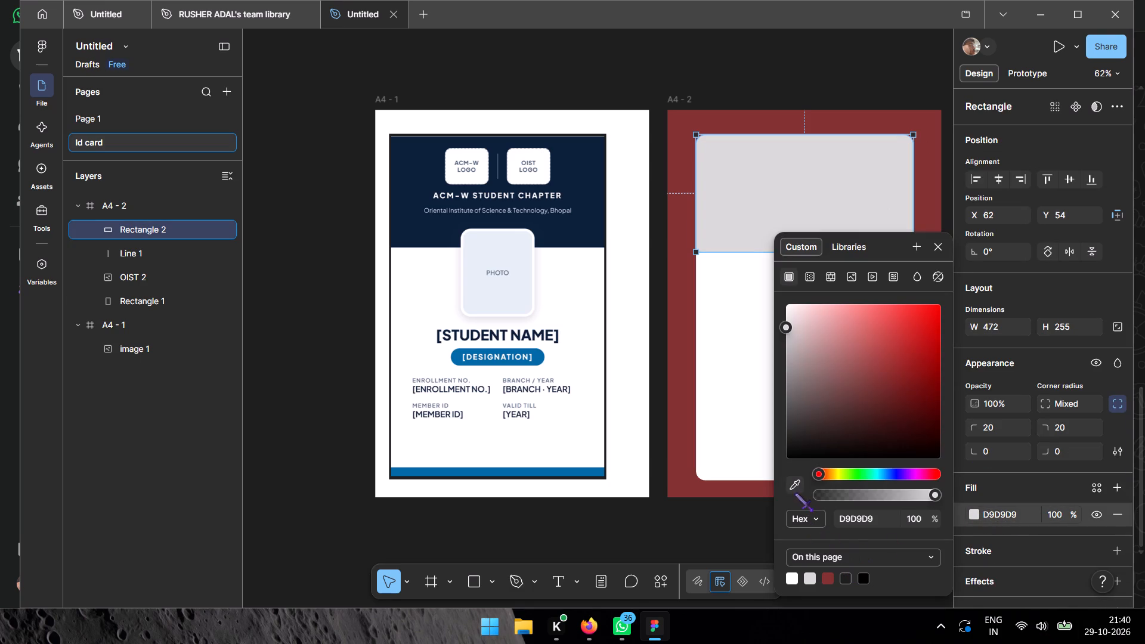
click(794, 492)
click(568, 158)
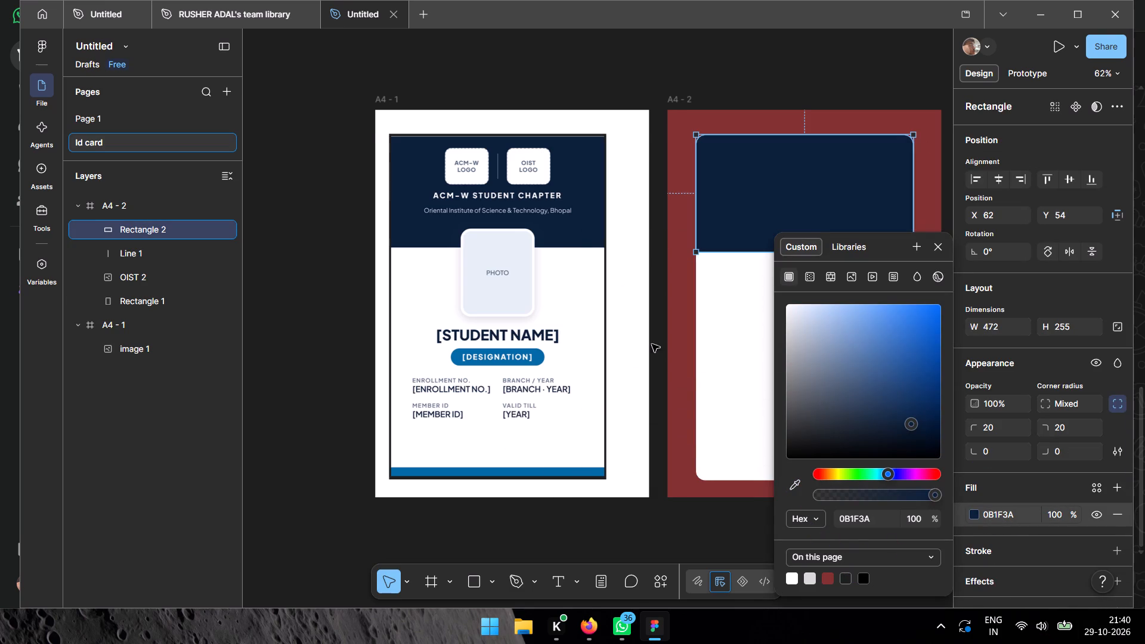
click(940, 184)
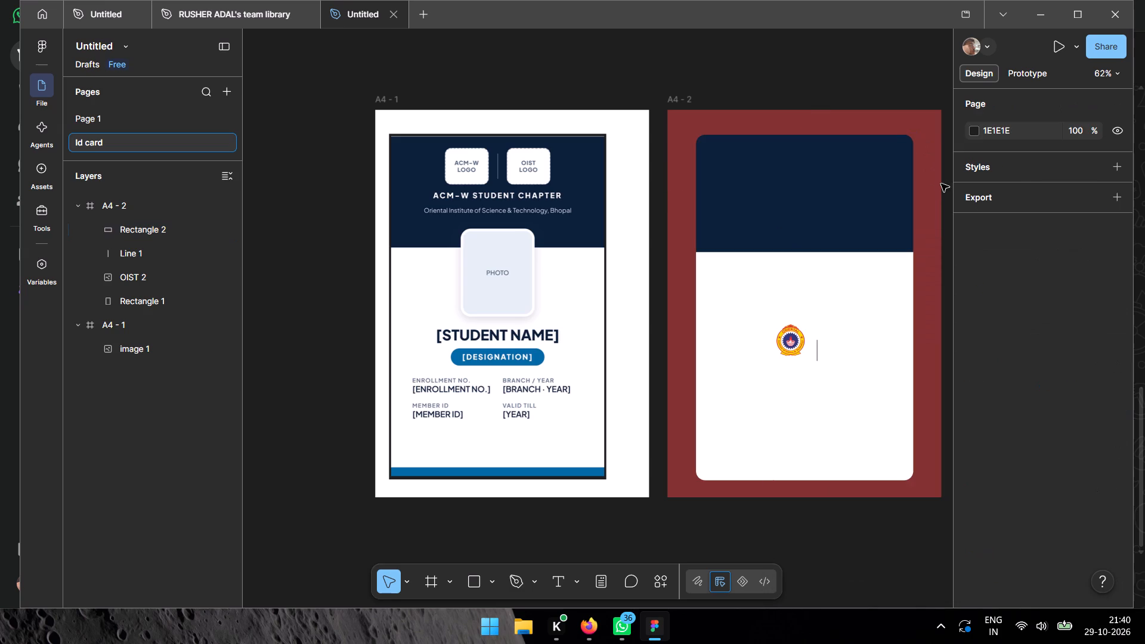
Create one component from the navy header rectangle and the white card in A4 - 2.
click(829, 227)
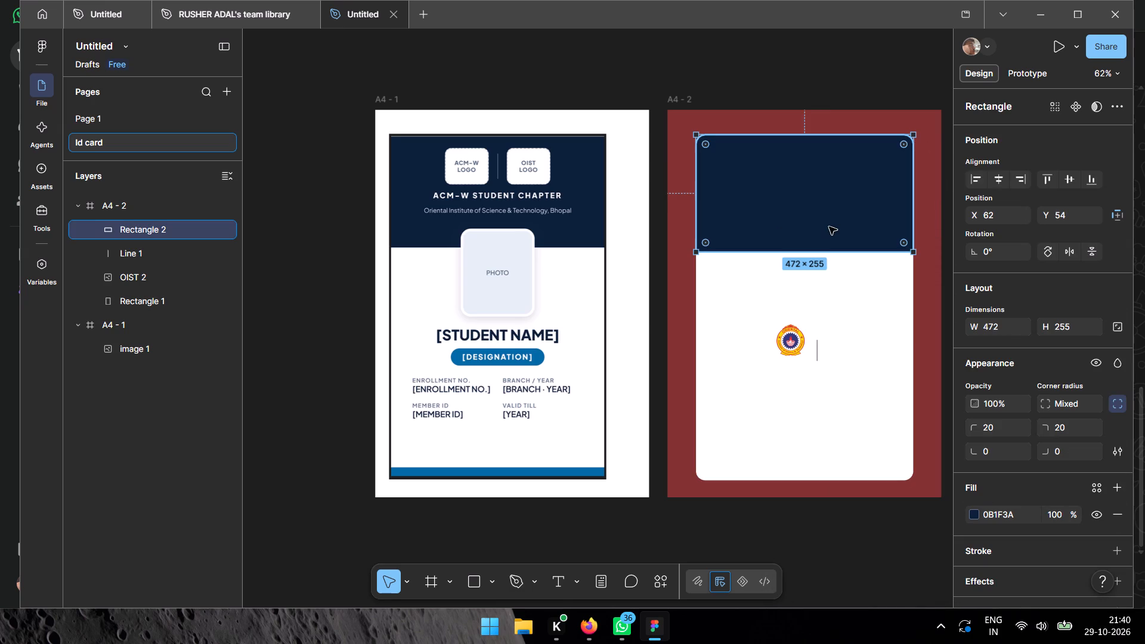
ctrl+shift+click(713, 323)
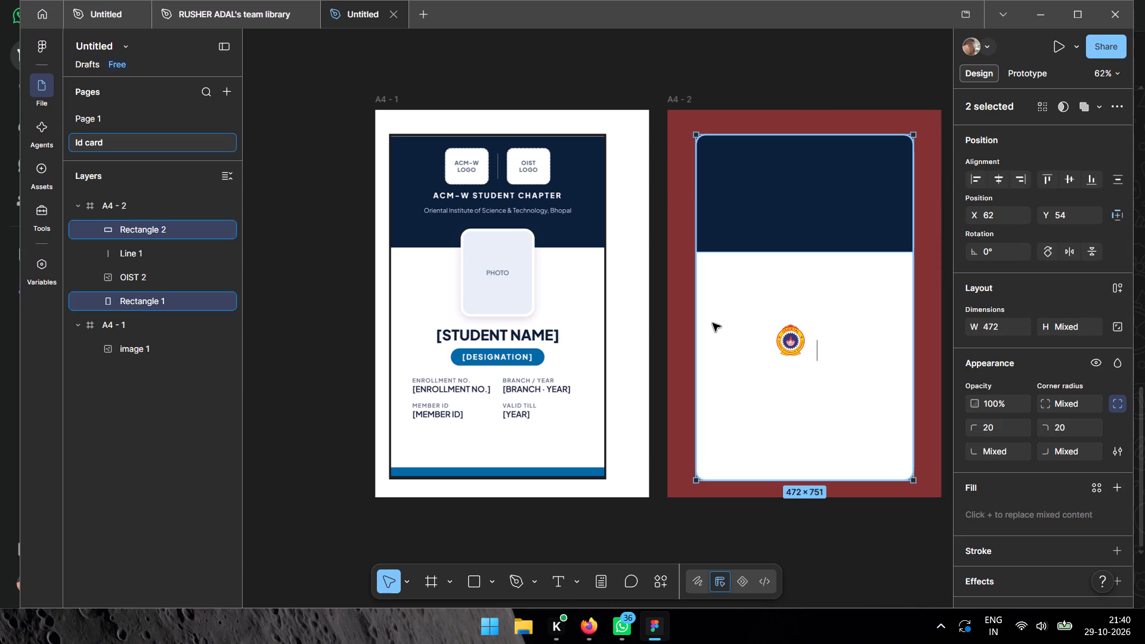
right_click(730, 323)
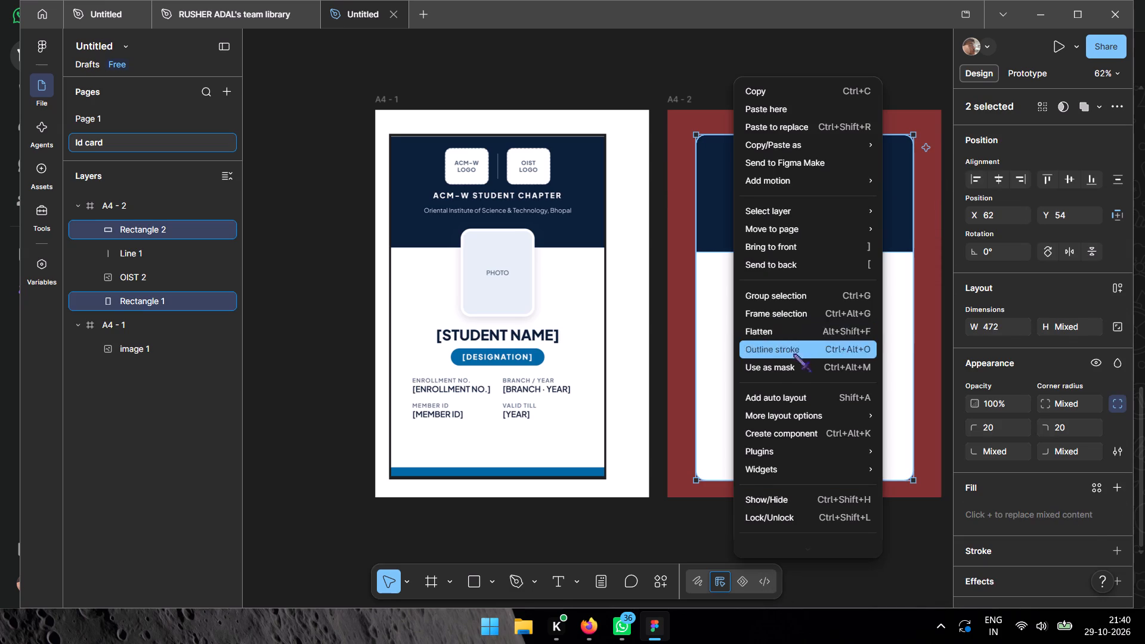
click(807, 432)
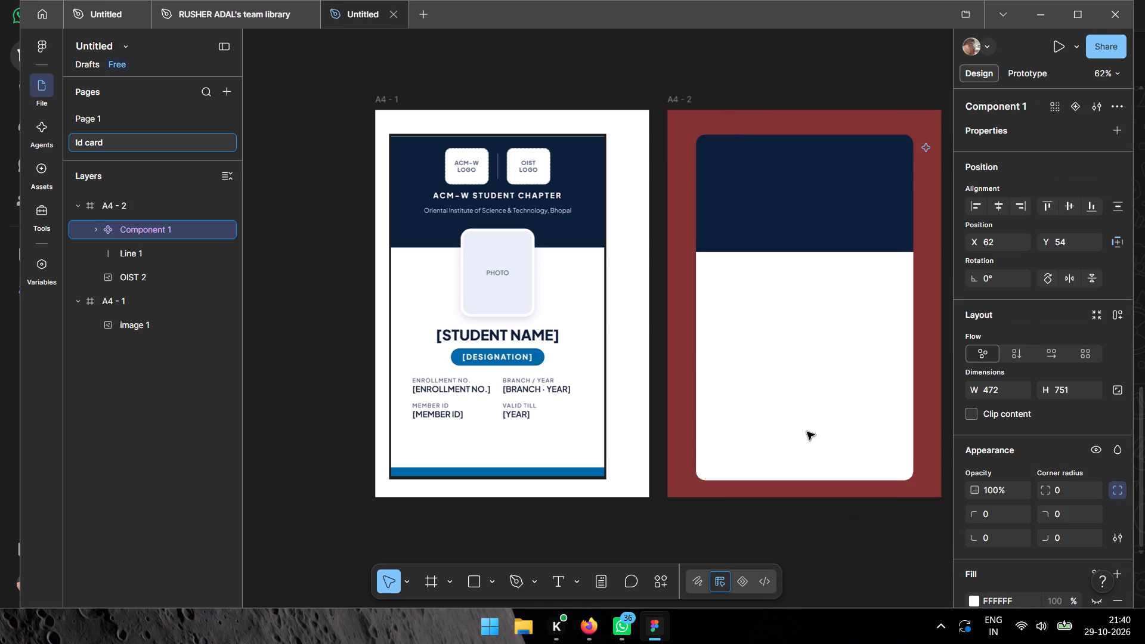
Send the card component behind the OIST logo and the divider line, with the component at X 62, Y 45.
right_click(834, 354)
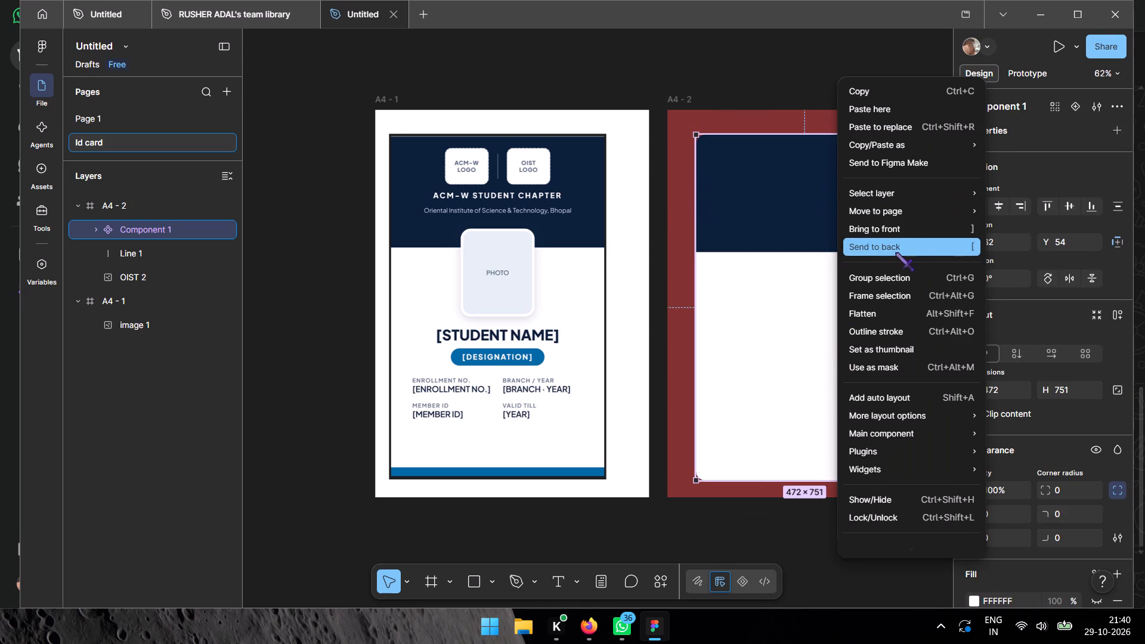
click(895, 252)
click(787, 343)
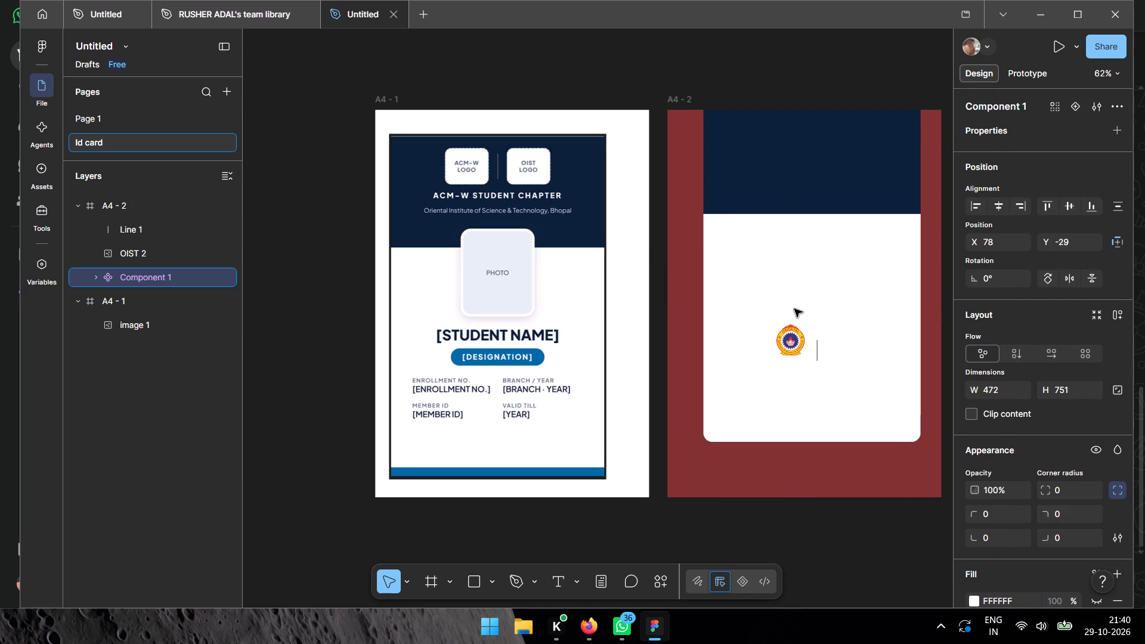
click(846, 317)
Move the OIST logo into the navy header, centred on the card near the top at X 267, Y 58.
click(800, 348)
drag(792, 342, 812, 185)
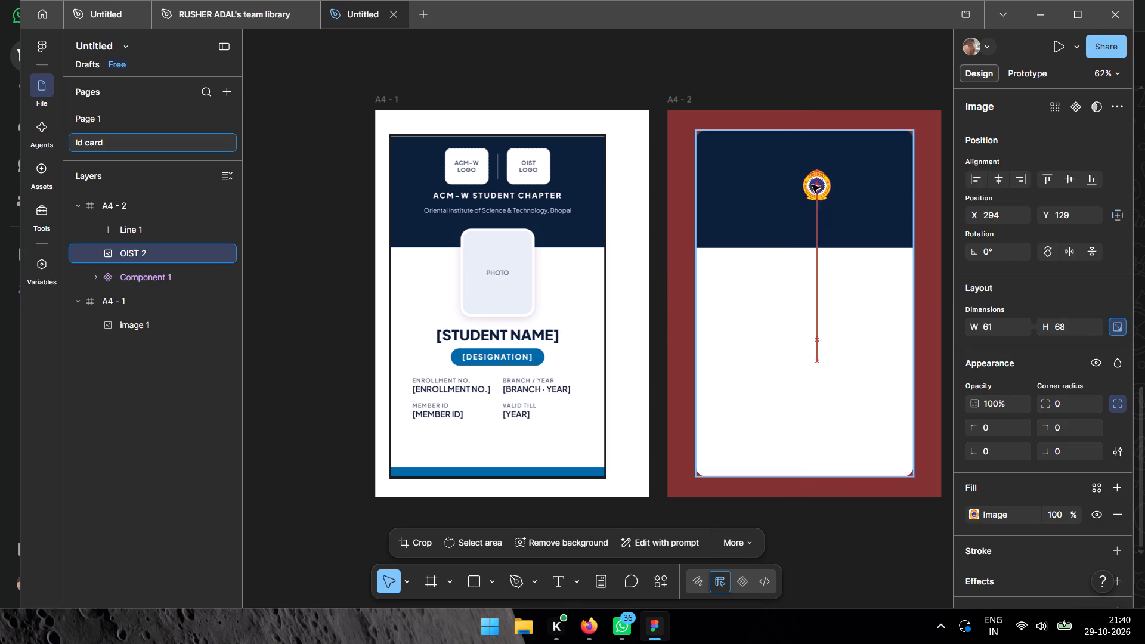
drag(812, 185, 794, 159)
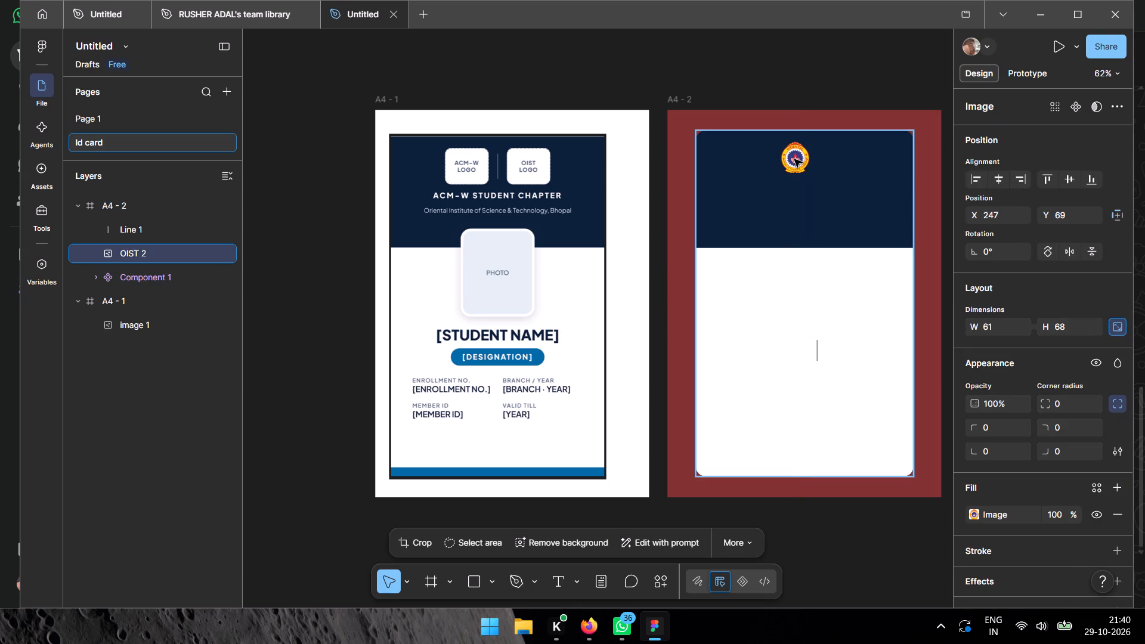
drag(794, 159, 807, 159)
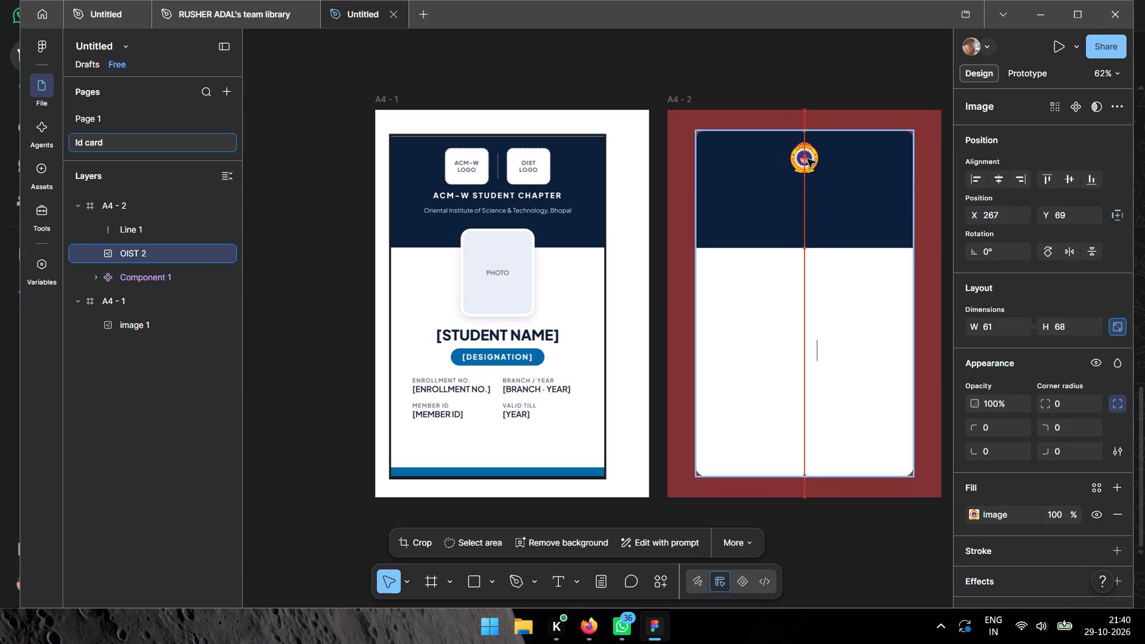
drag(807, 159, 807, 154)
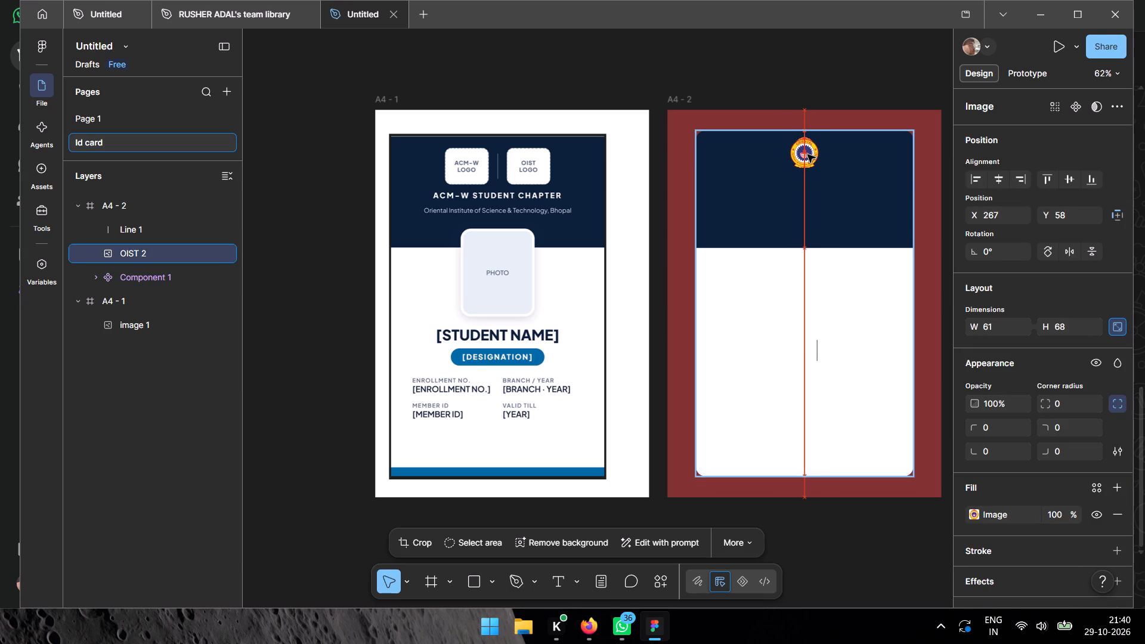
drag(807, 154, 808, 154)
Reshape the divider line to a length of about 43 and set its rotation to 90°.
click(849, 335)
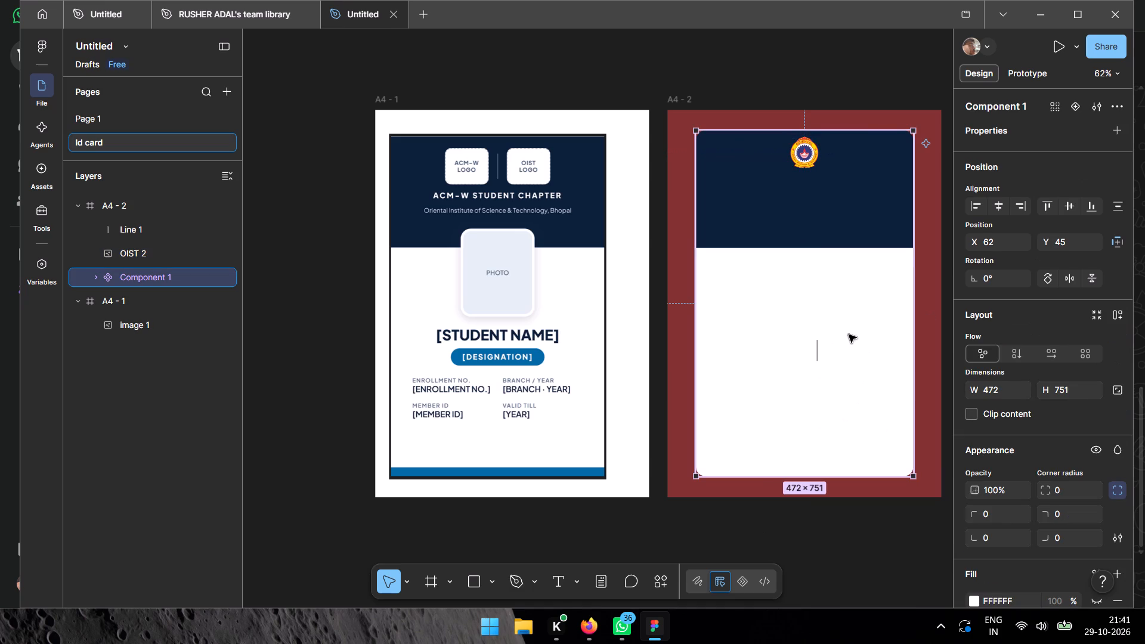
click(814, 355)
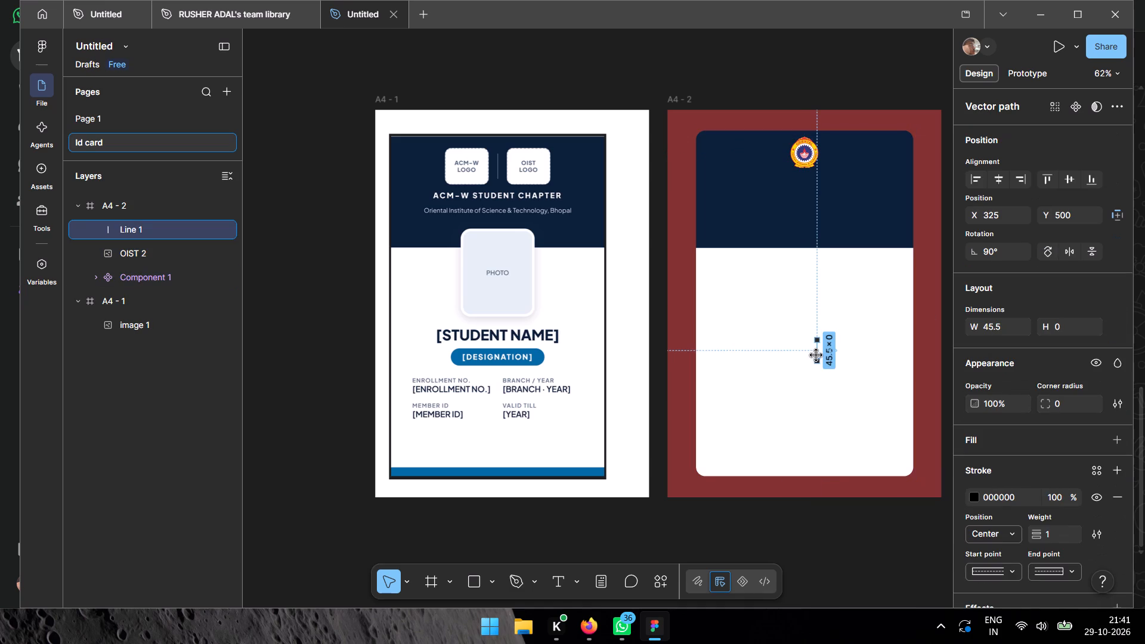
drag(817, 355, 824, 323)
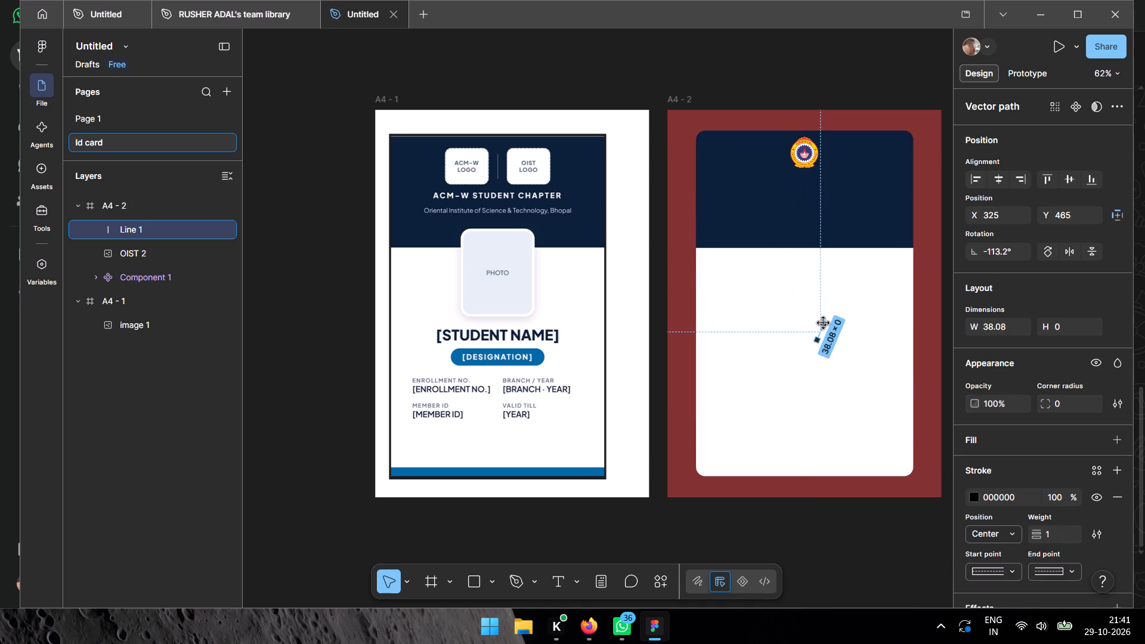
drag(824, 323, 815, 320)
click(1011, 252)
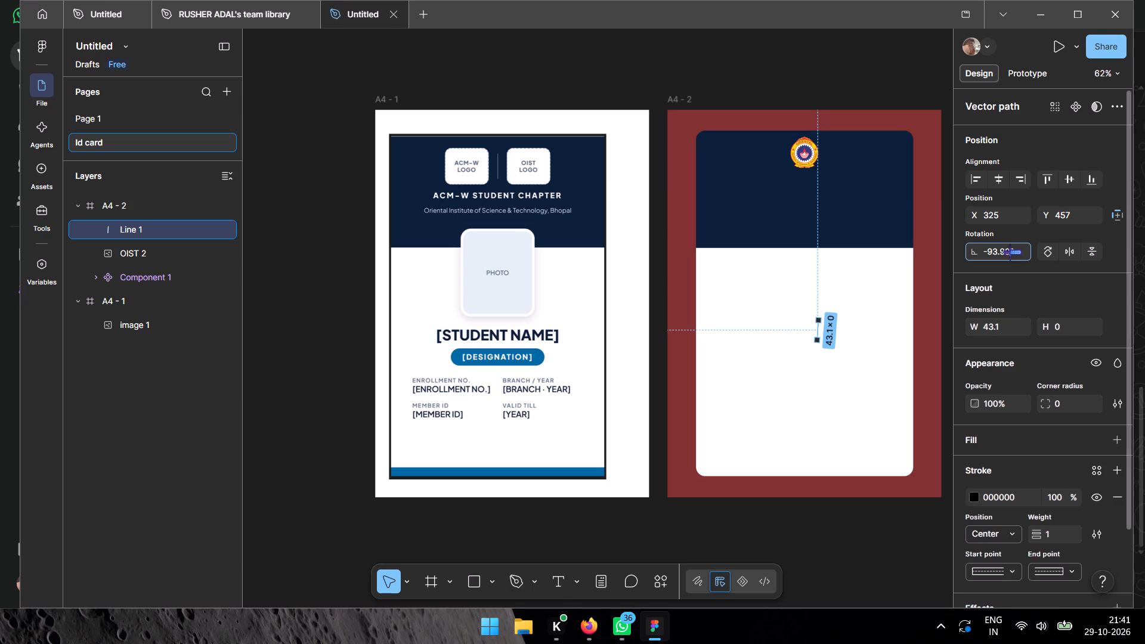
text(90)
key(Return)
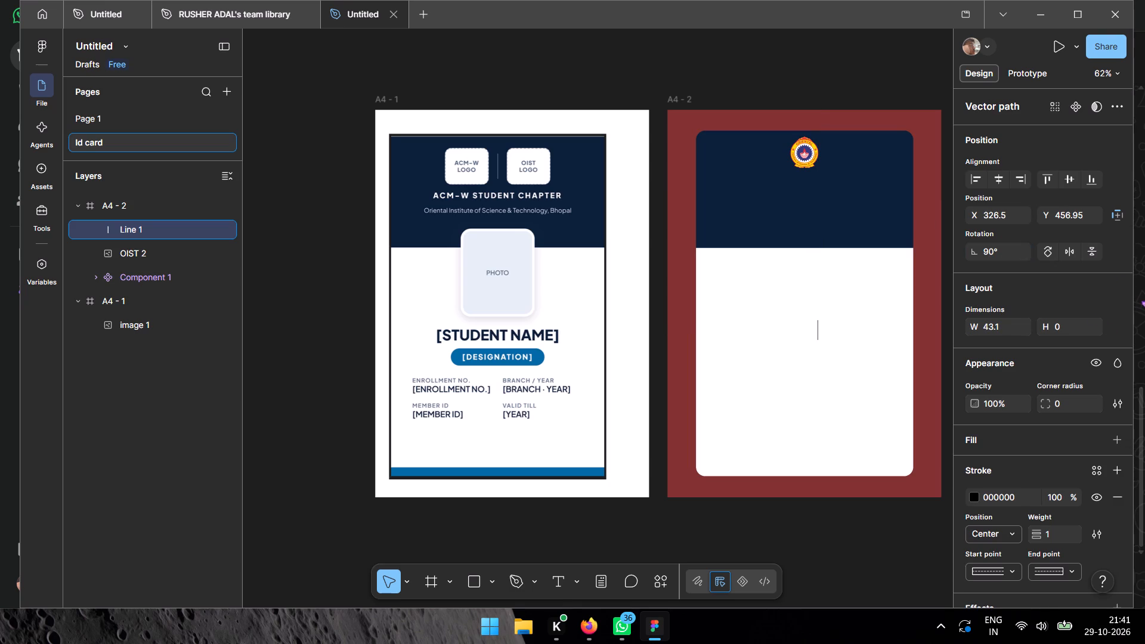
Move the divider line into the navy header, just left of the OIST logo at X 255, Y 70.
click(815, 330)
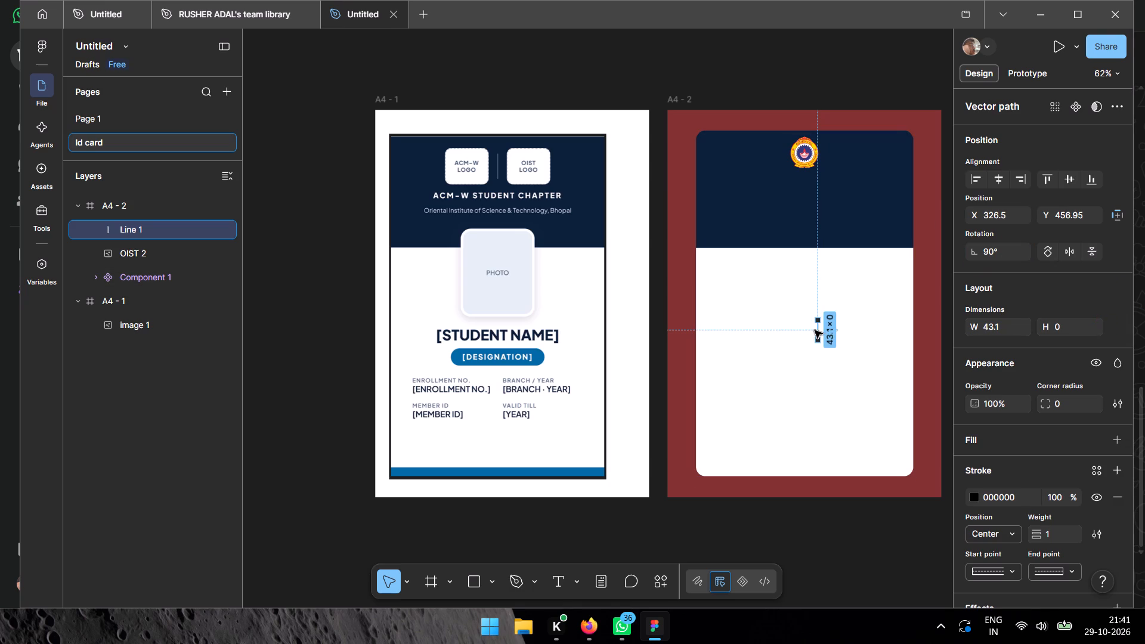
drag(818, 329, 803, 281)
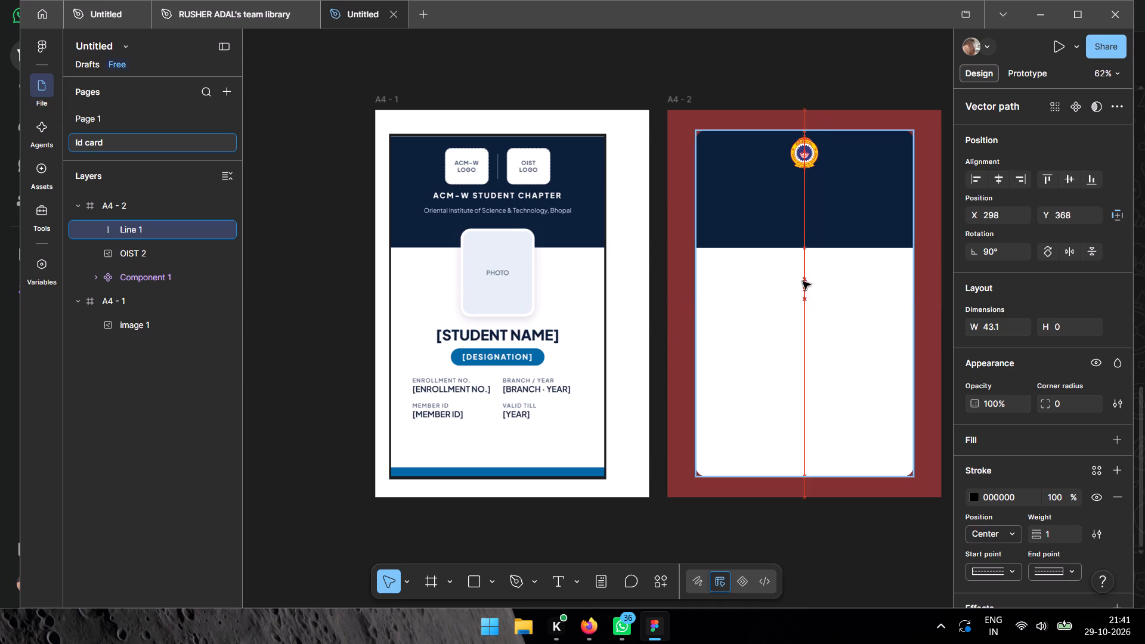
drag(803, 281, 784, 152)
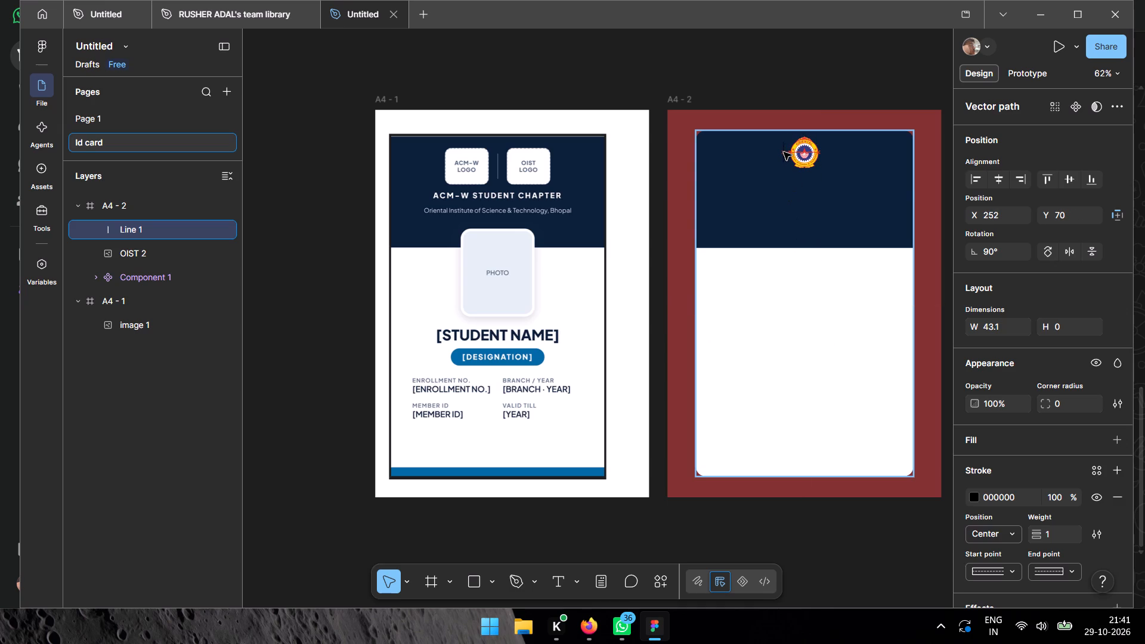
drag(784, 152, 785, 153)
click(877, 196)
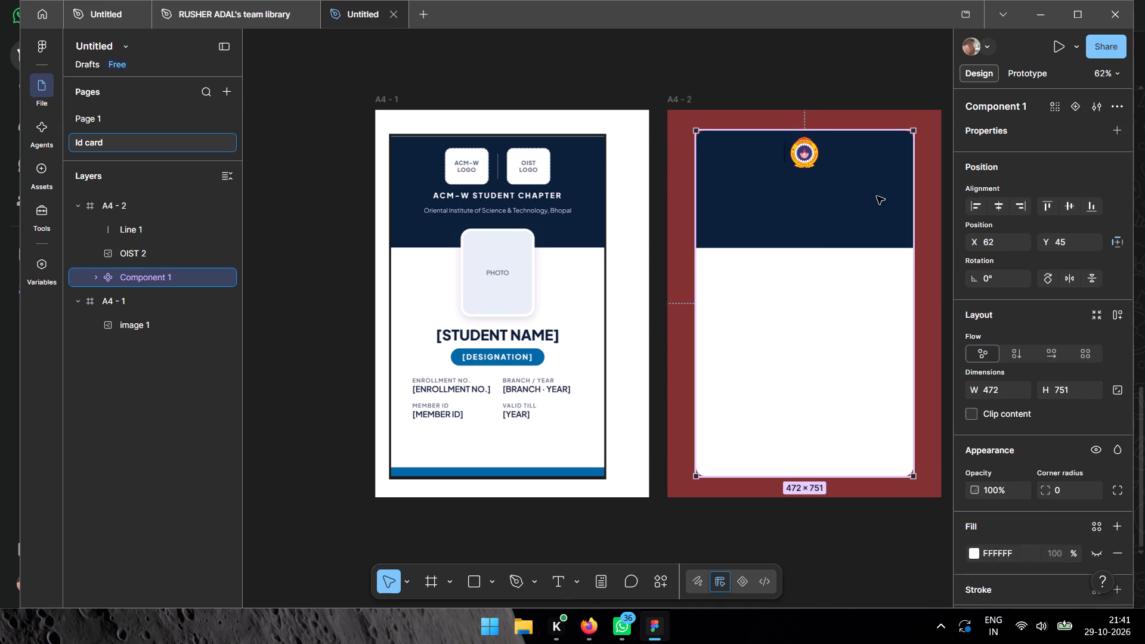
Set the divider line's stroke colour to off-white FFF0F0 and its opacity to 50%.
click(784, 152)
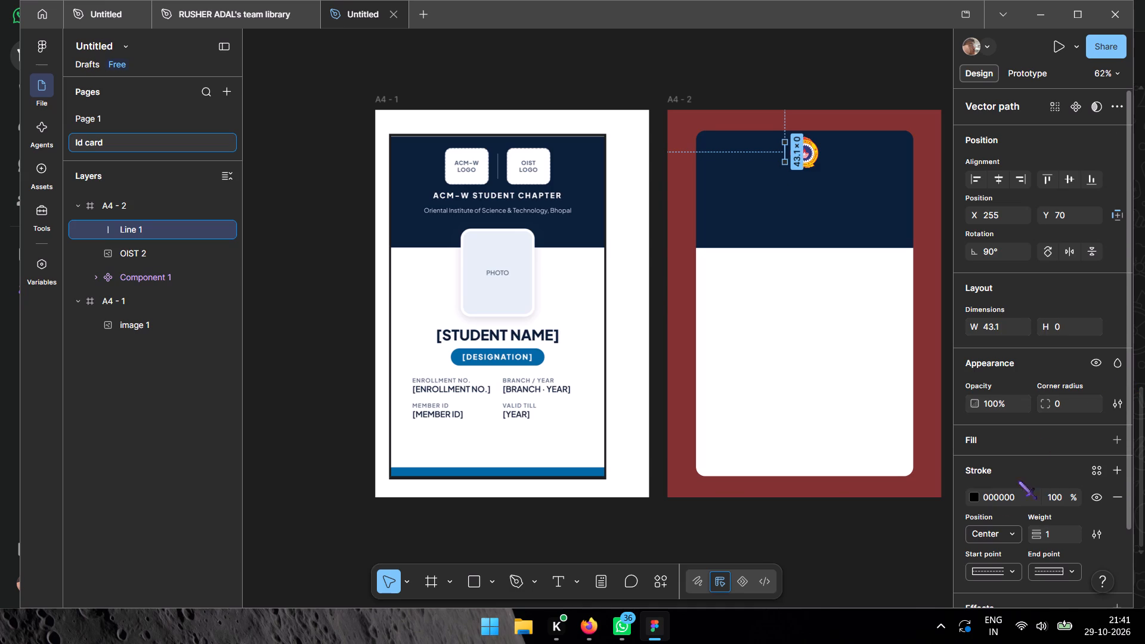
click(971, 494)
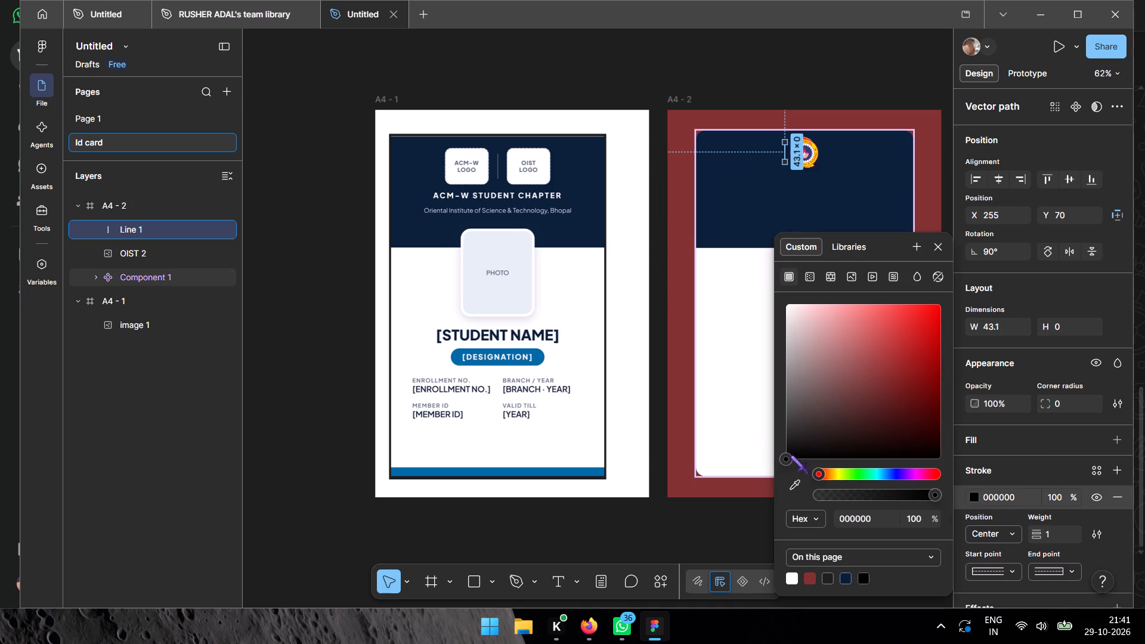
drag(784, 457, 795, 277)
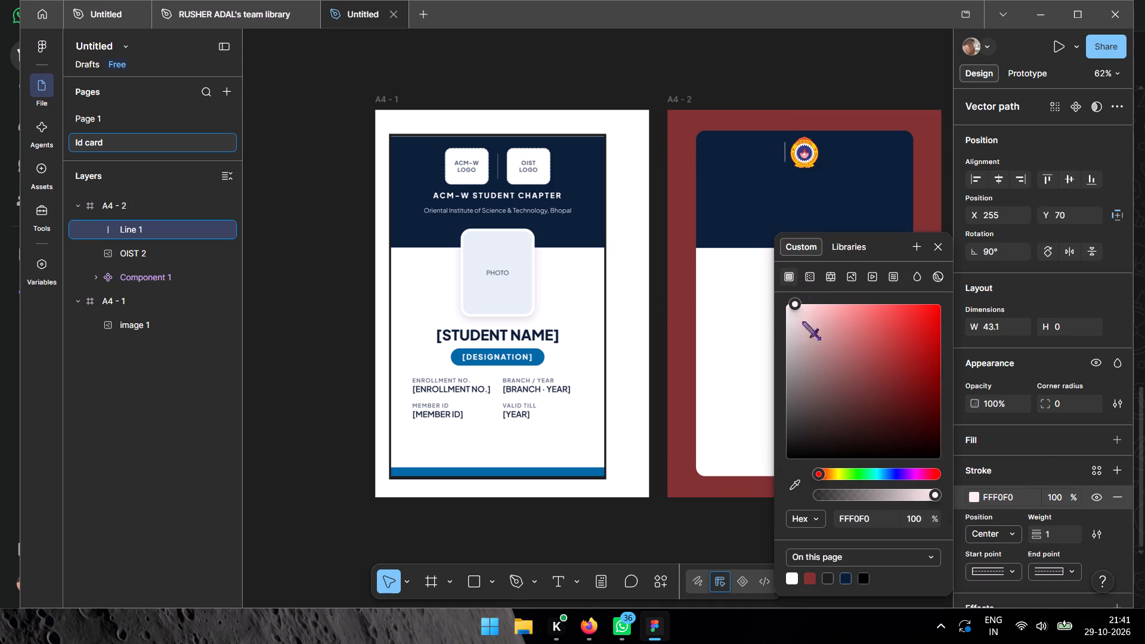
click(1001, 402)
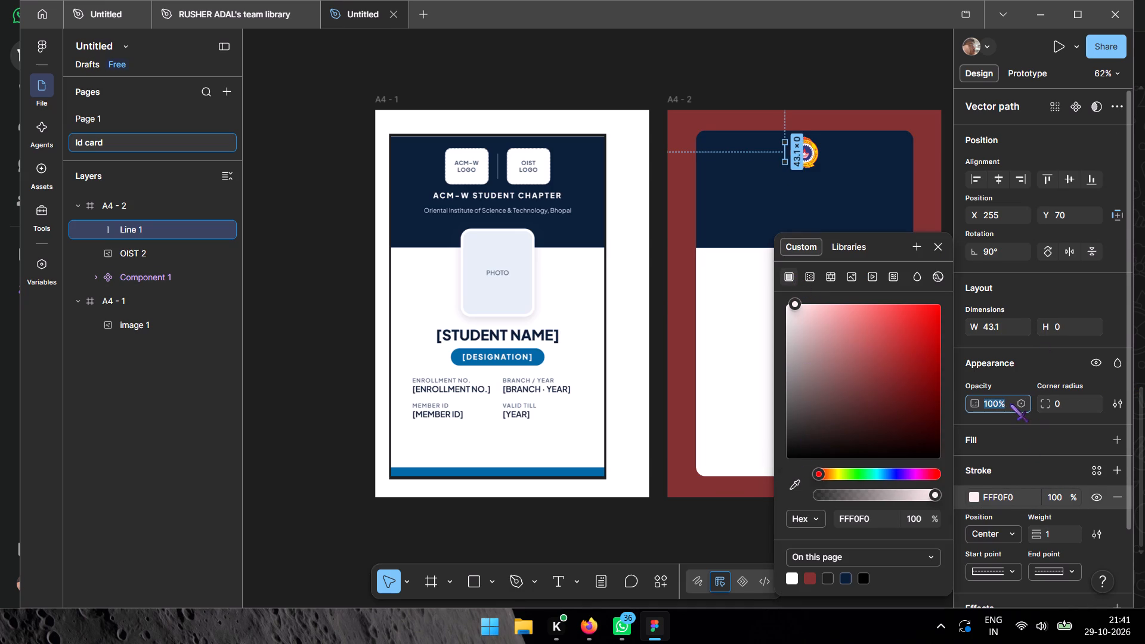
text(50)
key(Return)
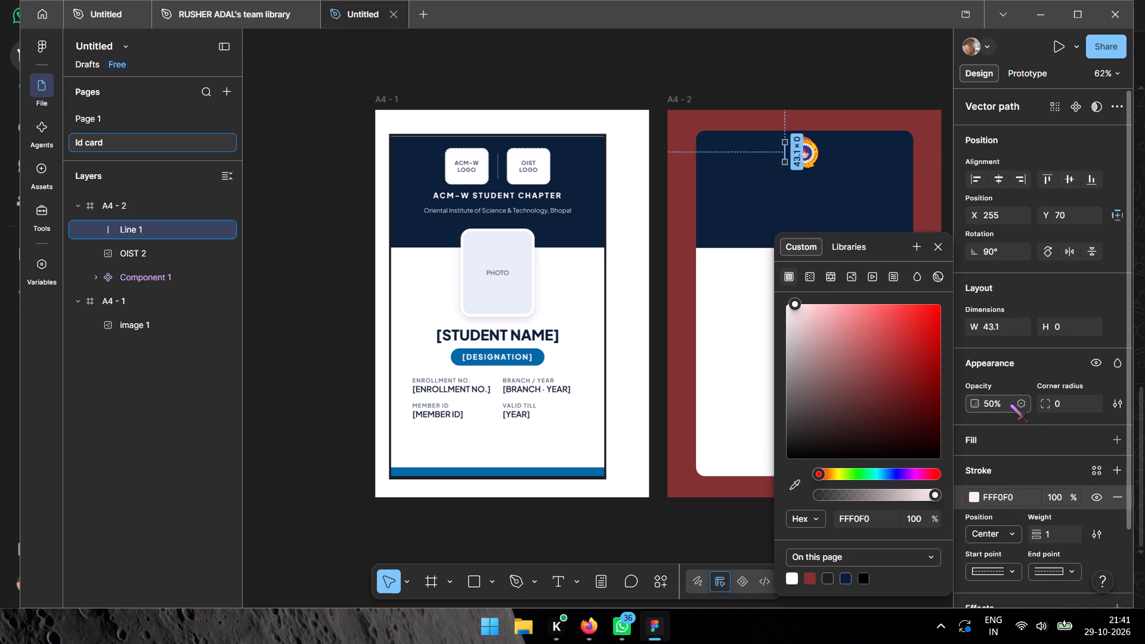
click(697, 319)
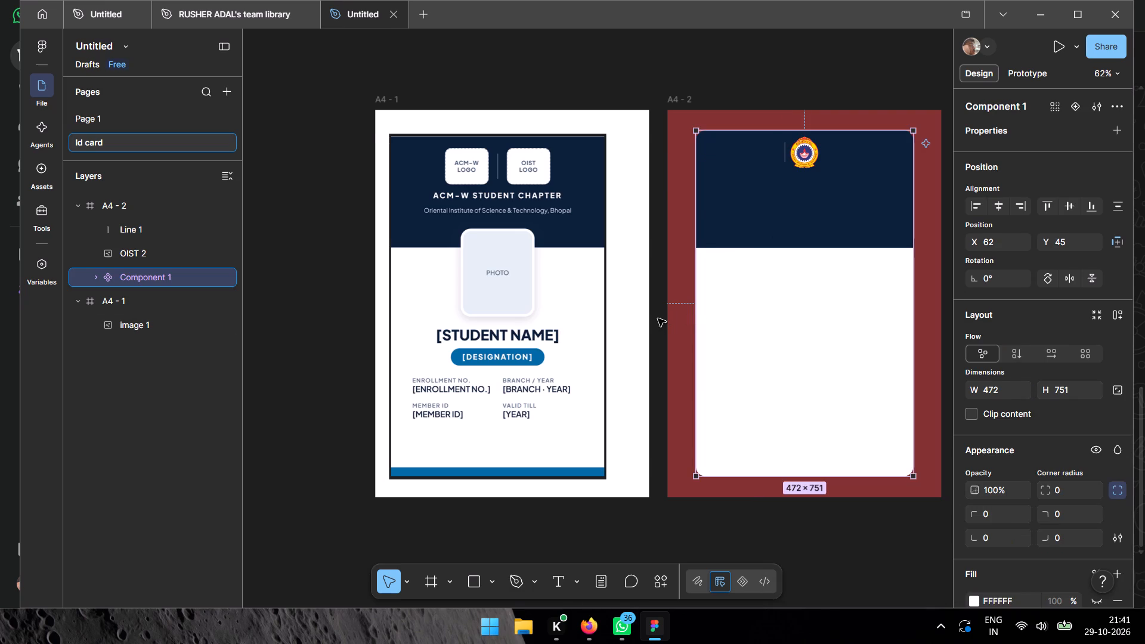
Select only the divider line beside the OIST logo in the A4 - 2 header.
click(787, 156)
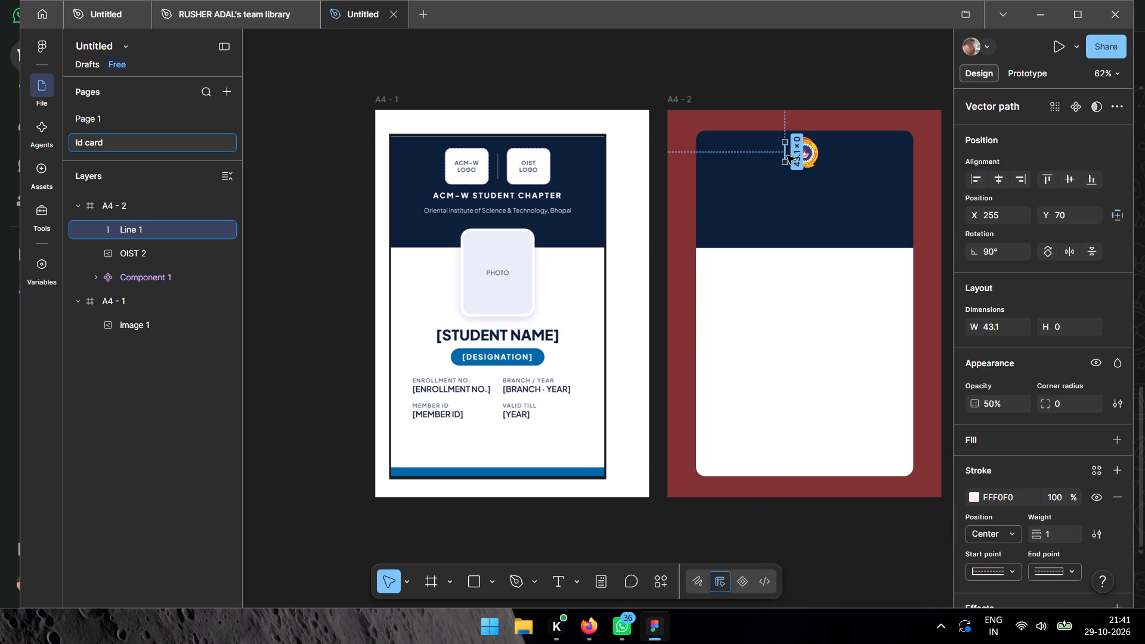
ctrl+shift+drag(787, 156, 832, 156)
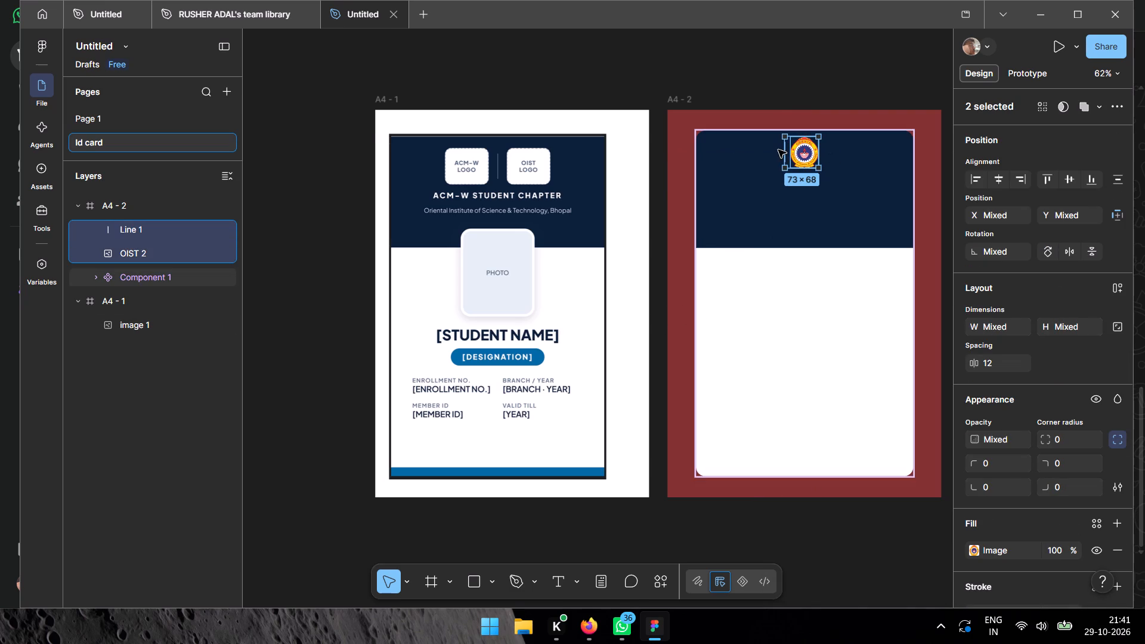
click(778, 231)
click(786, 151)
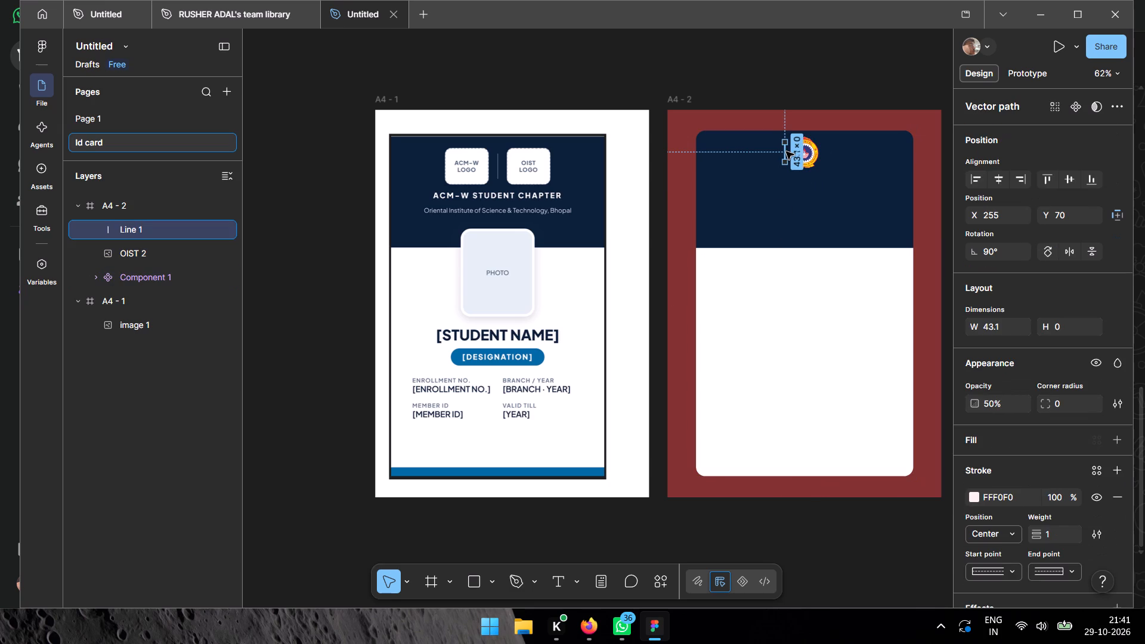
Duplicate the divider line to the other side of the OIST logo, placing the copy at X 338, Y 70.
alt+shift+drag(786, 153, 822, 153)
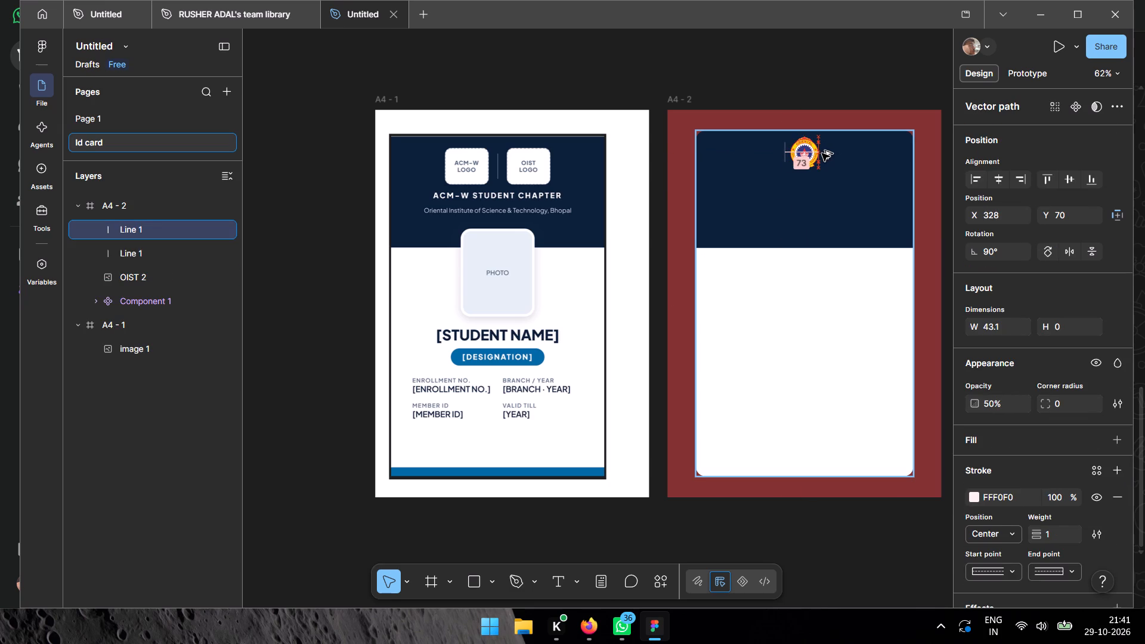
alt+shift+drag(822, 153, 824, 153)
click(858, 388)
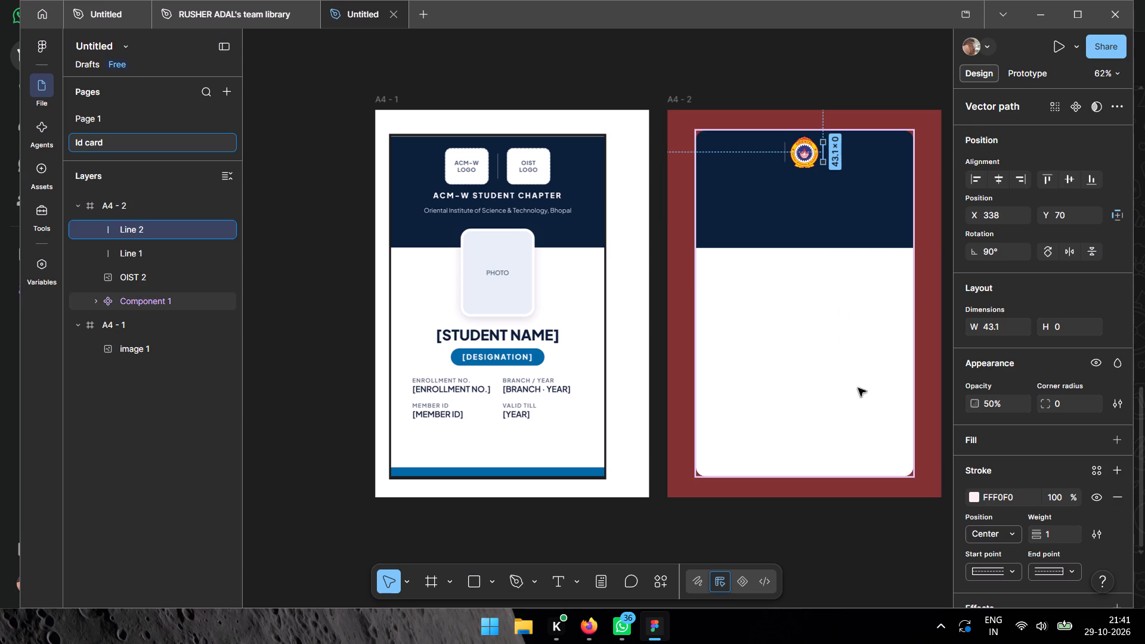
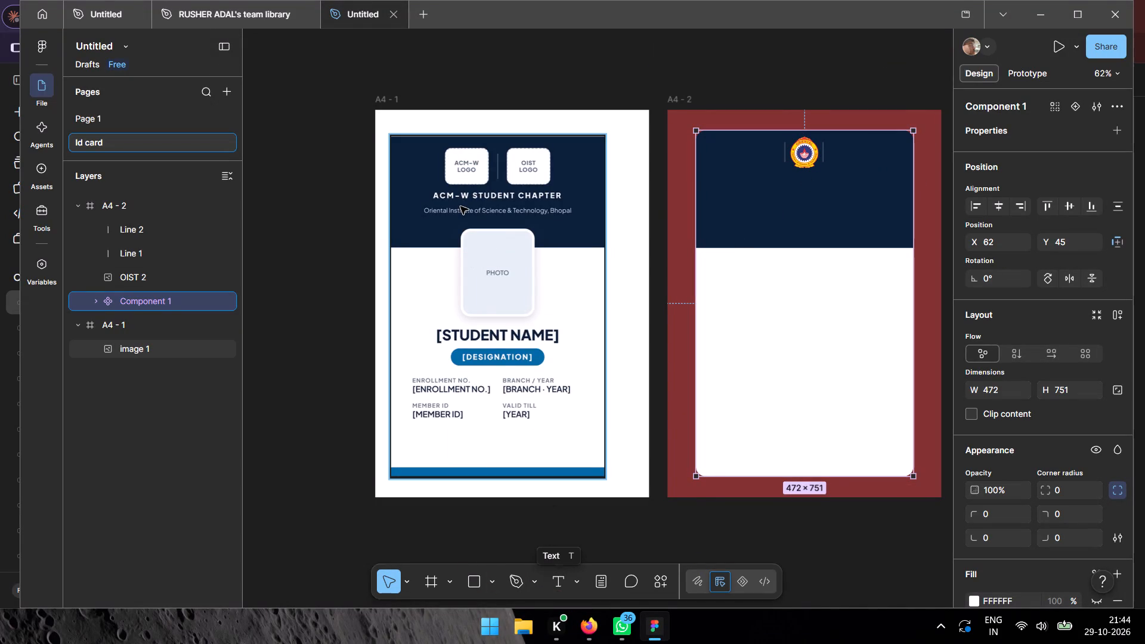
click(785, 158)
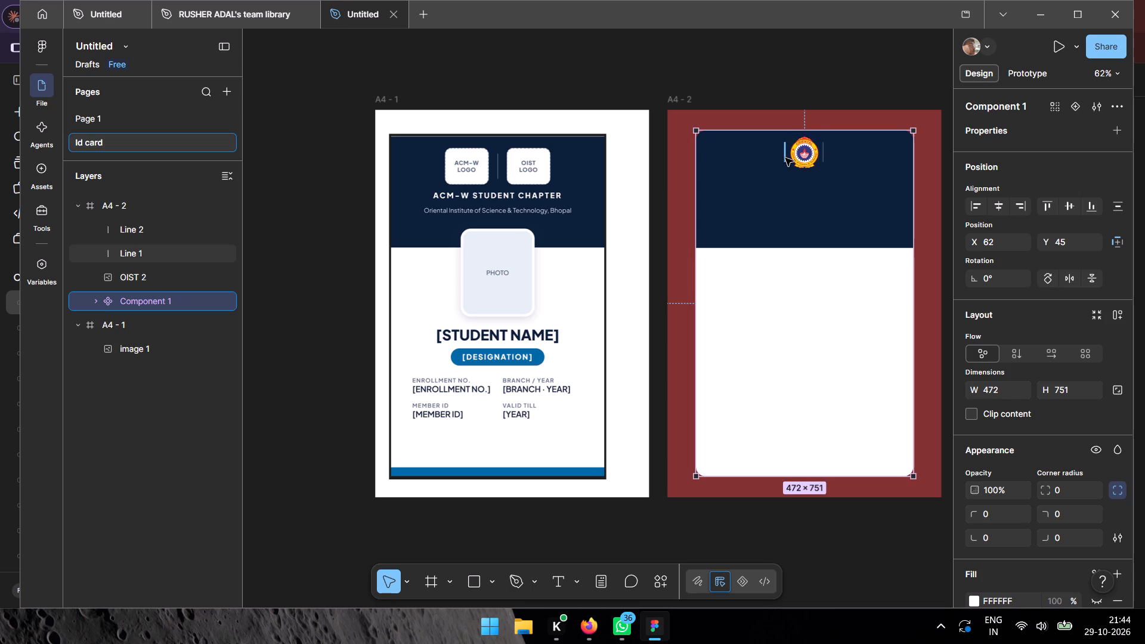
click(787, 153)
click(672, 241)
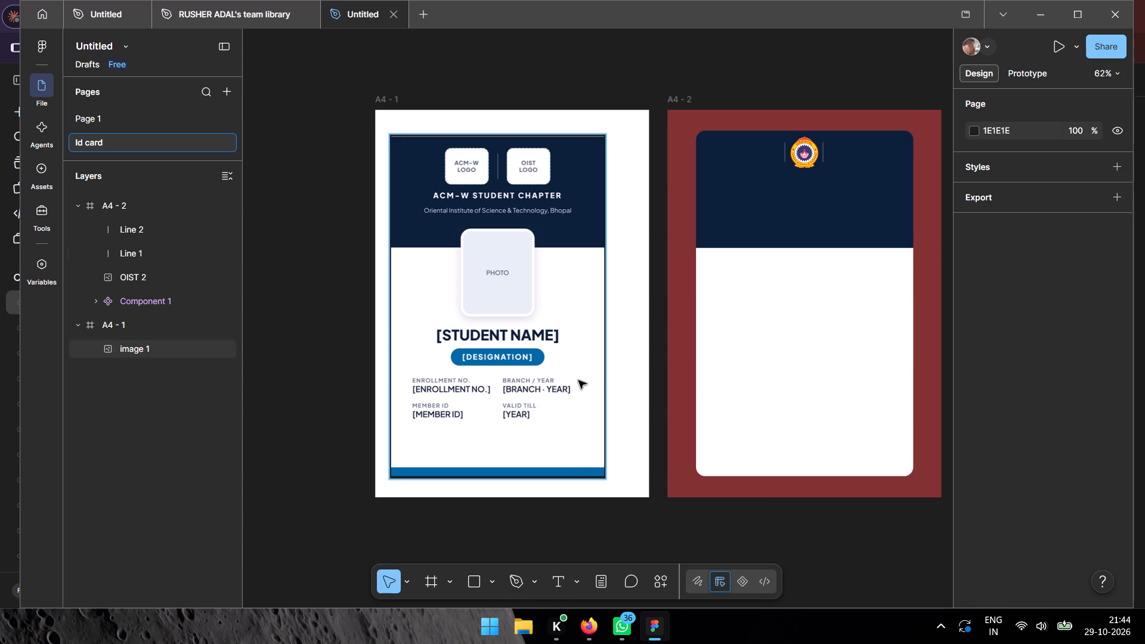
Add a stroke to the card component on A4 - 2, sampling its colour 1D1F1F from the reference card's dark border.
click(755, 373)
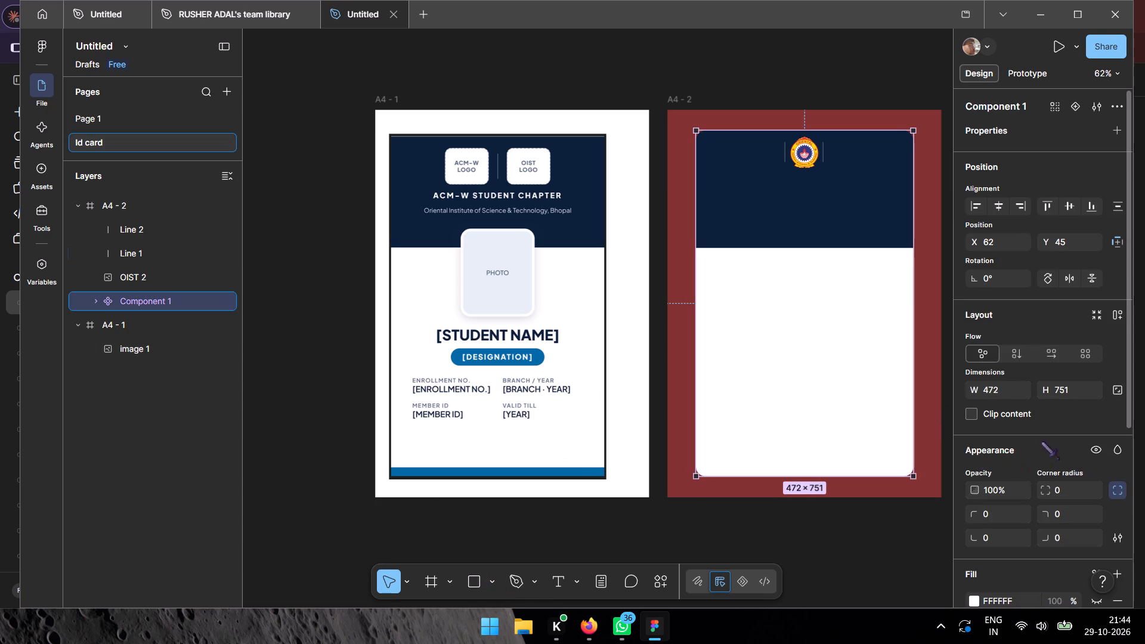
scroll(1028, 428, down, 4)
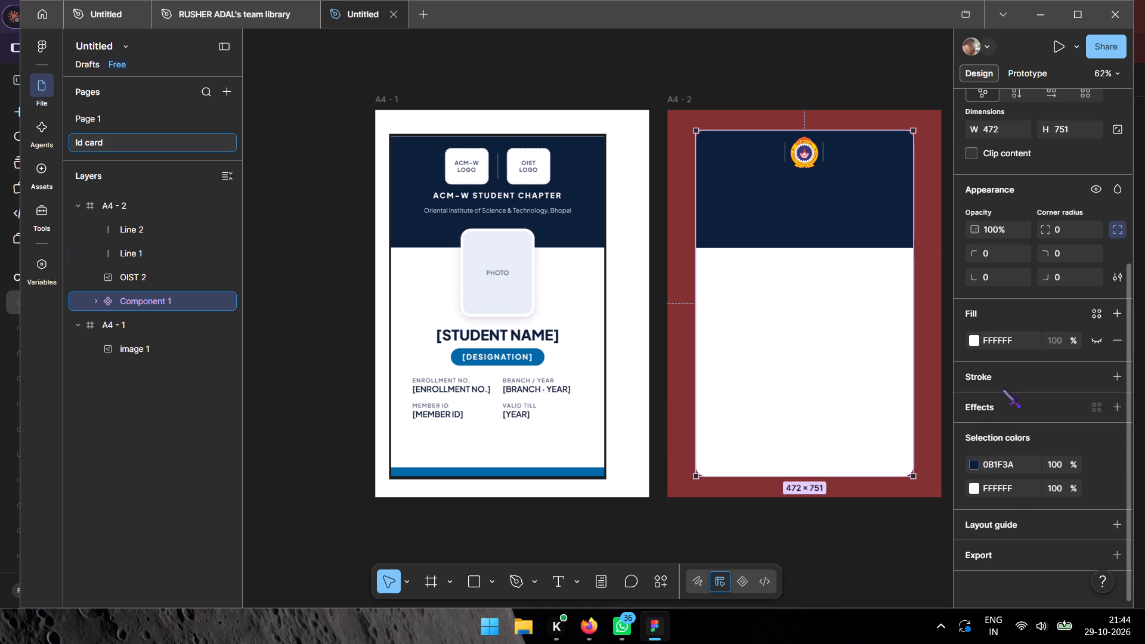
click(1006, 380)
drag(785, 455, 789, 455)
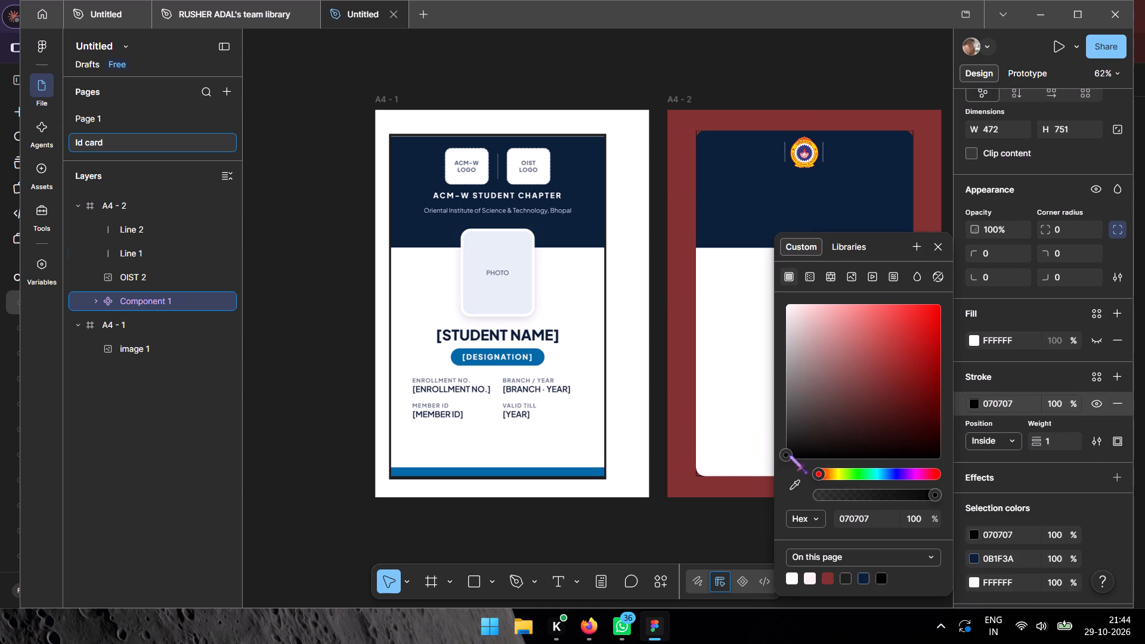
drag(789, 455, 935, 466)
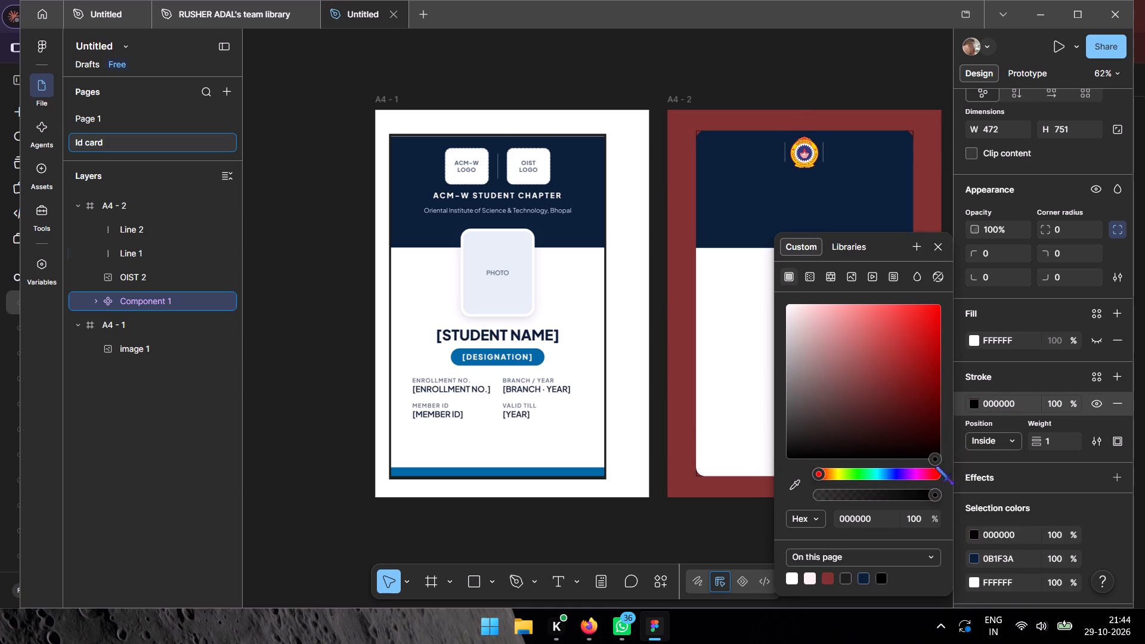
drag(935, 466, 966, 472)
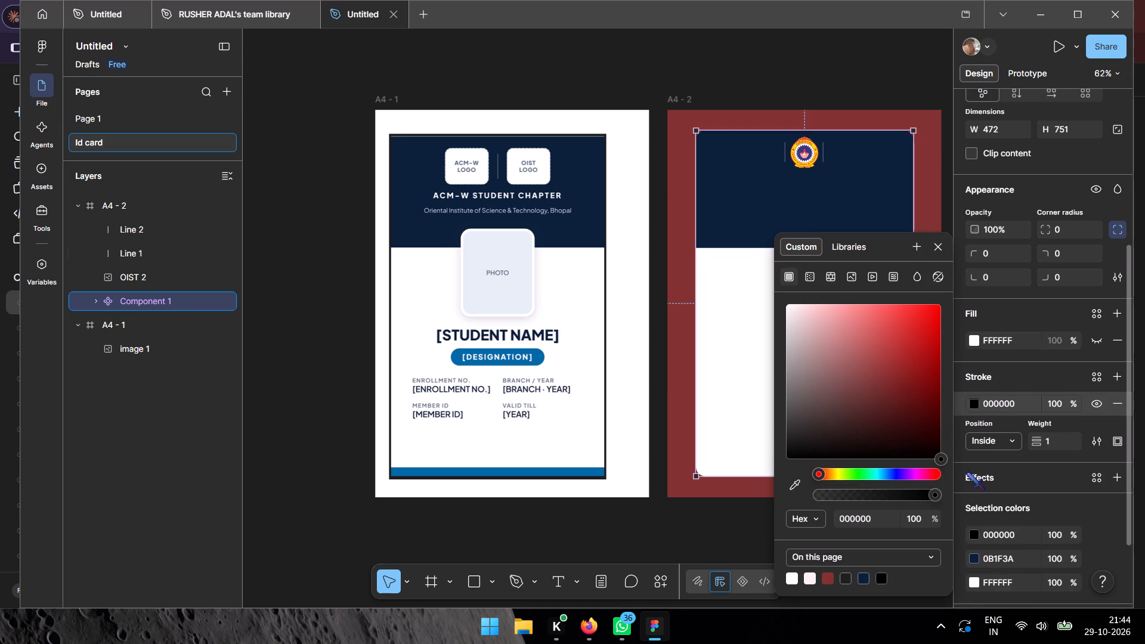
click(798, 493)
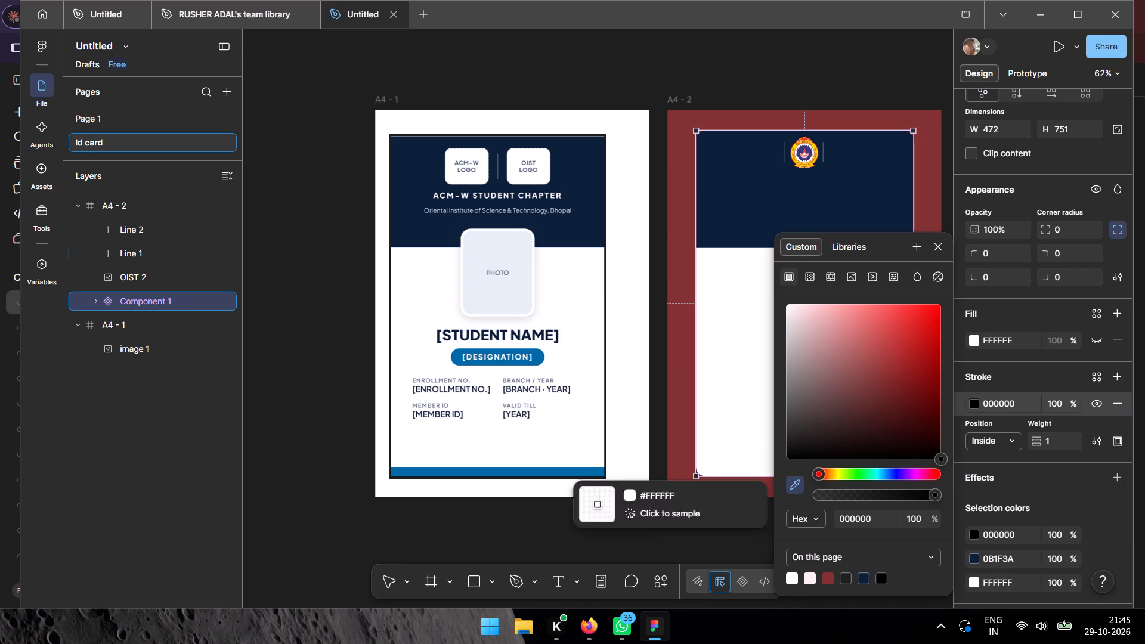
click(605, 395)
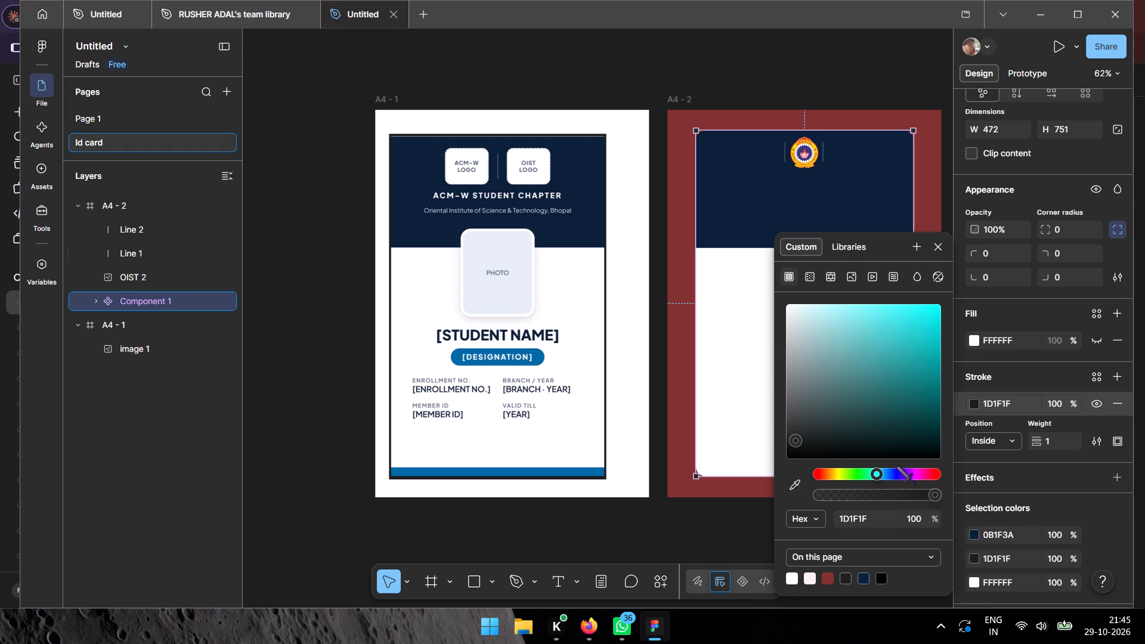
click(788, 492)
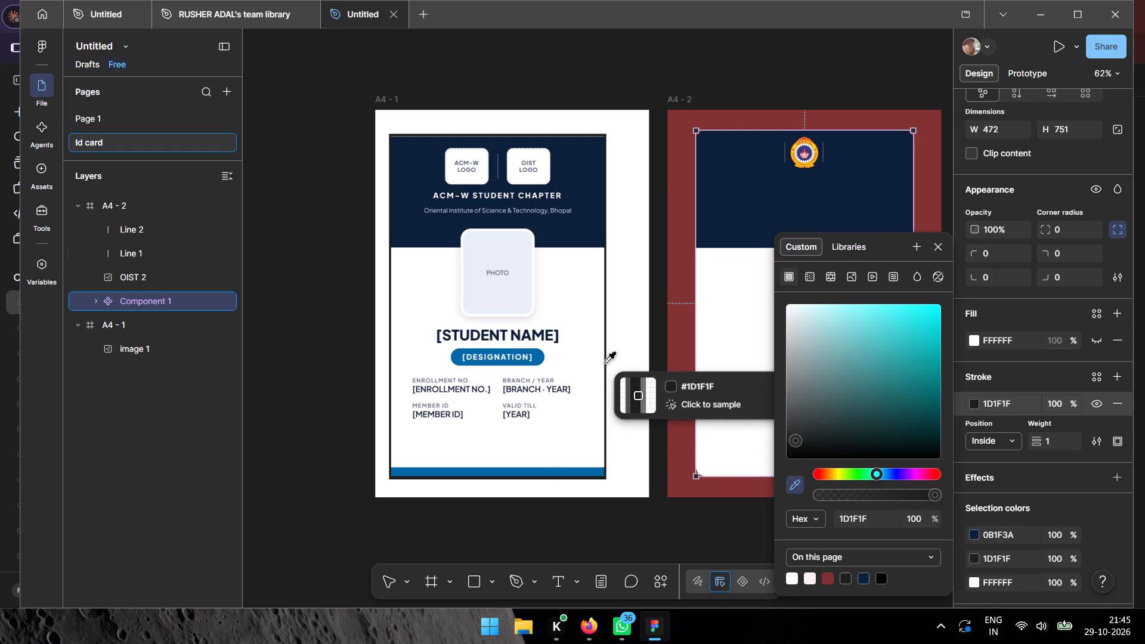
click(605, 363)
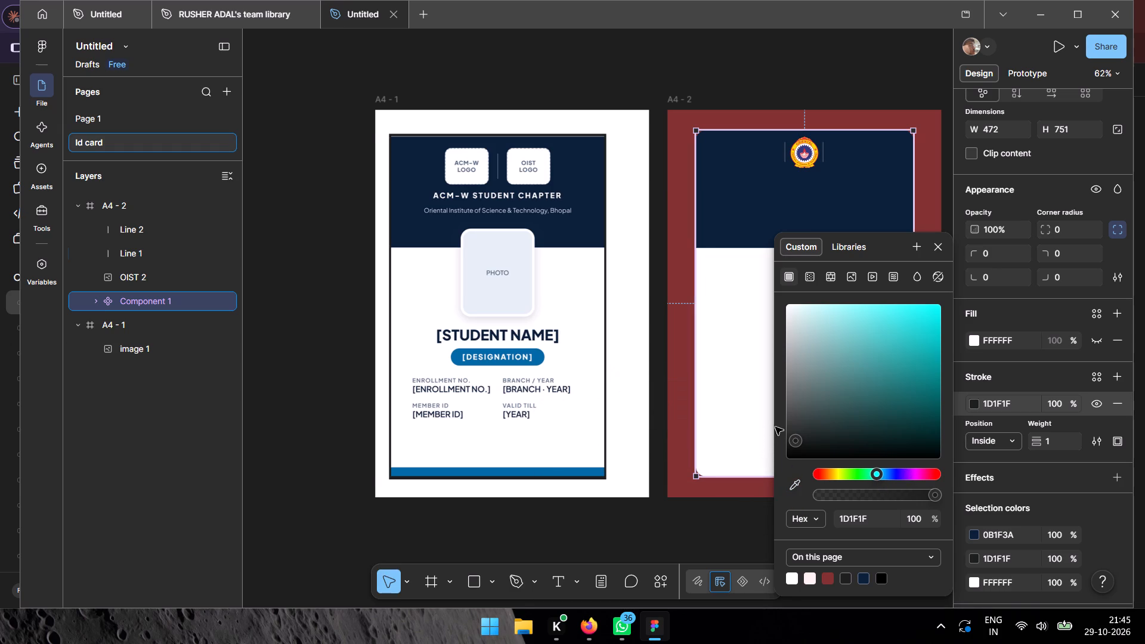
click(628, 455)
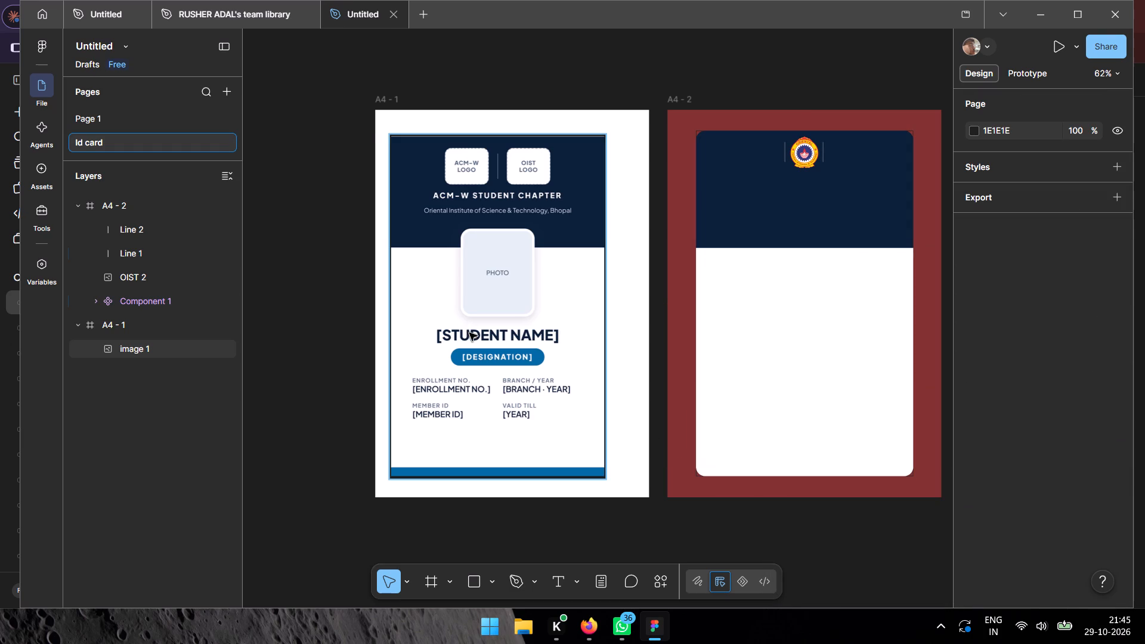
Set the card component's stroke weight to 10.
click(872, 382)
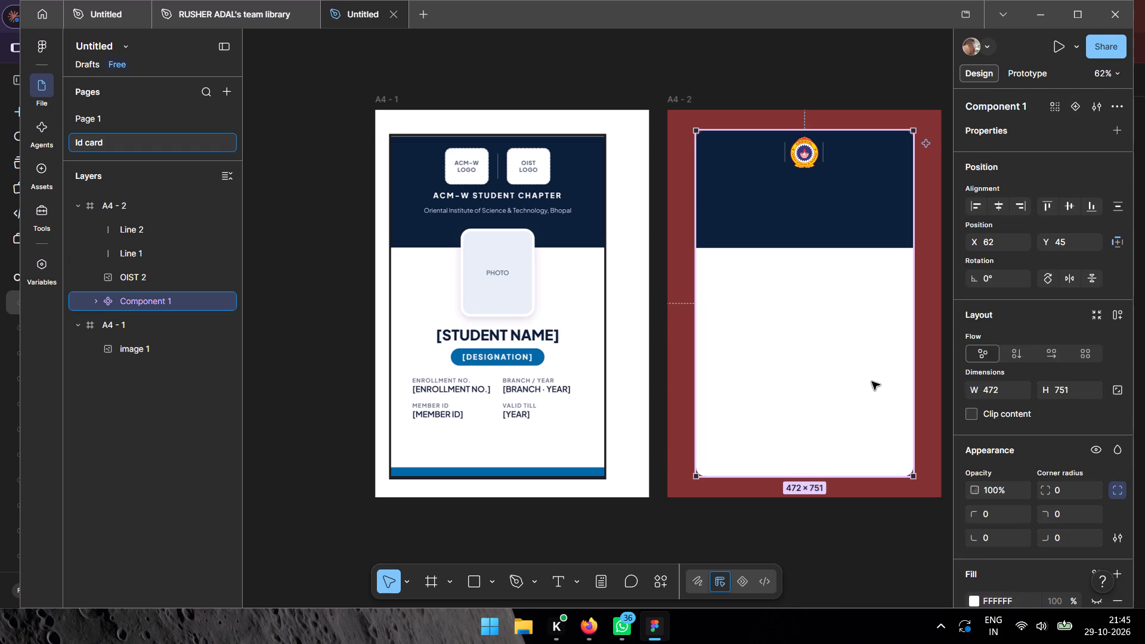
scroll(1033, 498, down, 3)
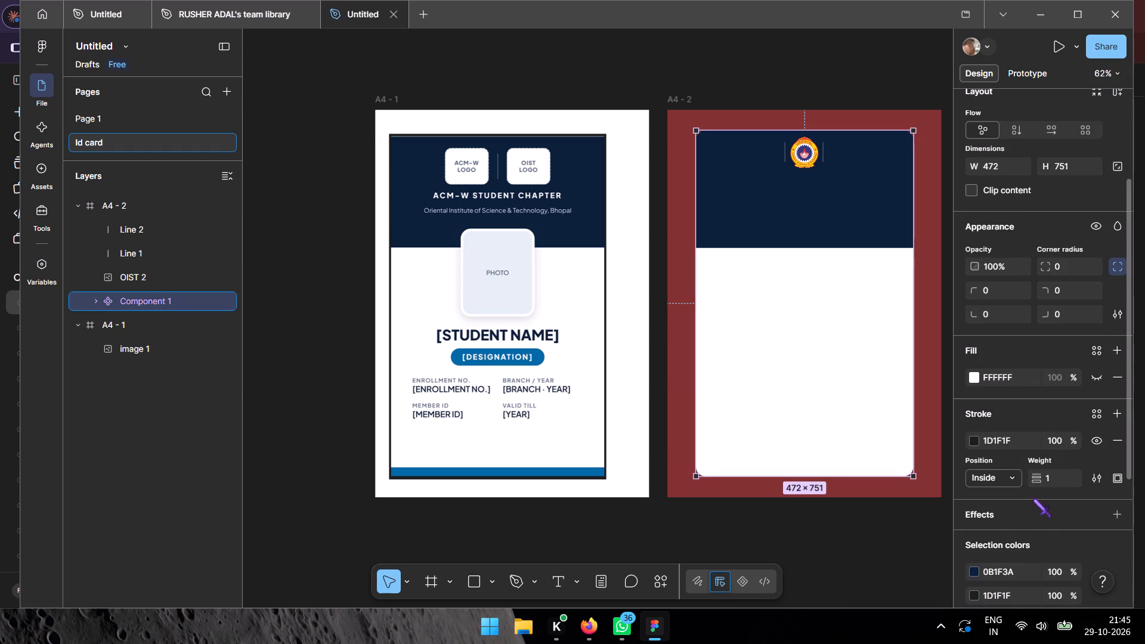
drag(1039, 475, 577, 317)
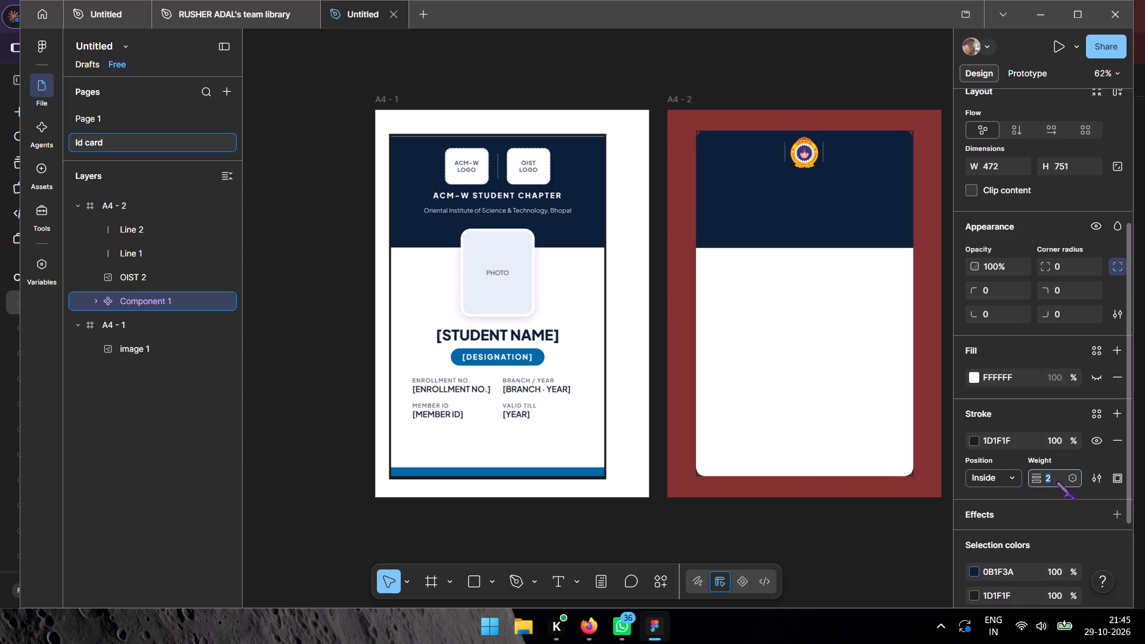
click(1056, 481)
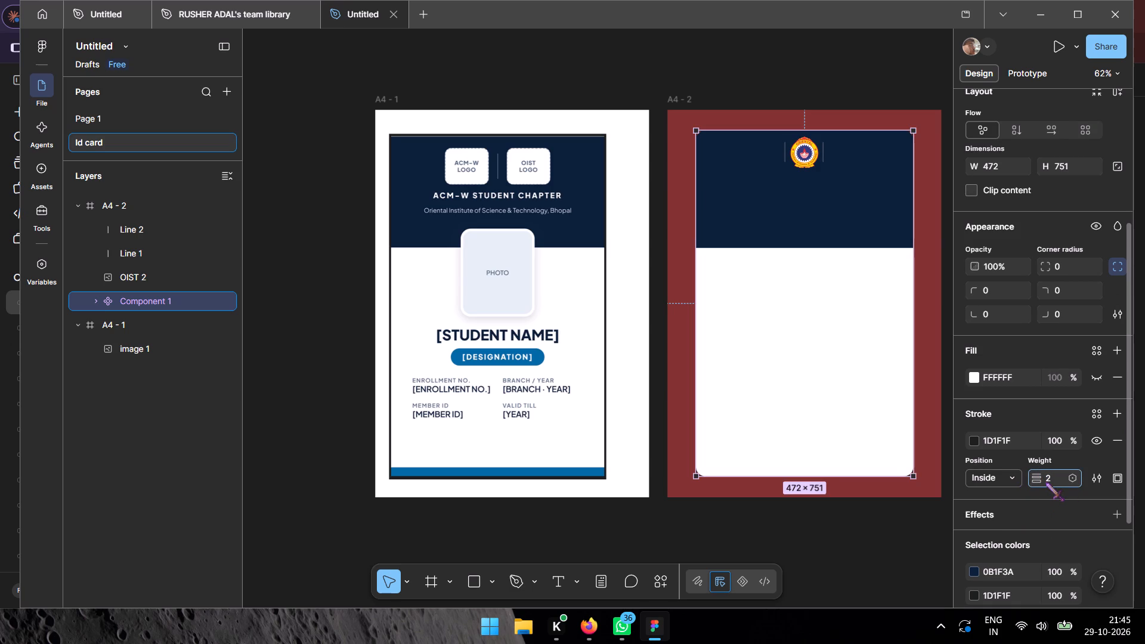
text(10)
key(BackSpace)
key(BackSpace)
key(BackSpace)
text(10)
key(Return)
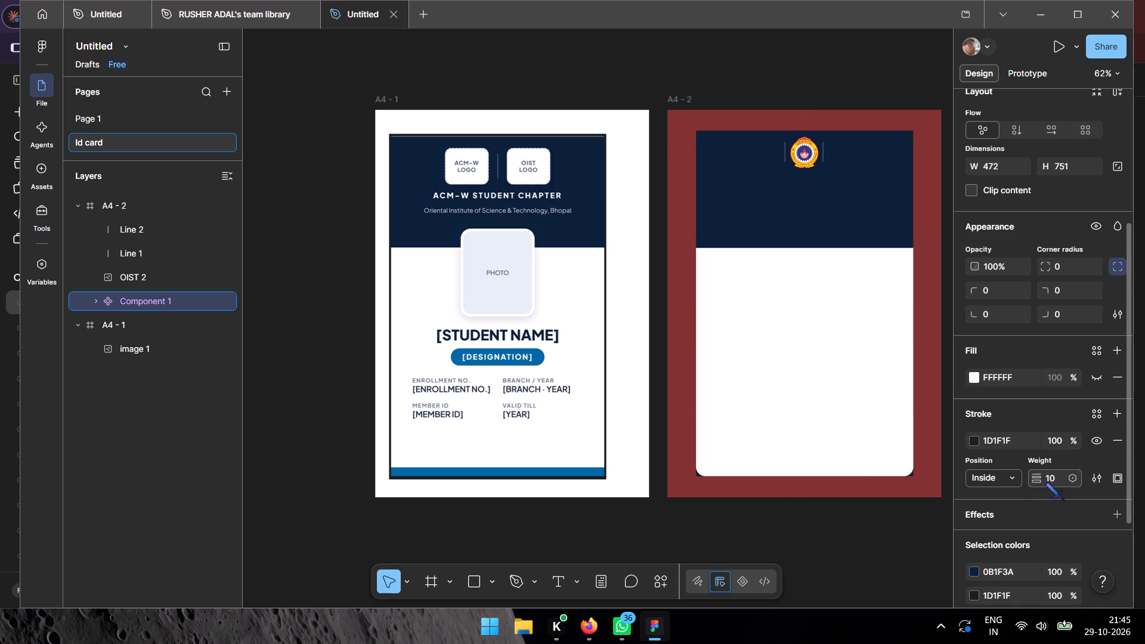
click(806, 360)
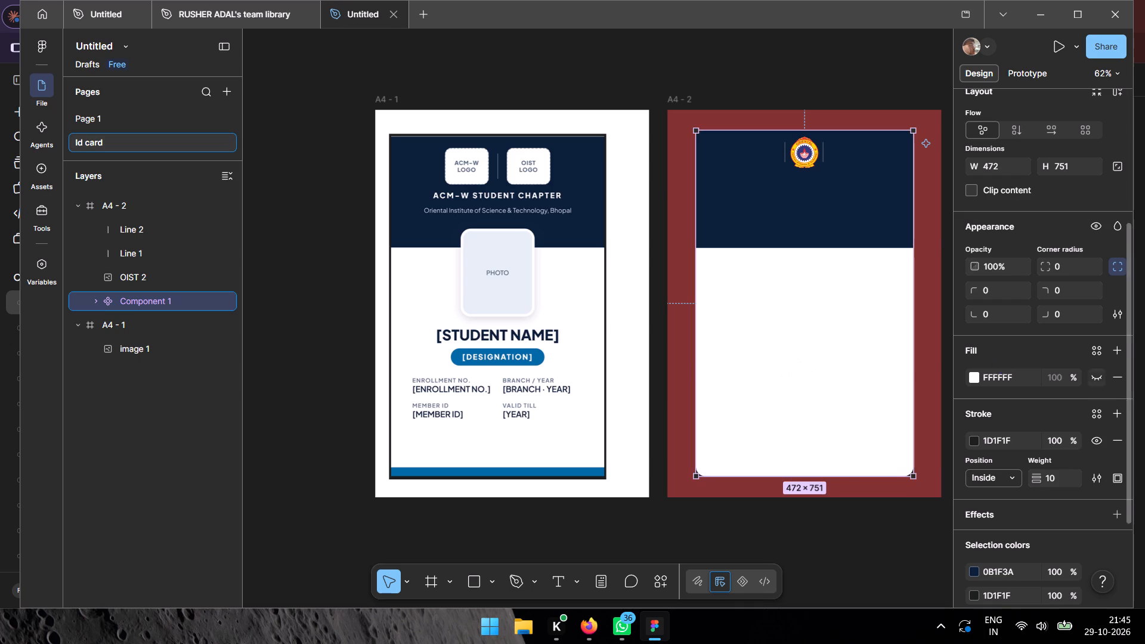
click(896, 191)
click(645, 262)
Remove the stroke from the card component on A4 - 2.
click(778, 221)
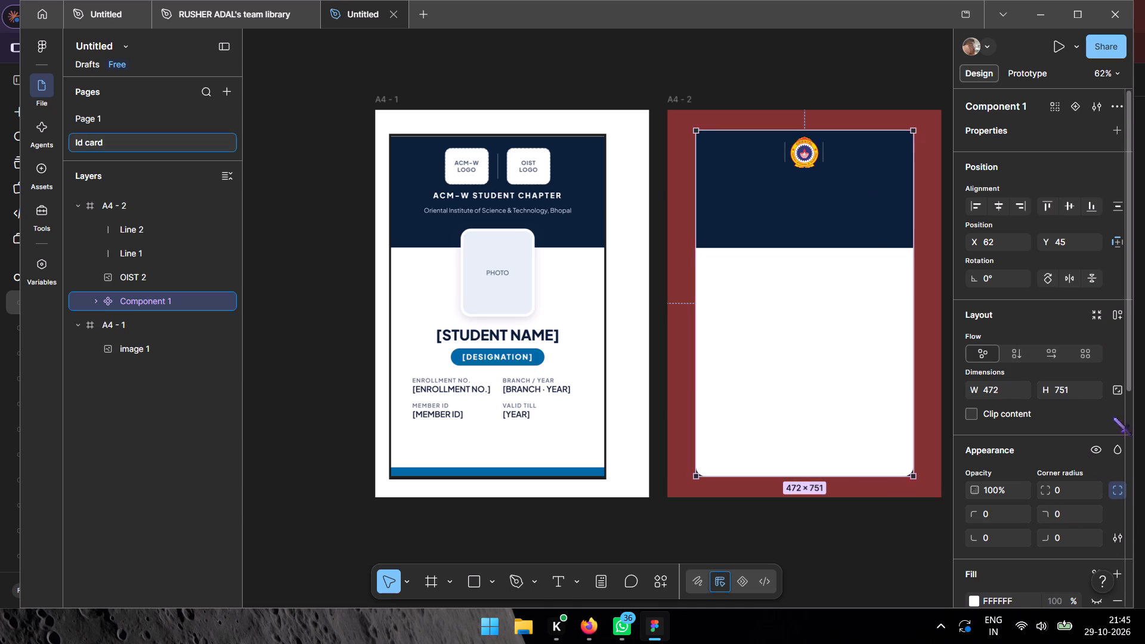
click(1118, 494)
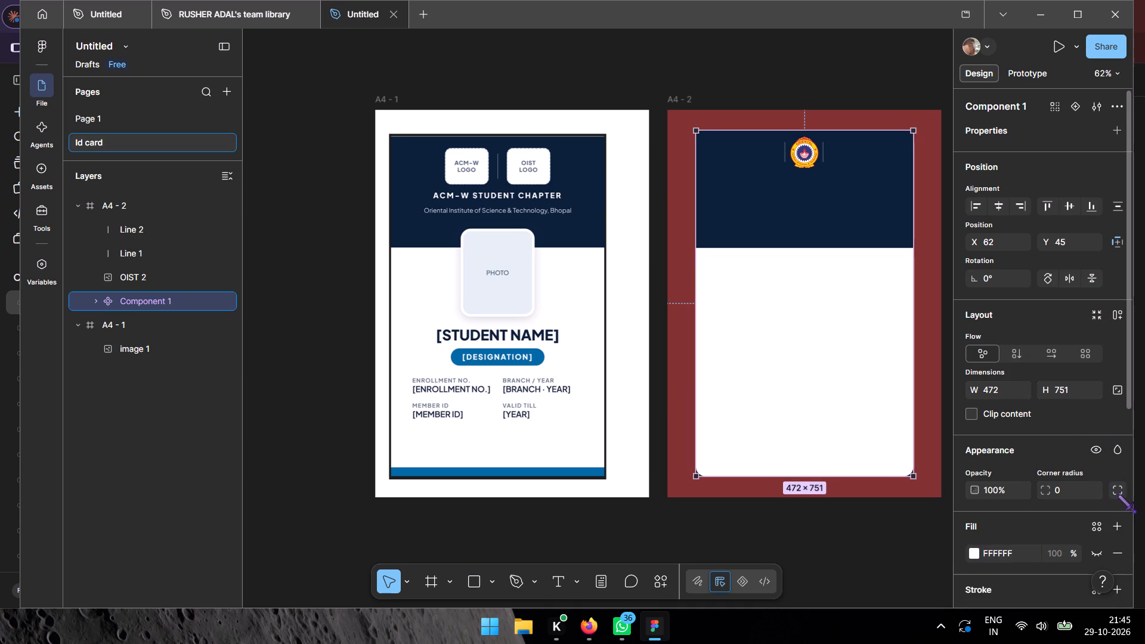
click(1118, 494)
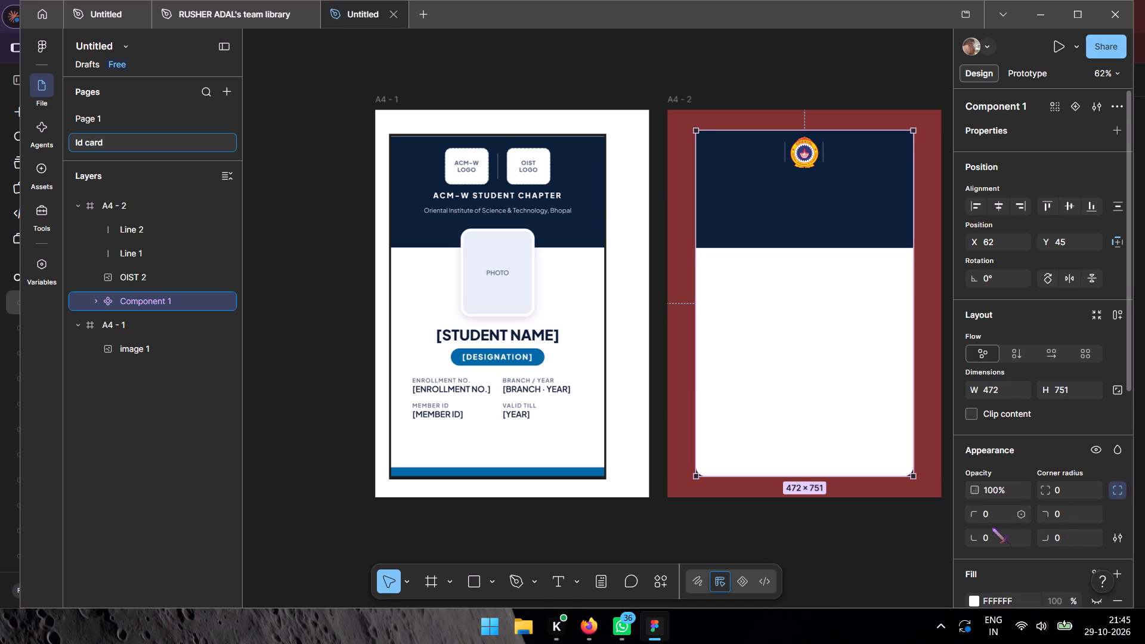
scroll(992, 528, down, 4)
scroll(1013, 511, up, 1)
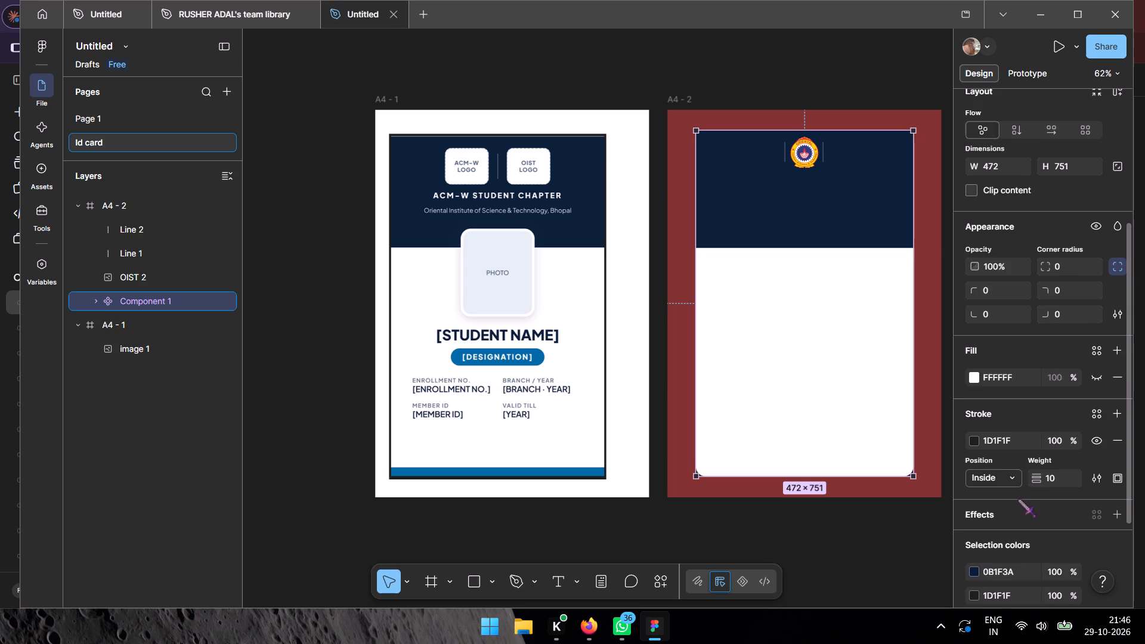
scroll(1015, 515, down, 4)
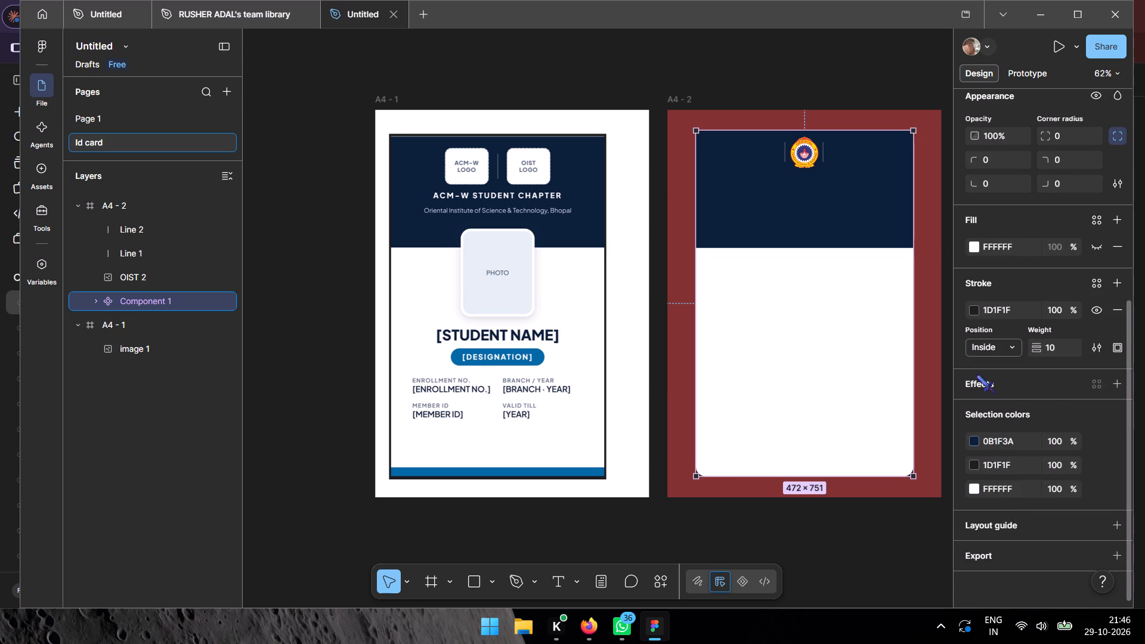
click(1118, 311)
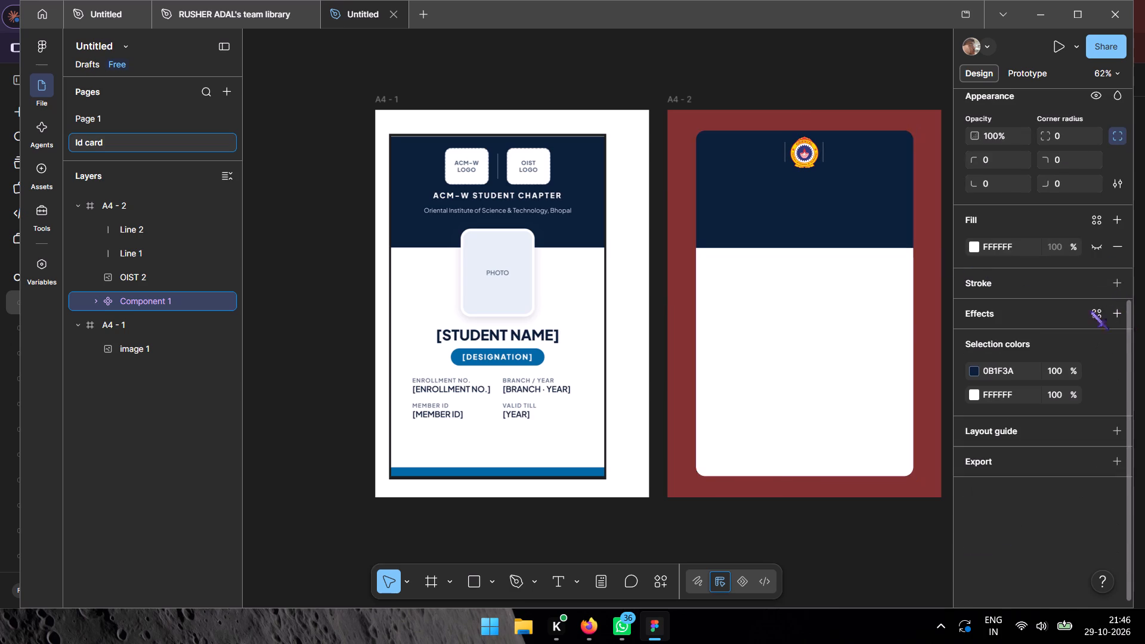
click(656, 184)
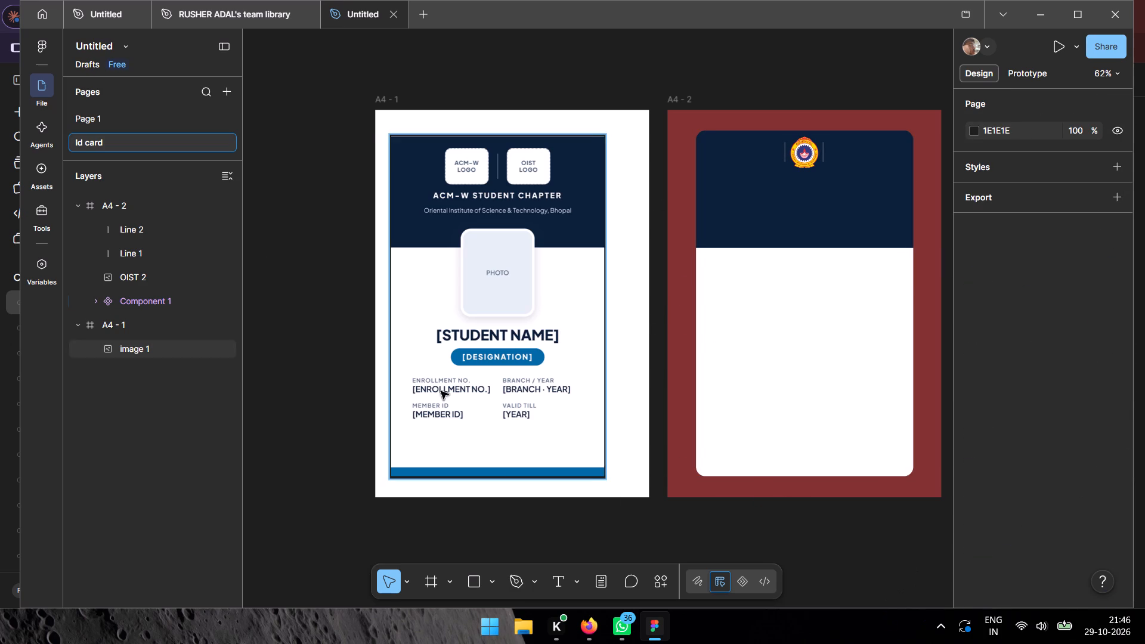
Draw a rectangle about 488 × 771 covering the card on A4 - 2 and send it to the back.
click(476, 589)
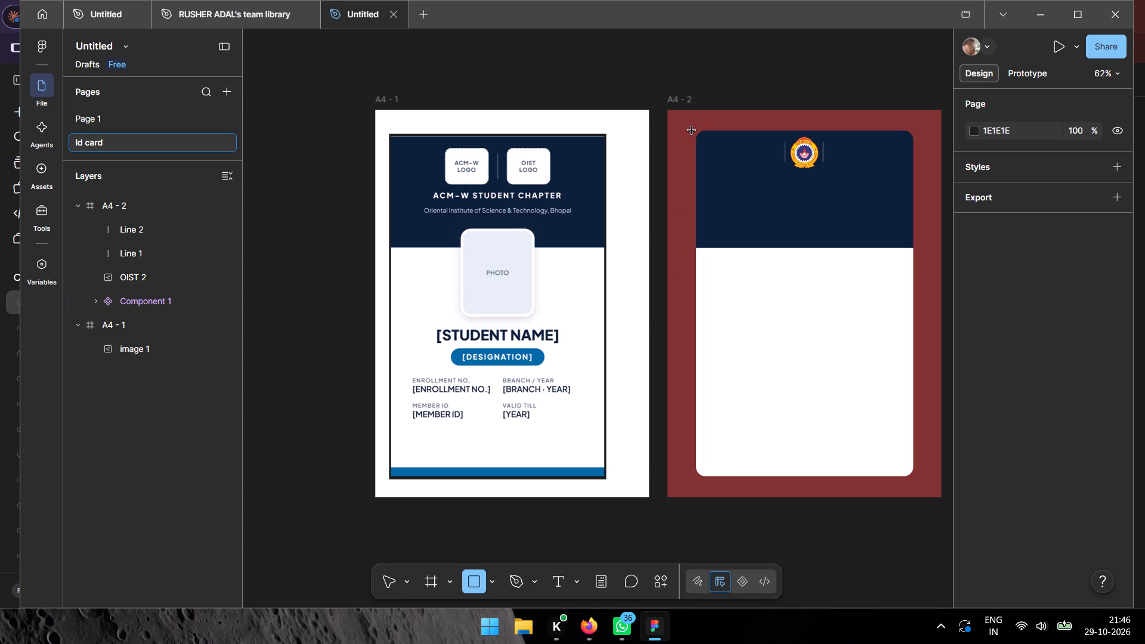
drag(697, 130, 832, 344)
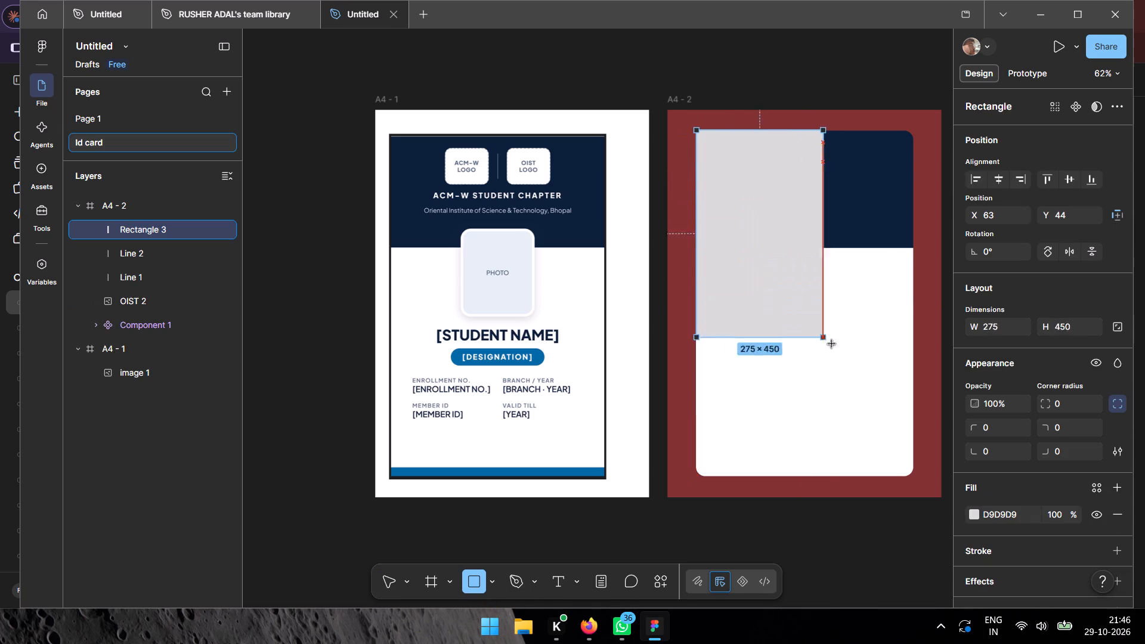
drag(832, 344, 921, 484)
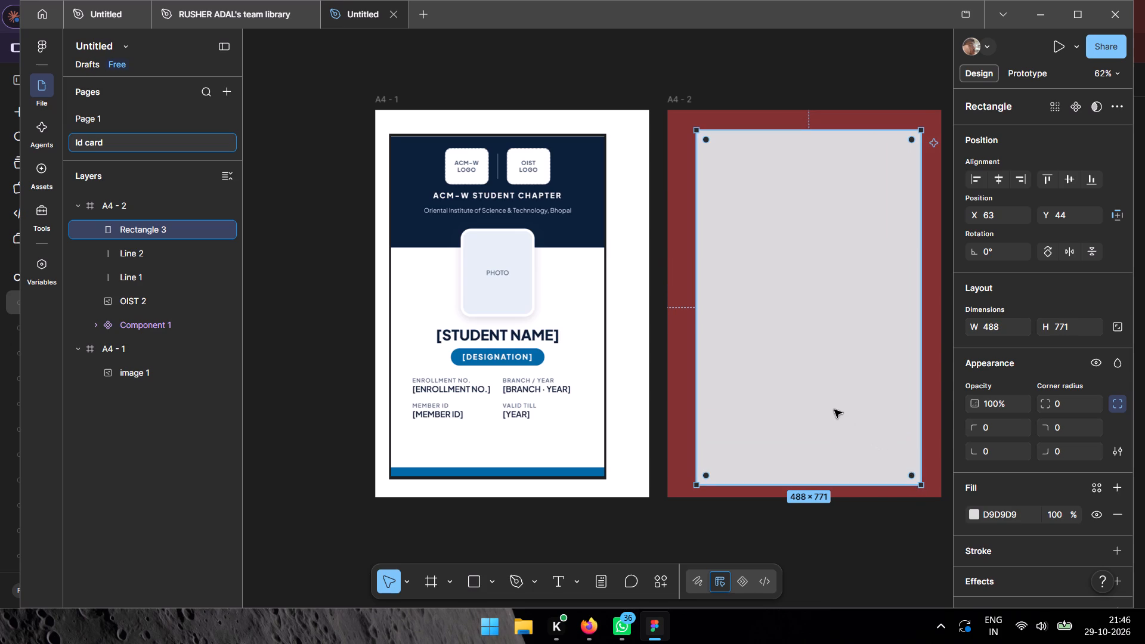
right_click(833, 409)
click(882, 265)
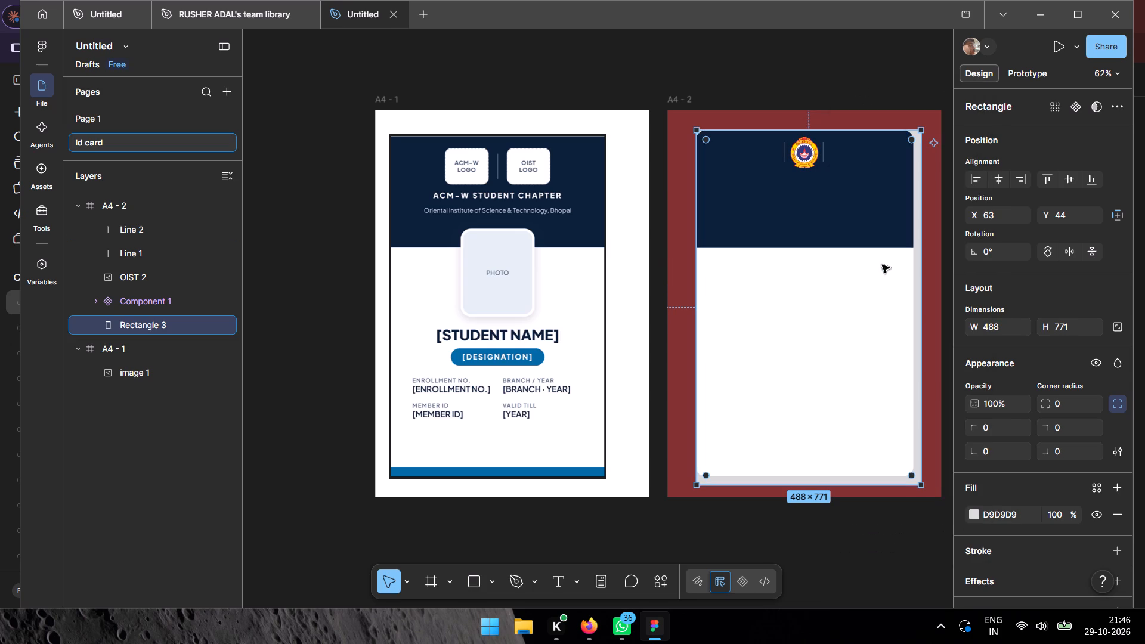
Centre the backing rectangle behind the card at X 54, Y 35 so it forms an even border.
drag(819, 315, 813, 305)
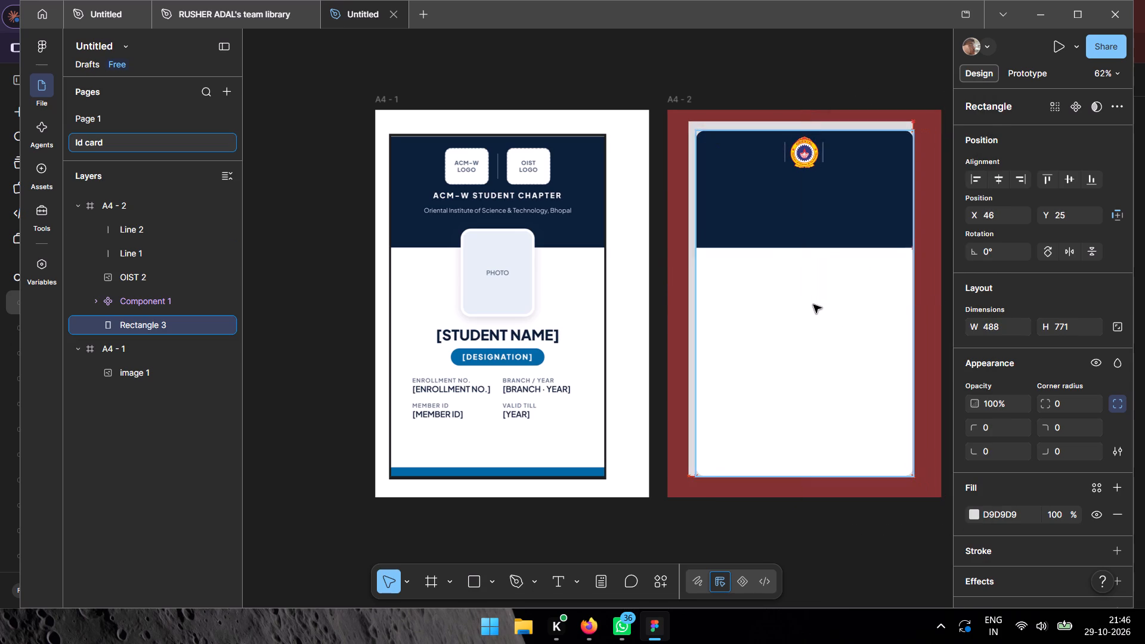
drag(813, 305, 816, 310)
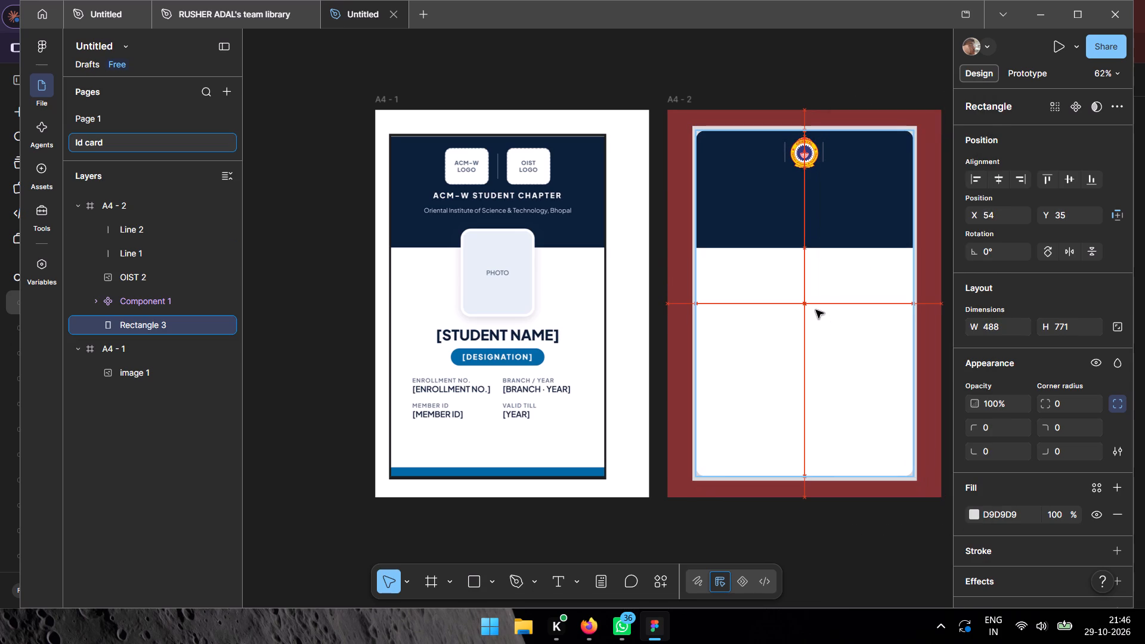
drag(816, 310, 814, 310)
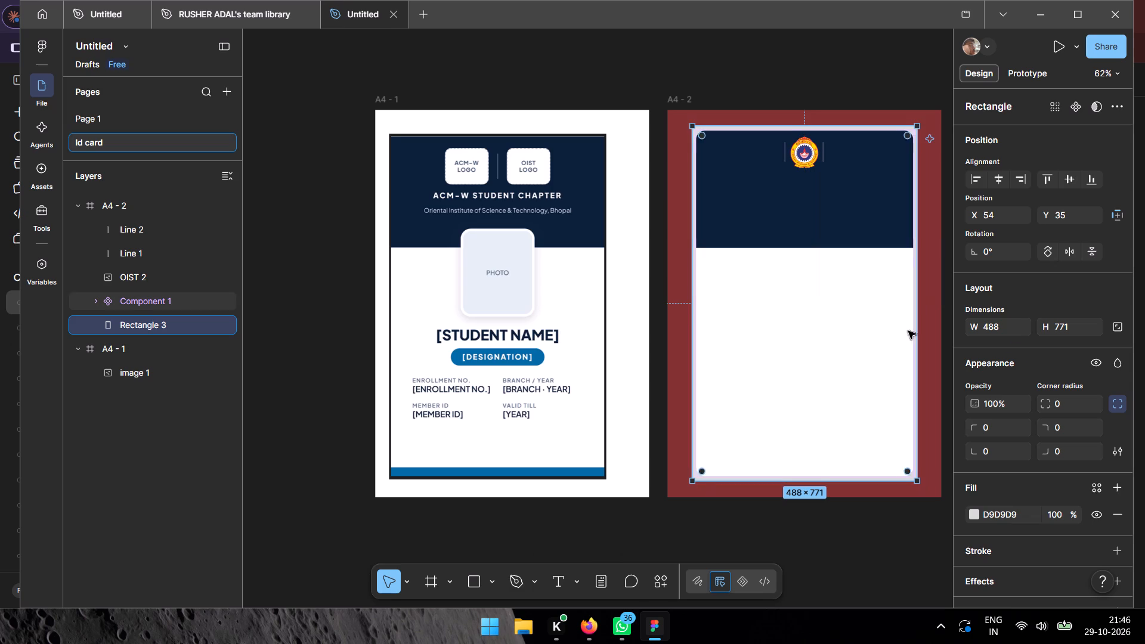
Set the corner radius of the backing rectangle on A4 - 2 to 20.
drag(1070, 394, 576, 317)
click(1071, 410)
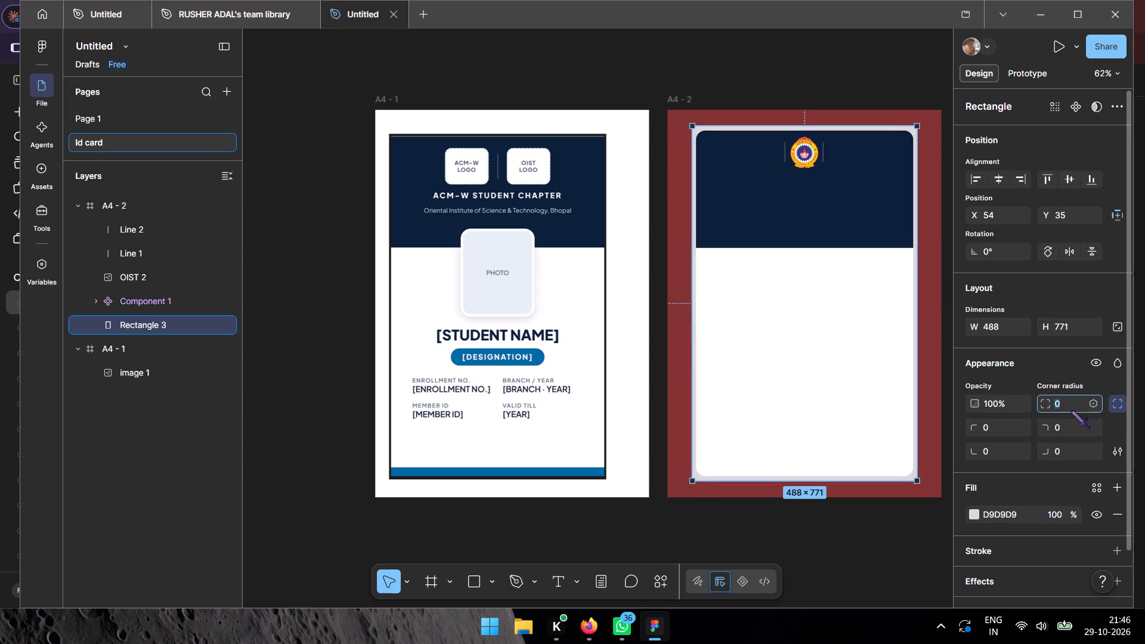
text(20)
key(Return)
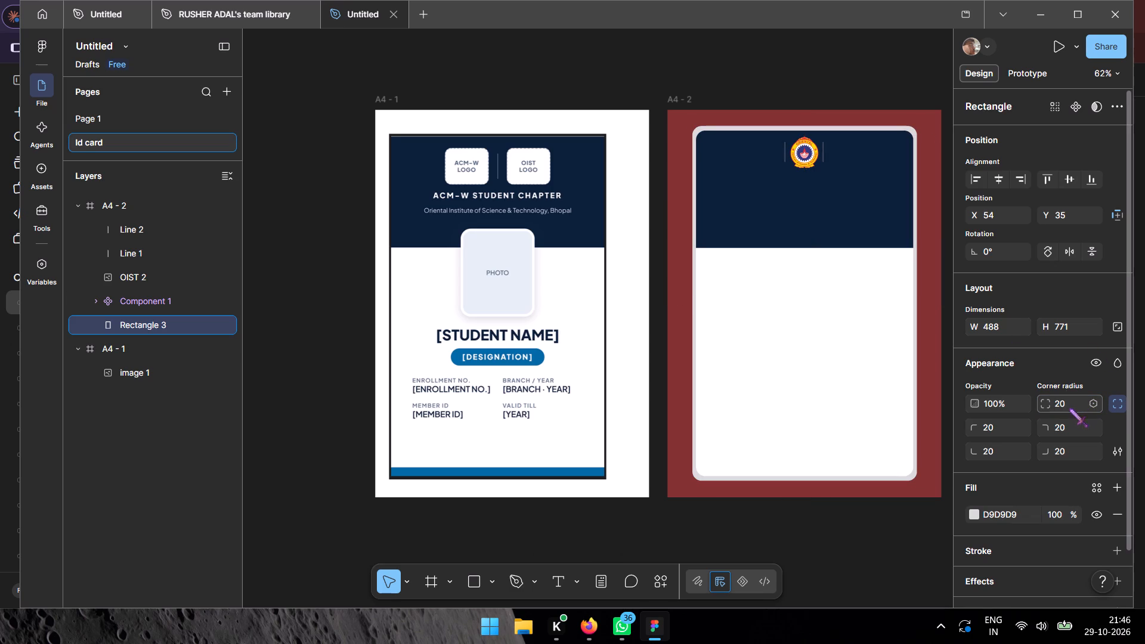
Add a 000000 stroke to the backing rectangle and set its fill to 1D1F1F, sampled from the A4 - 1 card's border.
click(979, 556)
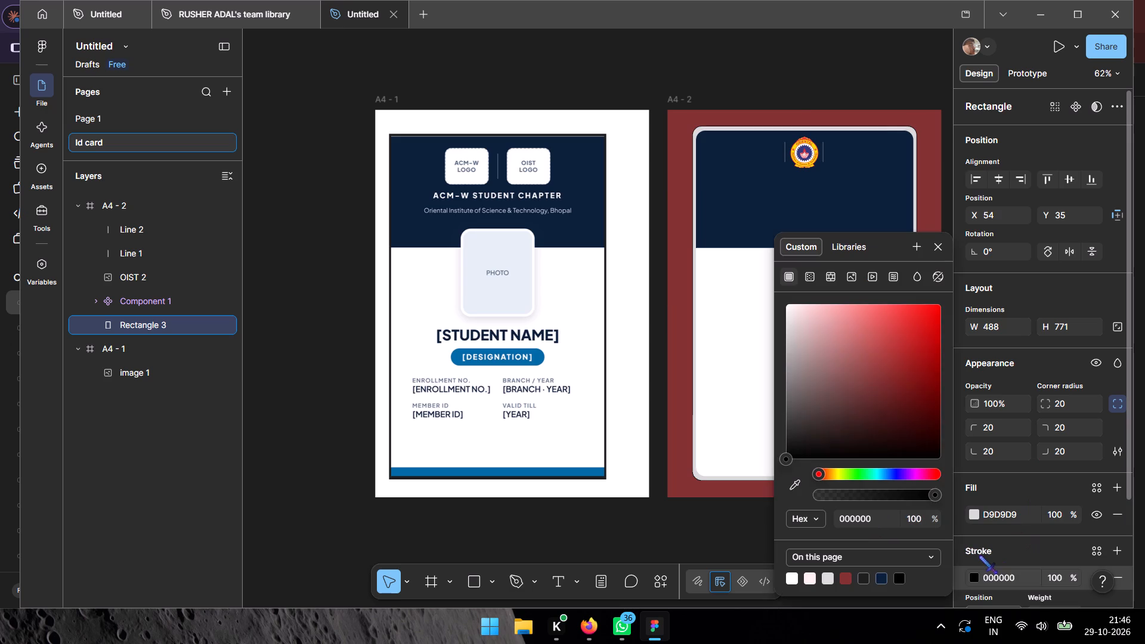
click(971, 512)
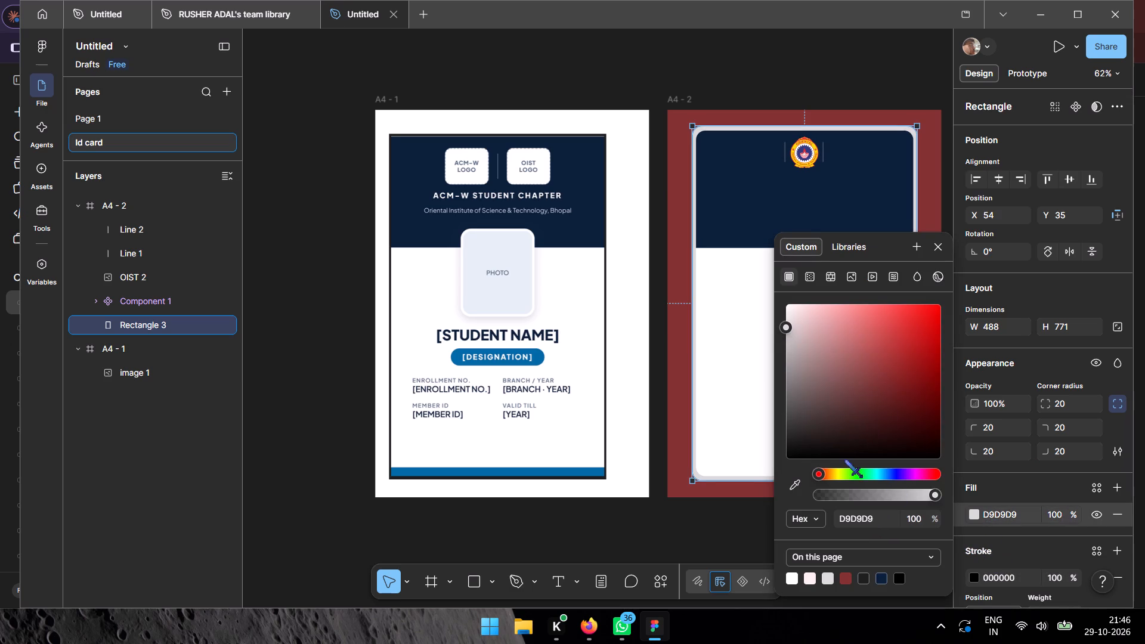
click(797, 482)
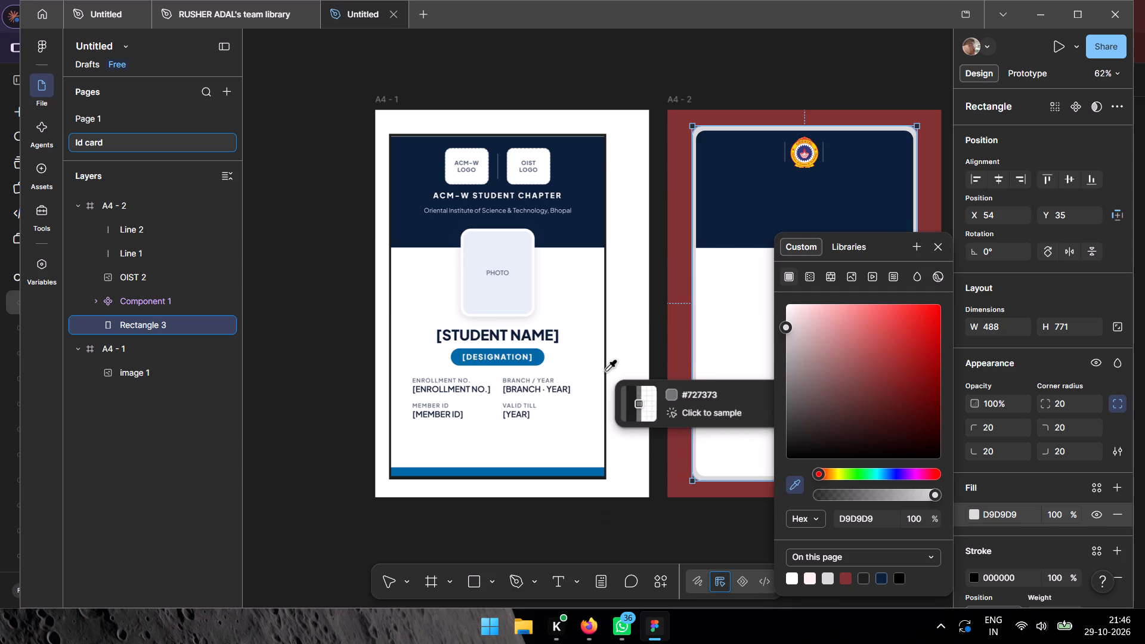
click(605, 370)
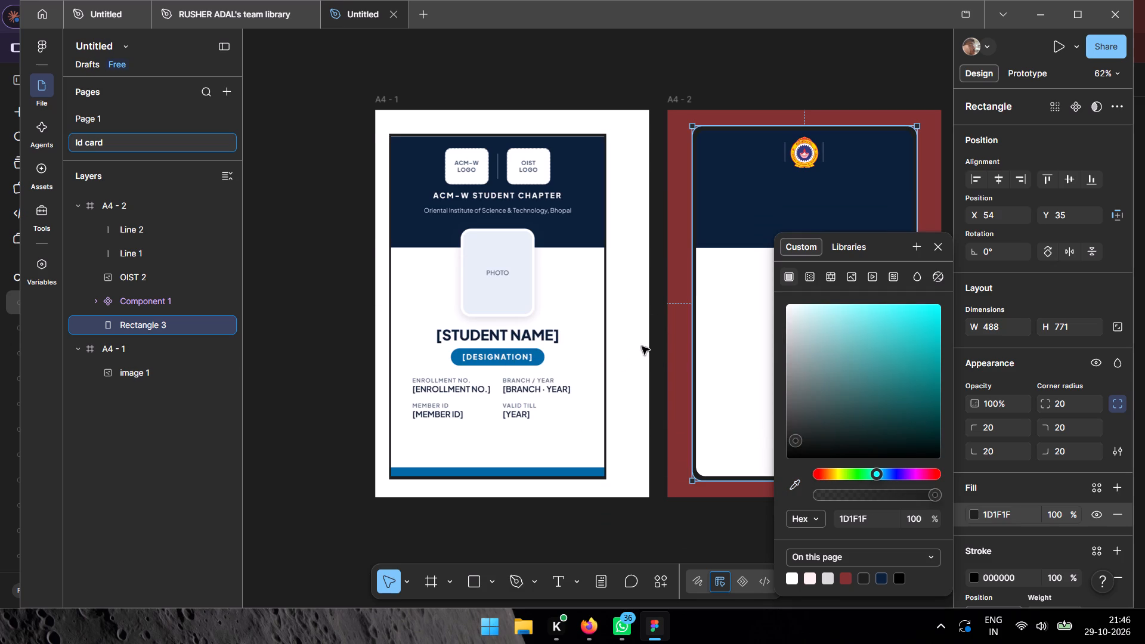
click(667, 324)
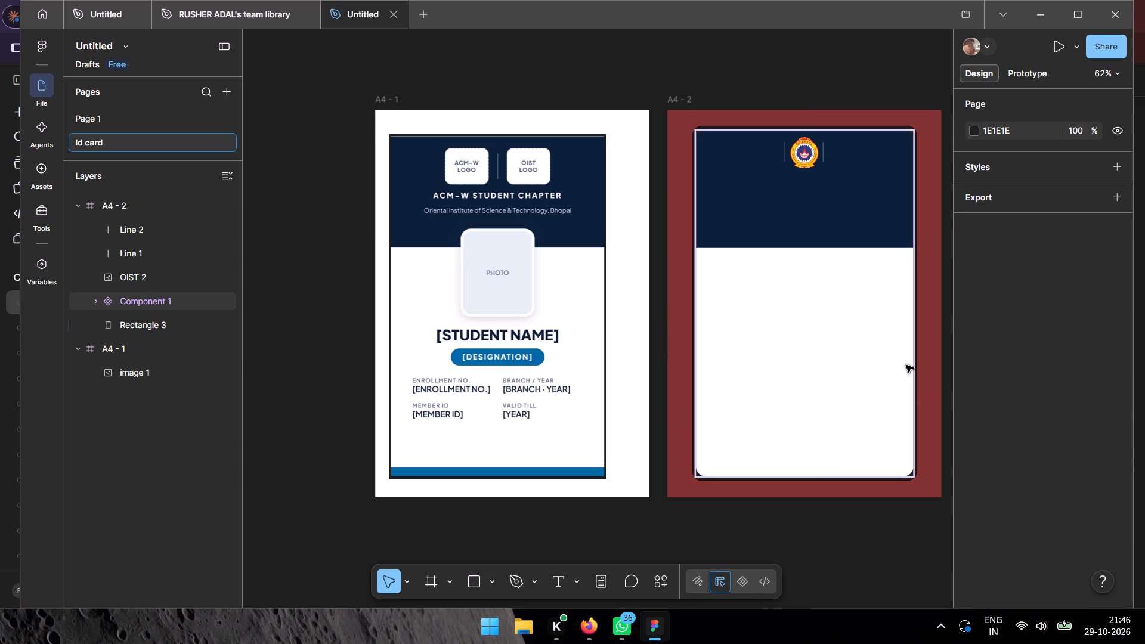
Resize the card component on A4 - 2 to 480 × 761, positioned at X 62, Y 40.
click(821, 335)
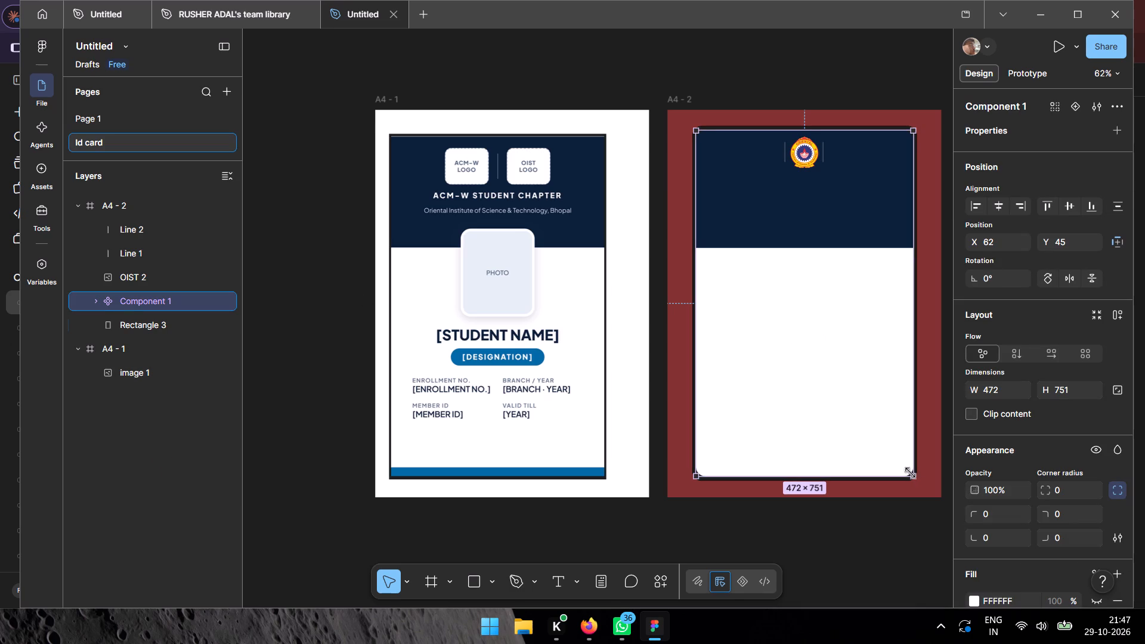
drag(910, 473, 914, 476)
drag(914, 476, 920, 478)
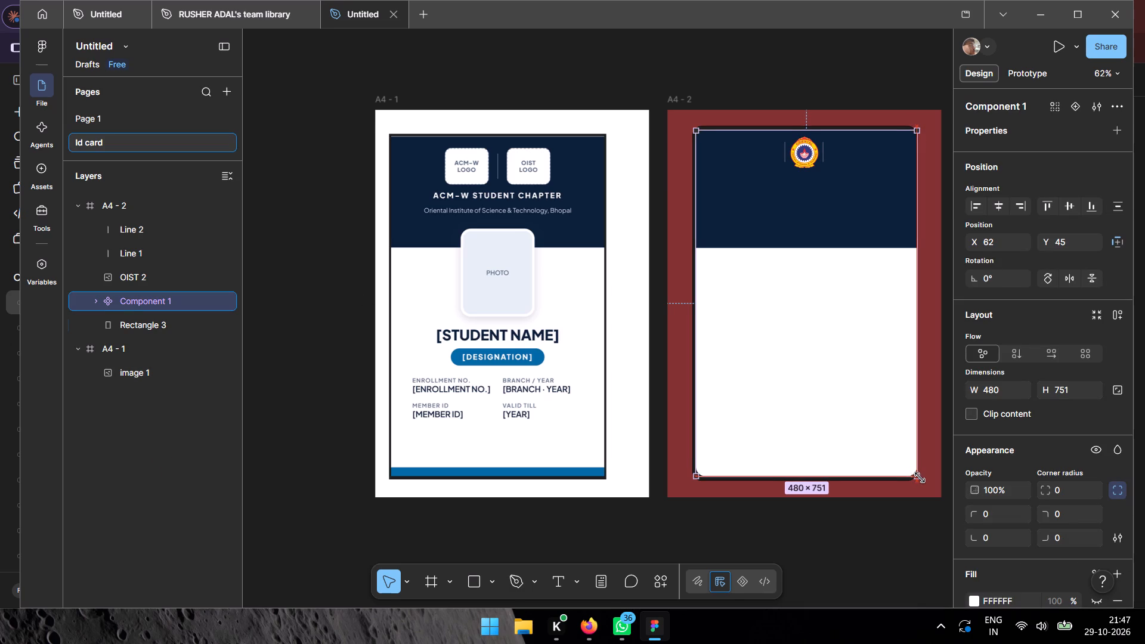
drag(920, 478, 920, 479)
click(847, 408)
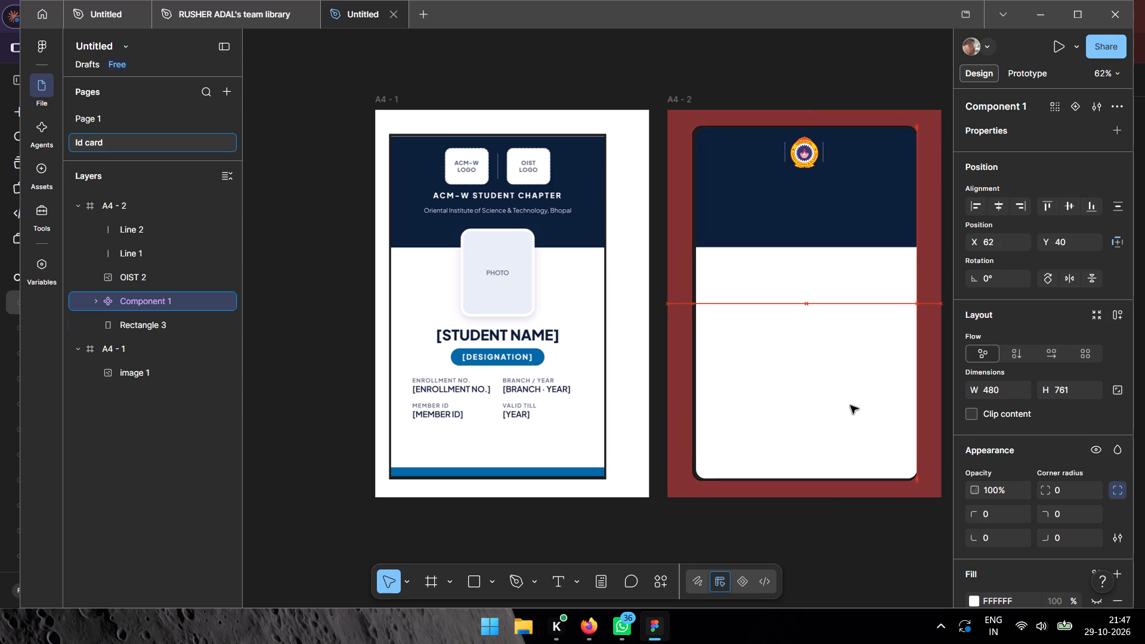
click(847, 404)
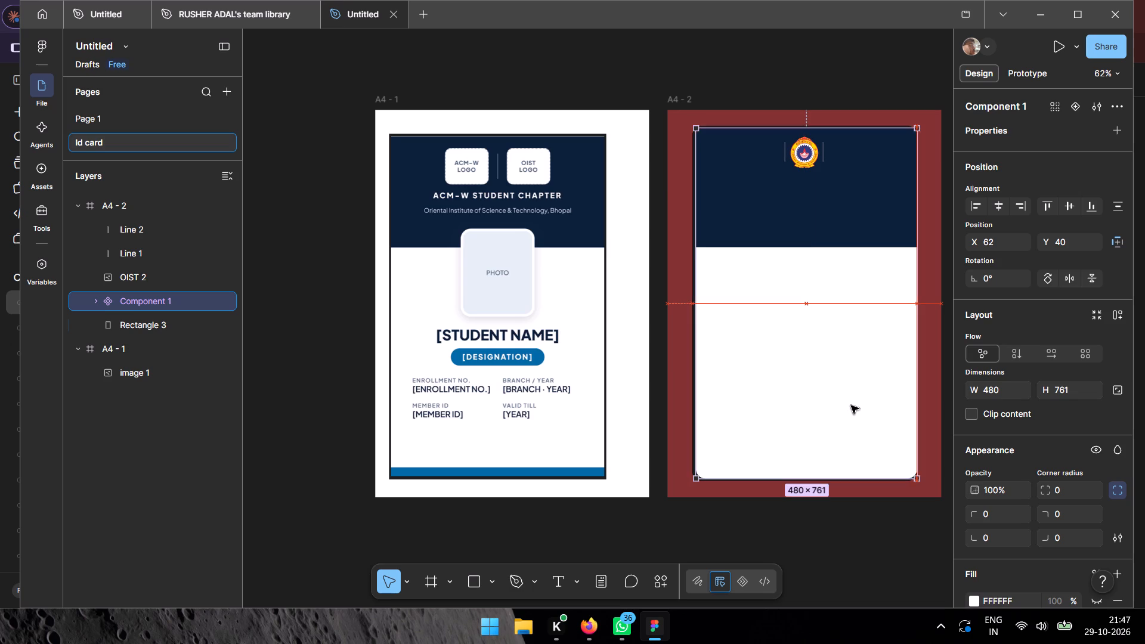
click(666, 245)
Change the A4 - 2 frame's fill colour to the greyish tone 988989.
click(680, 114)
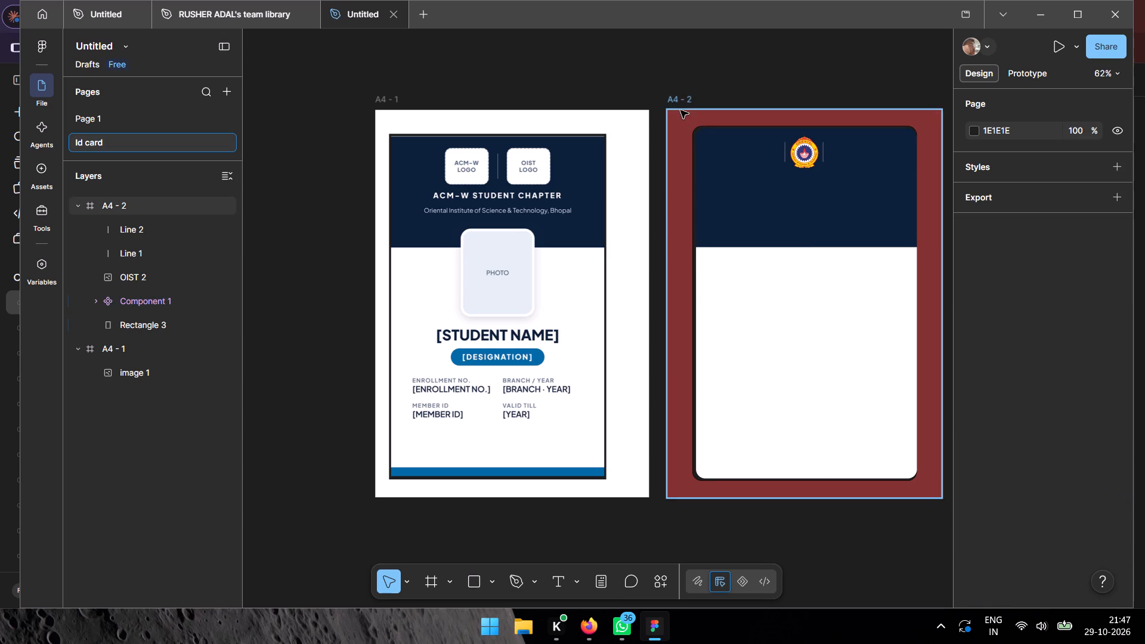
click(680, 109)
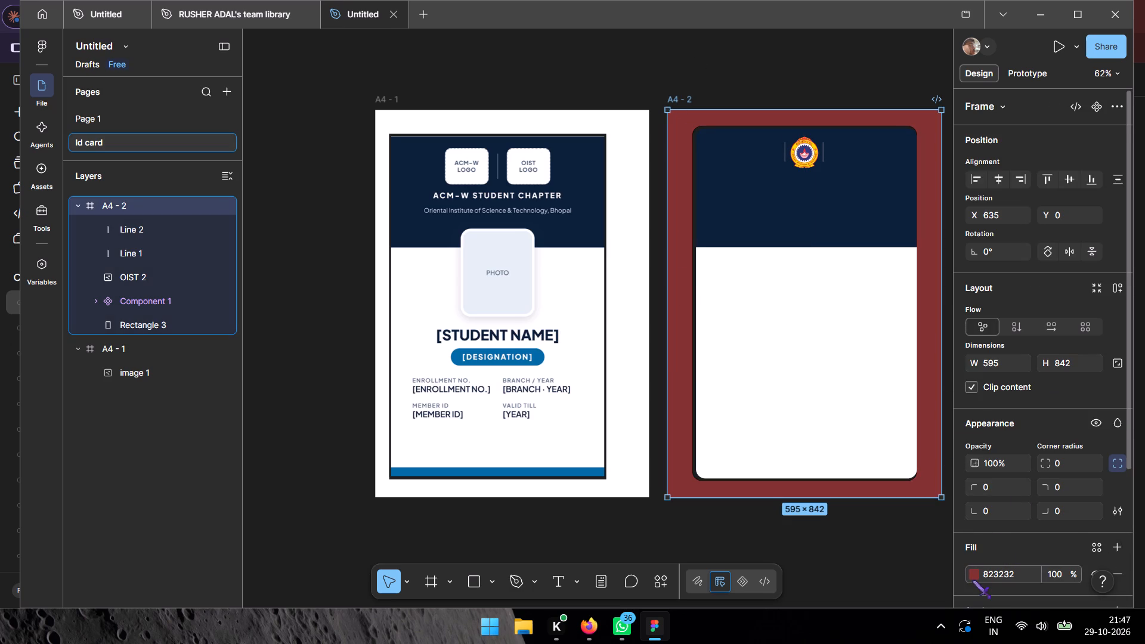
click(972, 580)
click(972, 574)
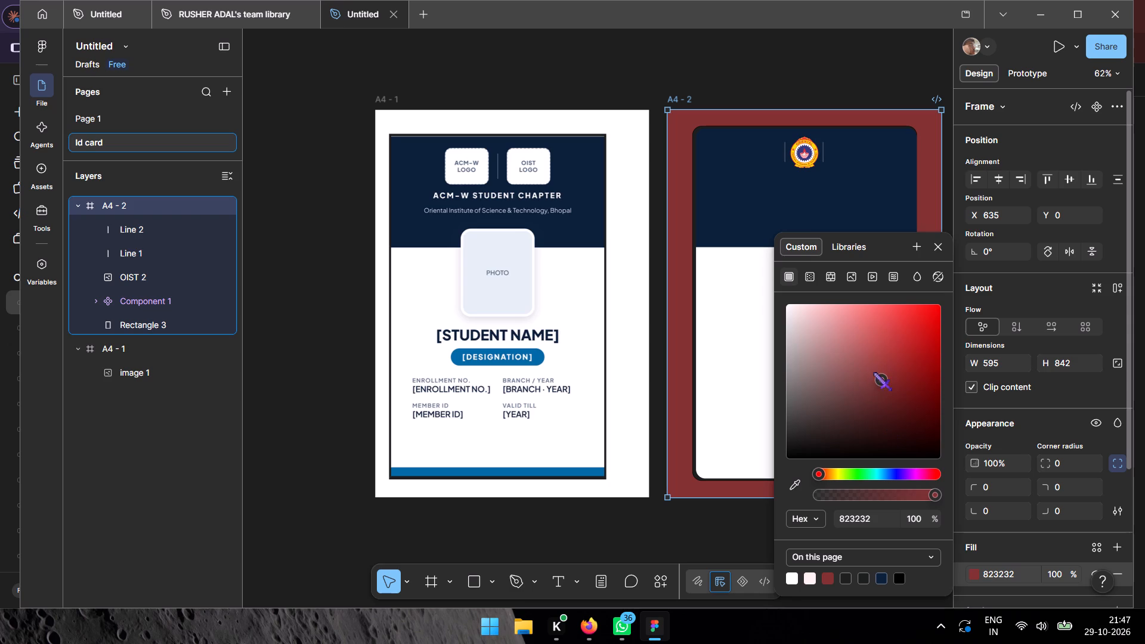
drag(877, 381, 799, 392)
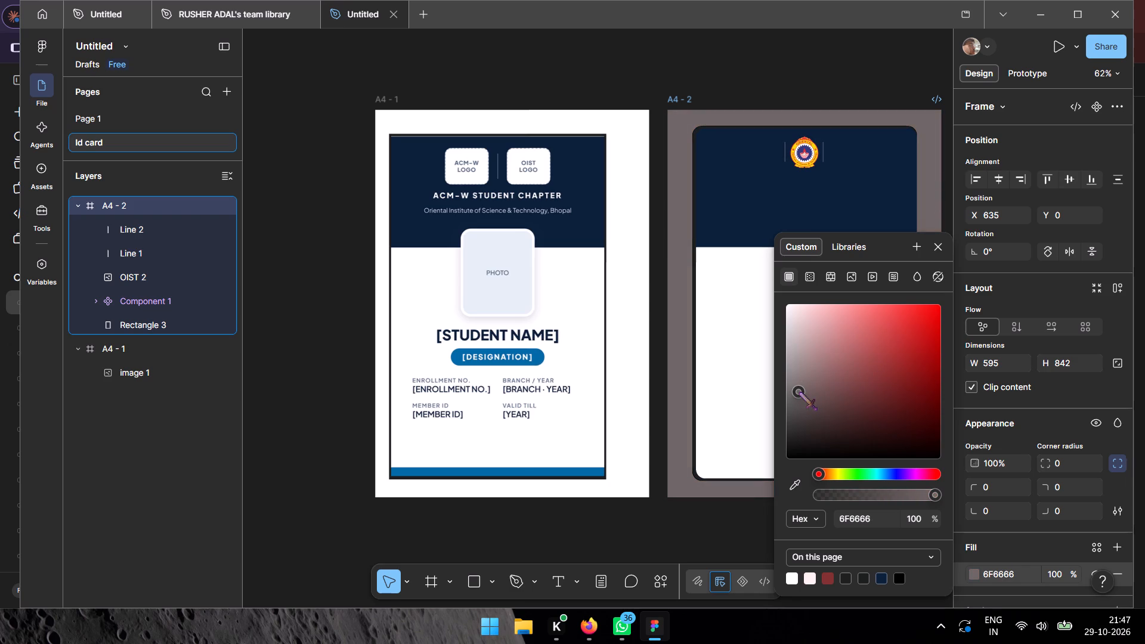
drag(799, 392, 801, 367)
click(796, 23)
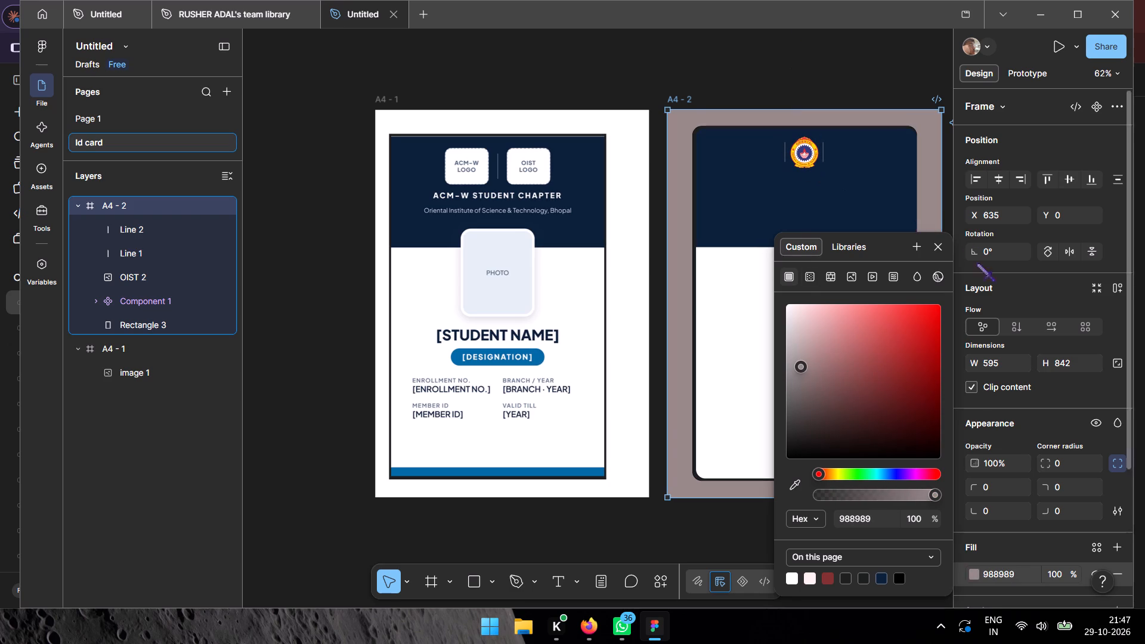
click(834, 18)
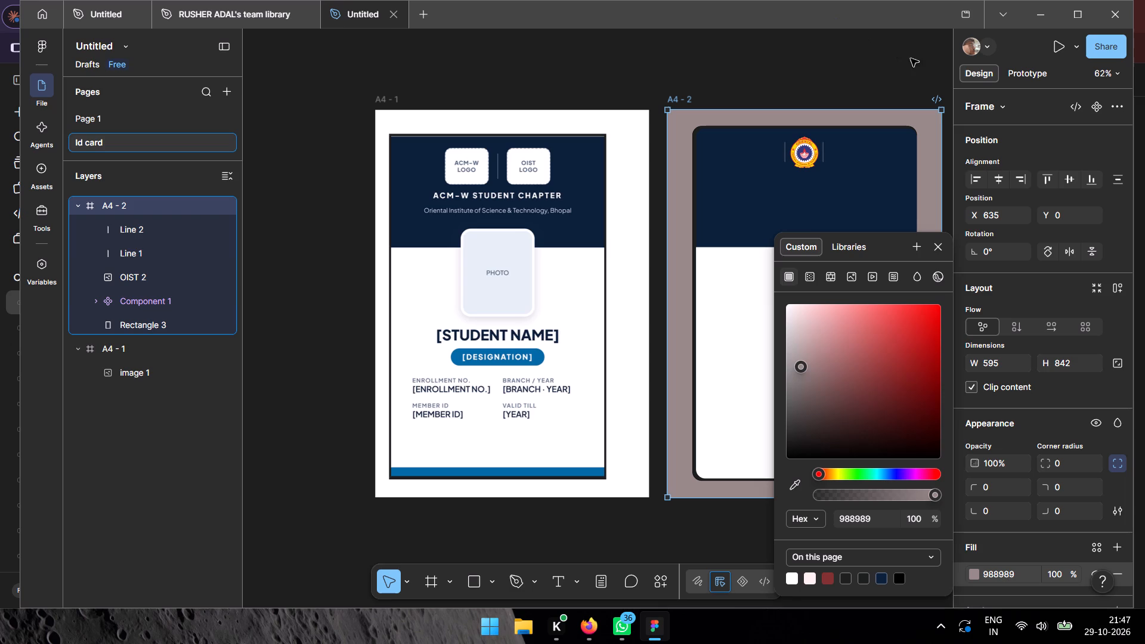
click(936, 253)
Move the A4 - 2 frame so it sits slightly higher than A4 - 1.
drag(840, 287, 828, 304)
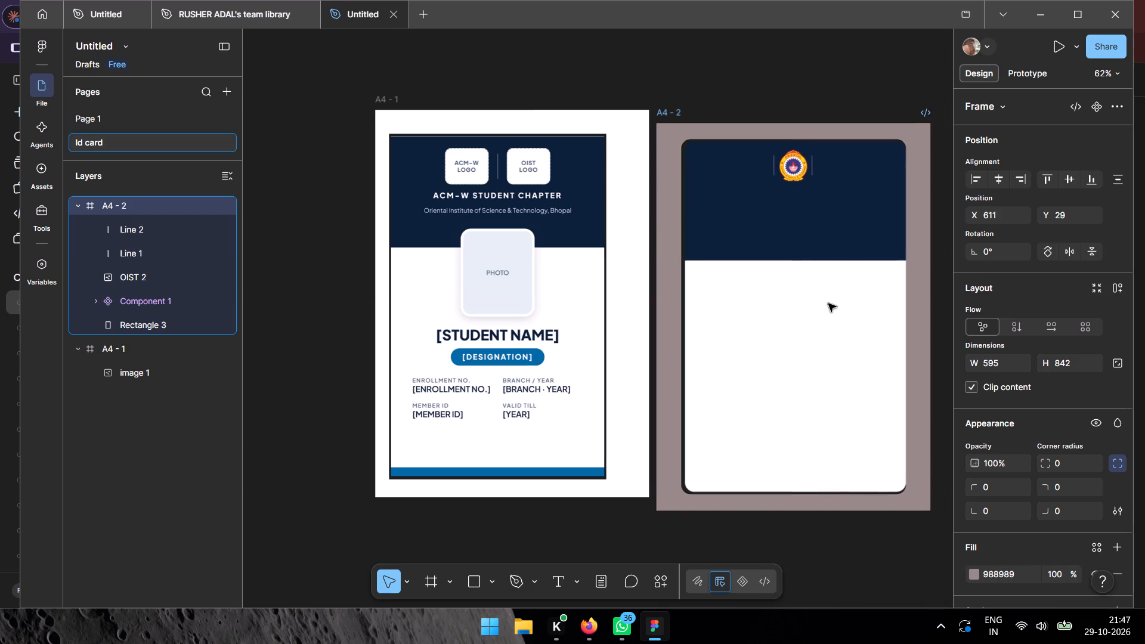
drag(828, 304, 838, 256)
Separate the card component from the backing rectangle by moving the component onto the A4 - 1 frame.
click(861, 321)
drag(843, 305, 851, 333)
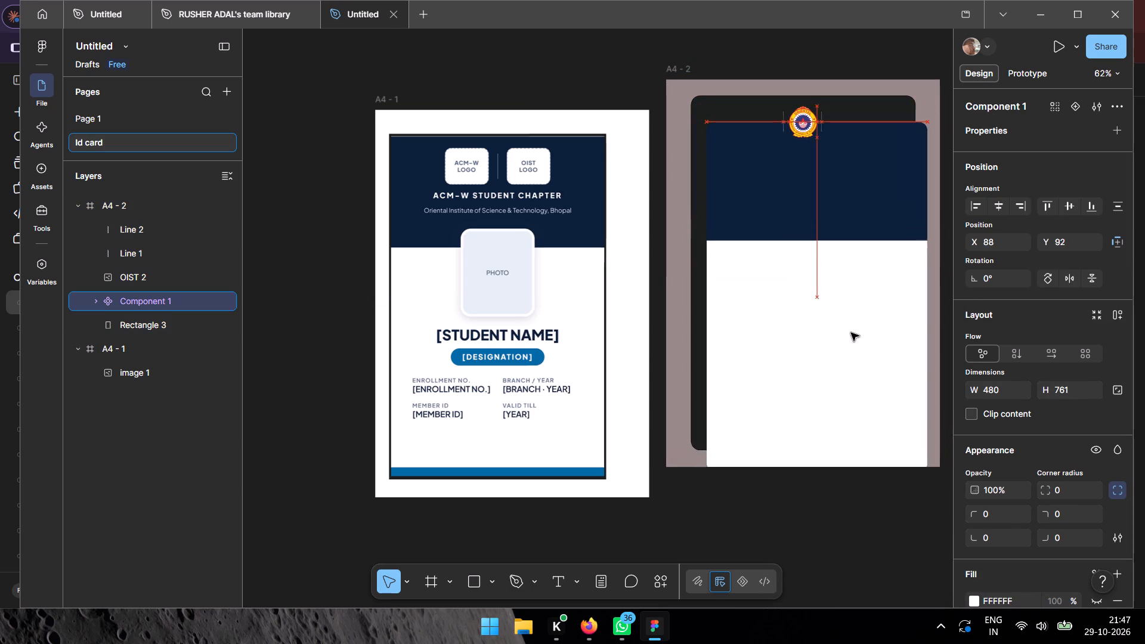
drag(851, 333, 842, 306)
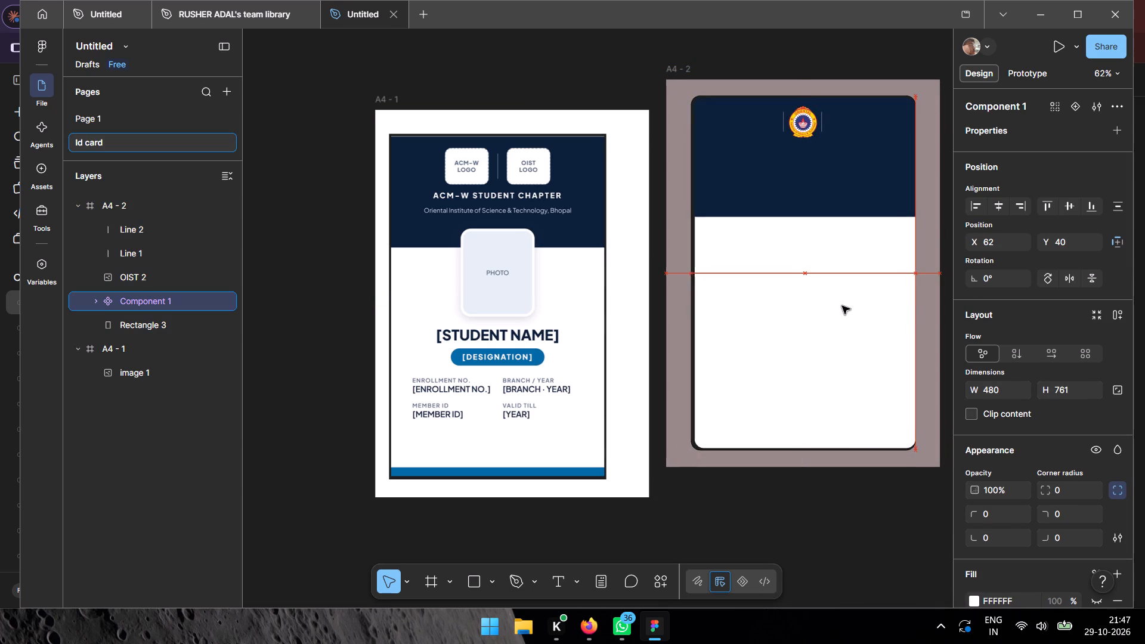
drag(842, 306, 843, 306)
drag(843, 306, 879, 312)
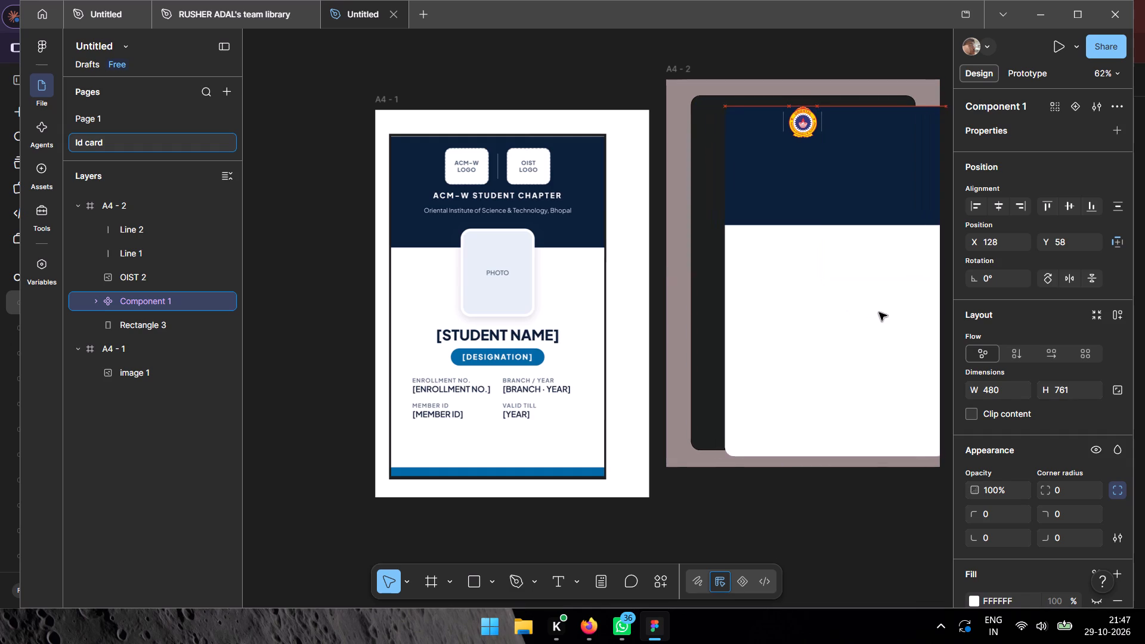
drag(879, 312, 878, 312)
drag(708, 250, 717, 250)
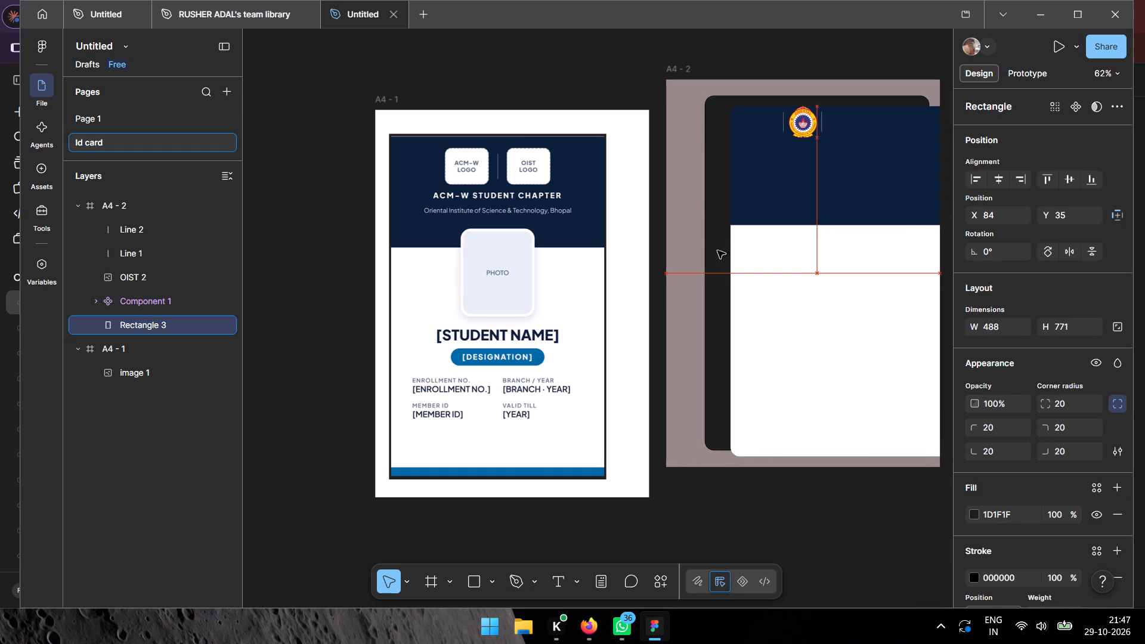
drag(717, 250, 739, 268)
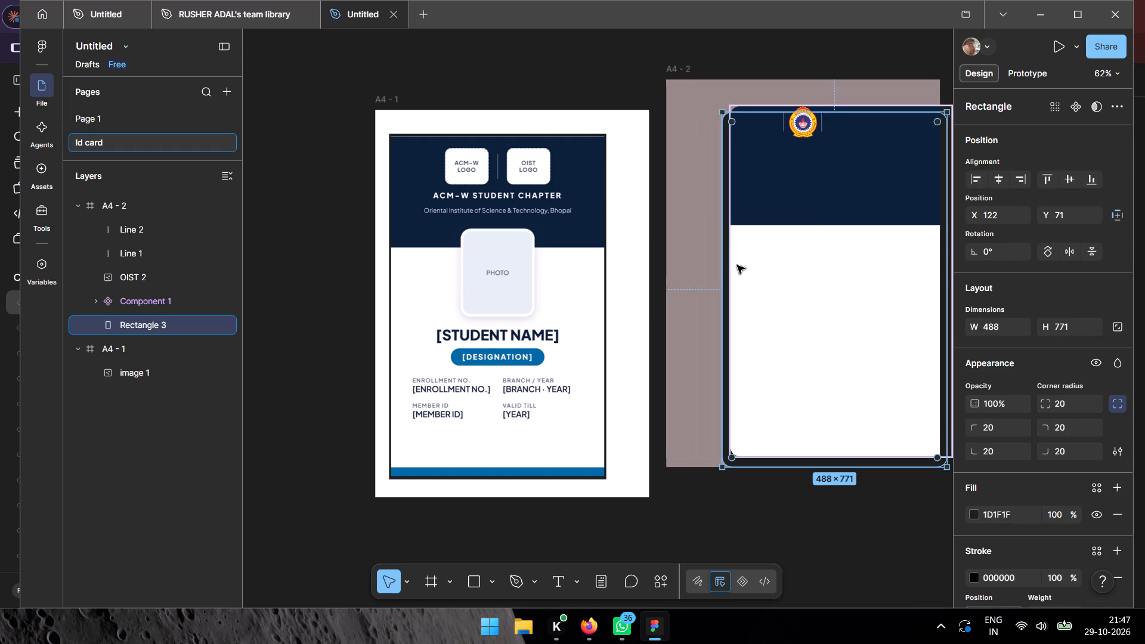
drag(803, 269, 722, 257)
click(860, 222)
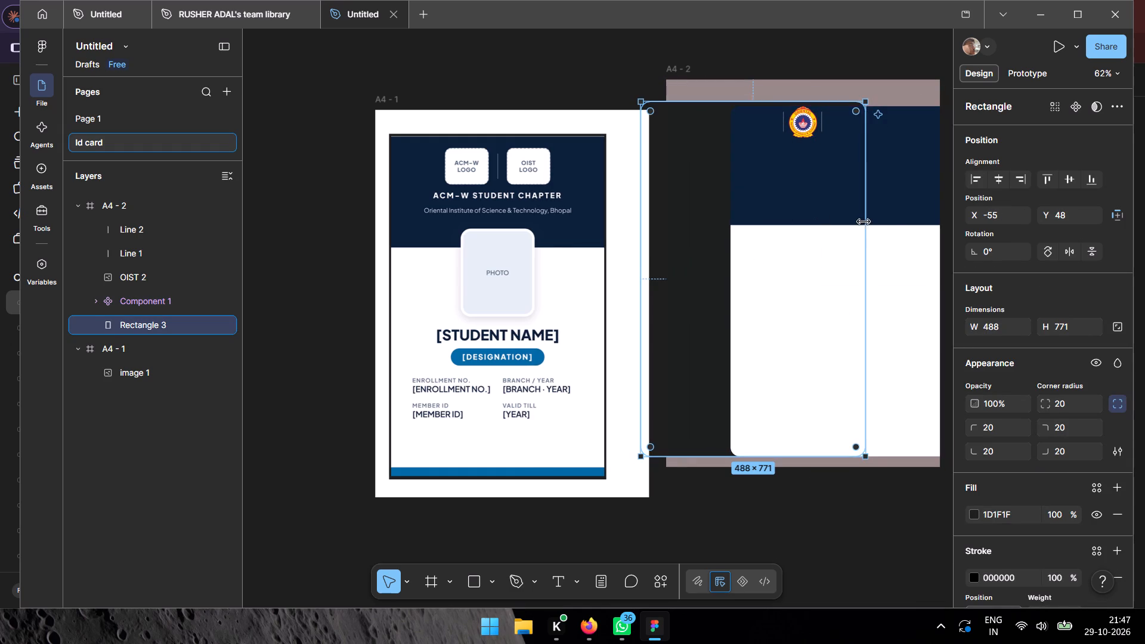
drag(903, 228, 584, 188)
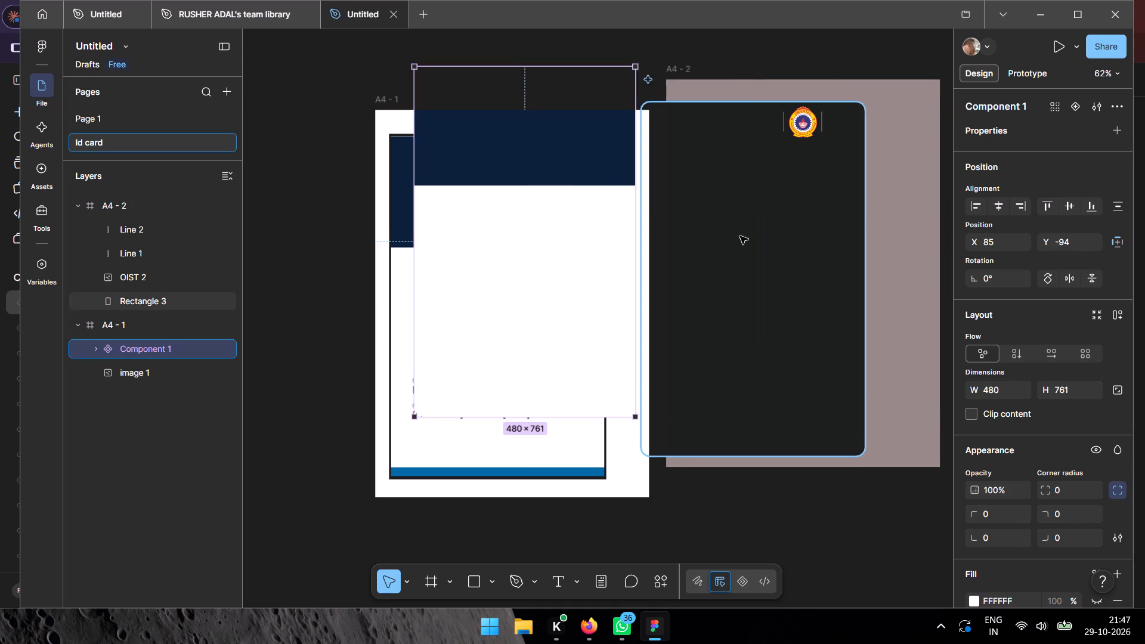
Realign the backing rectangle on A4 - 2 and centre the card component over it at X 58, Y 40.
drag(812, 243, 864, 239)
drag(604, 131, 689, 157)
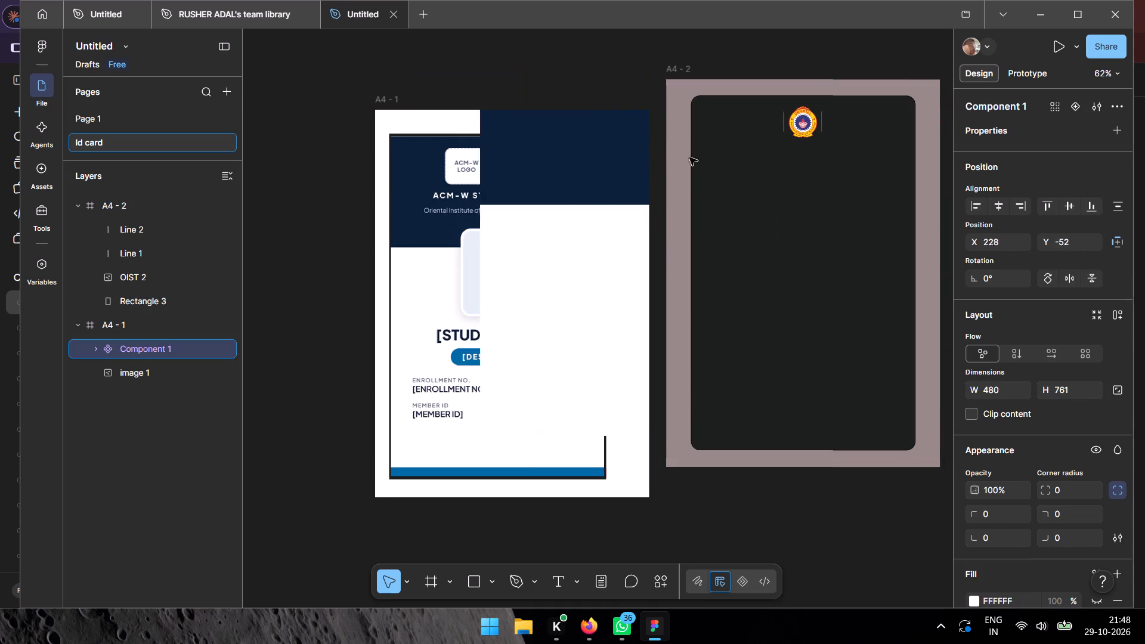
drag(689, 157, 884, 170)
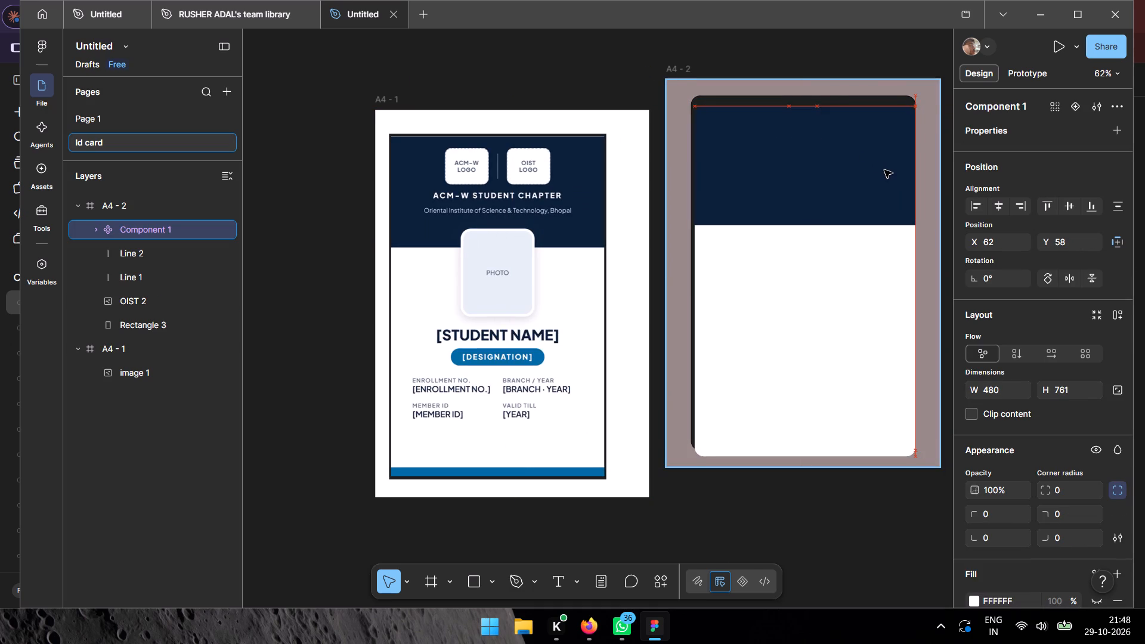
drag(884, 170, 887, 160)
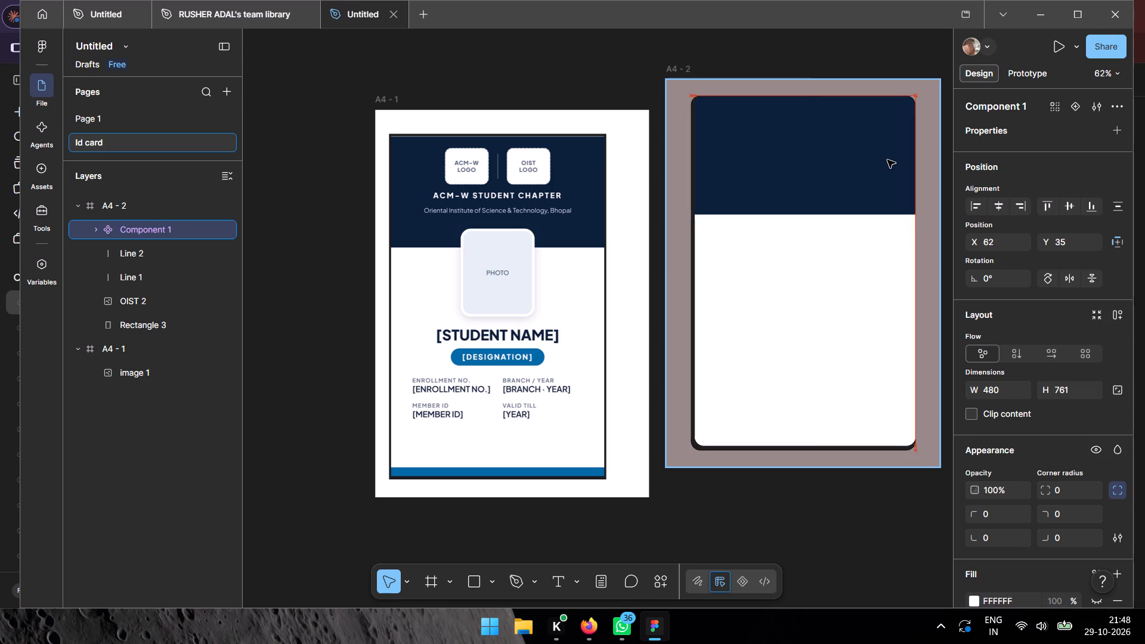
drag(887, 160, 884, 162)
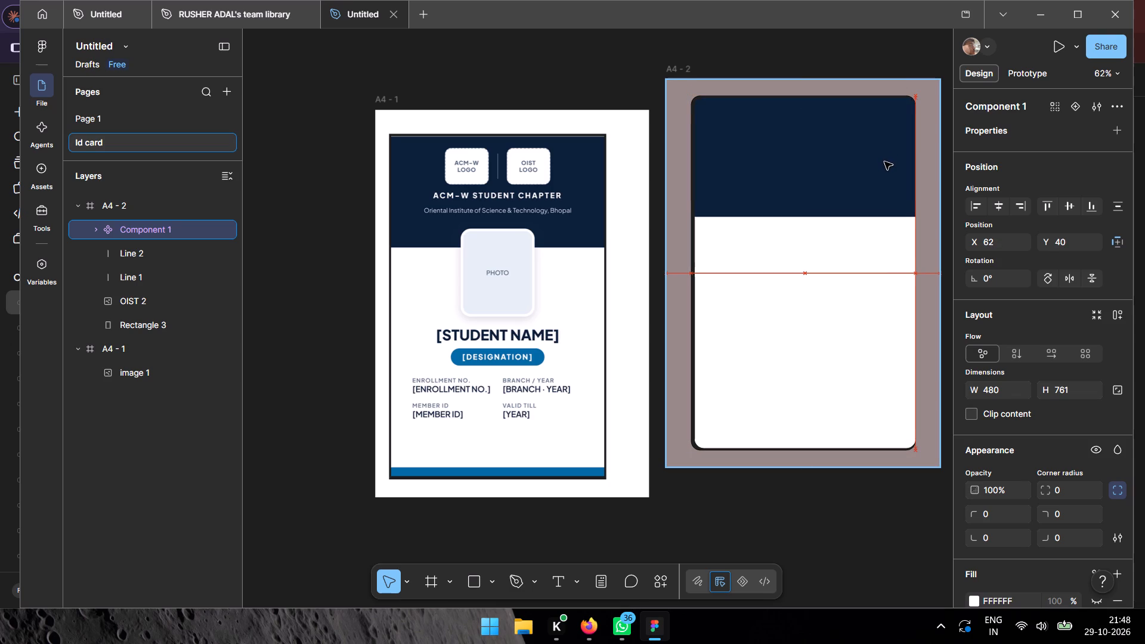
drag(884, 162, 882, 161)
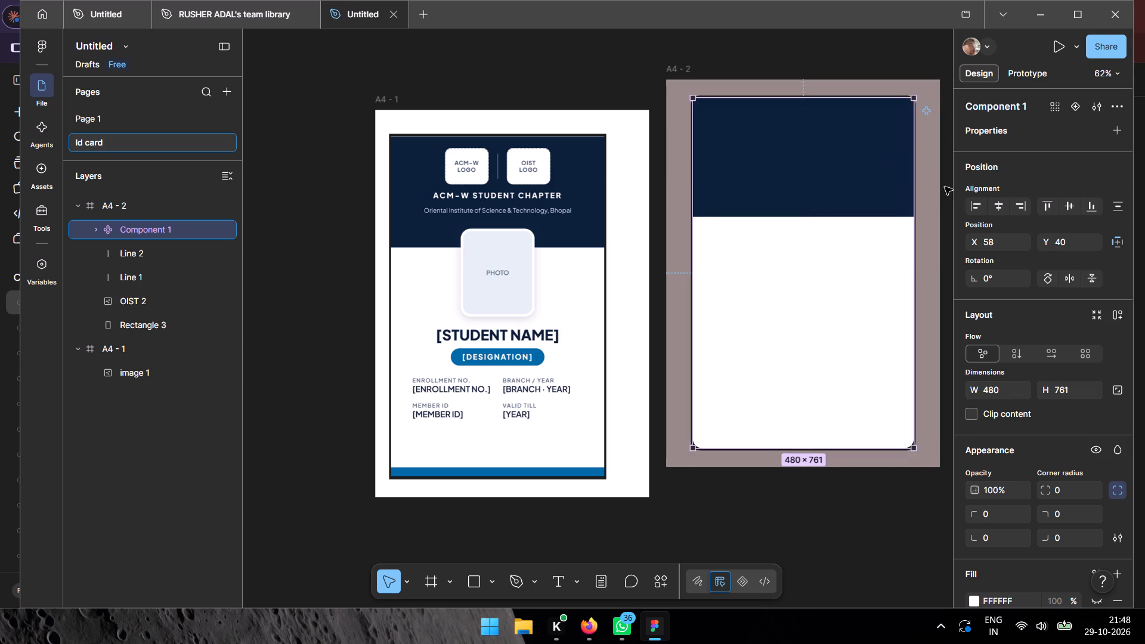
Send the card component to the back of the A4 - 2 layer stack.
click(945, 173)
right_click(852, 186)
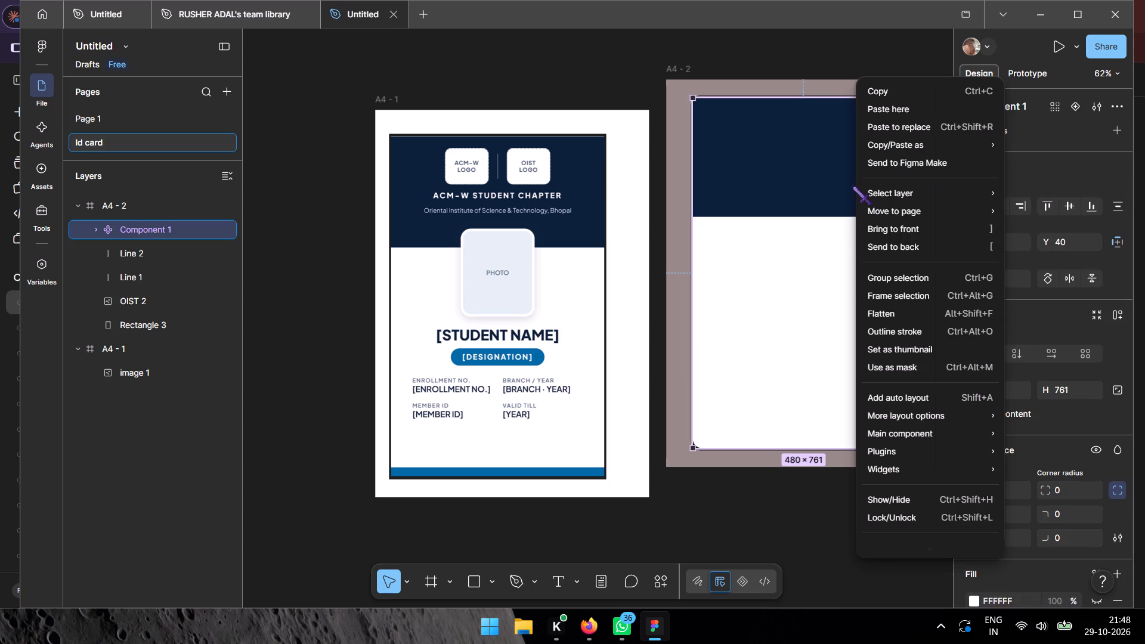
click(897, 240)
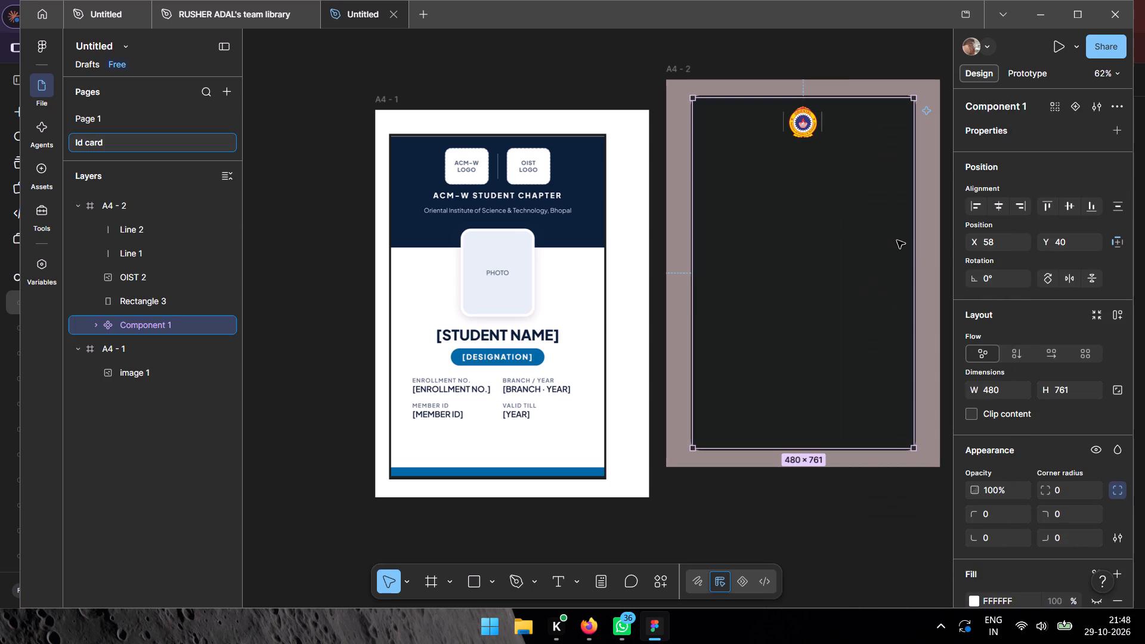
Bring the card component to the front of the A4 - 2 layer stack, shifting it out from behind the dark rectangle.
right_click(861, 236)
click(900, 255)
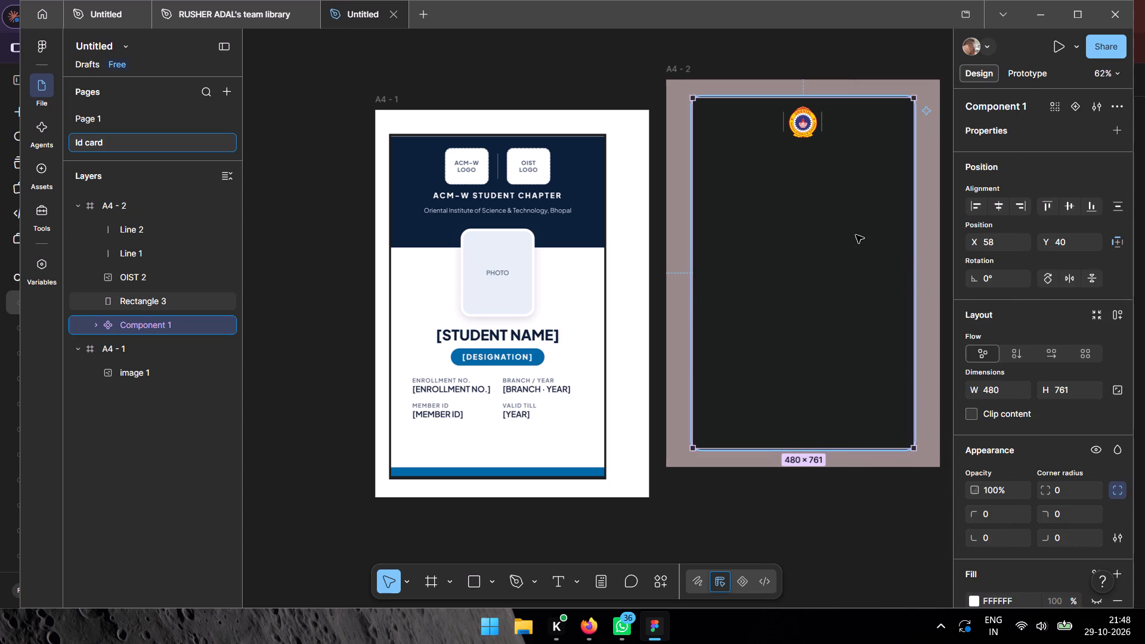
right_click(852, 231)
click(902, 255)
drag(865, 244, 825, 311)
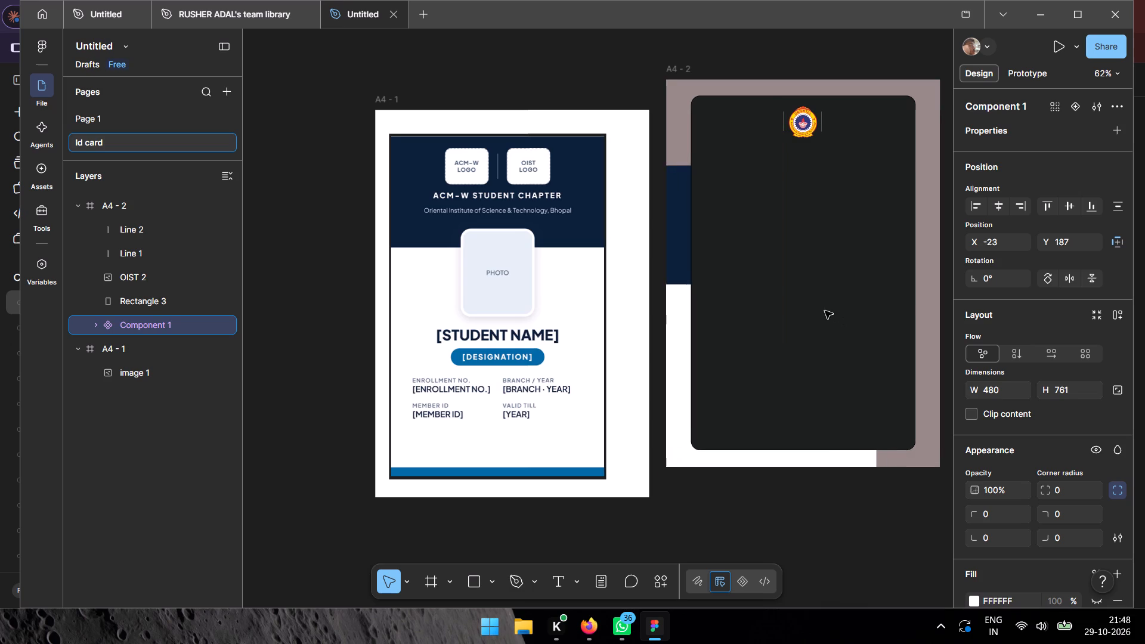
drag(825, 311, 844, 296)
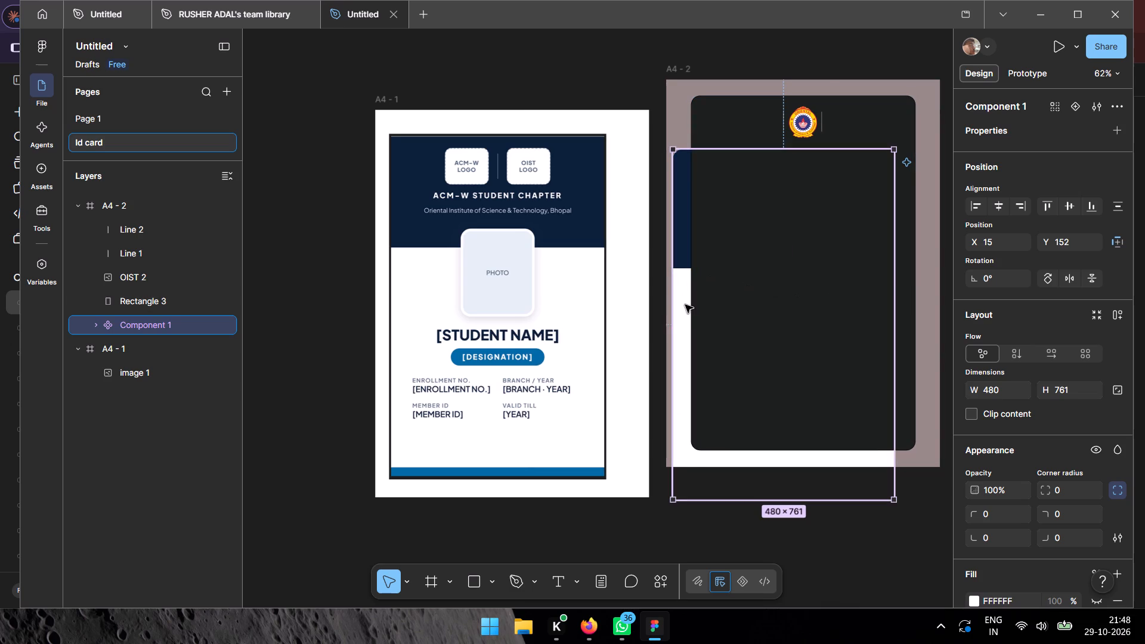
right_click(682, 305)
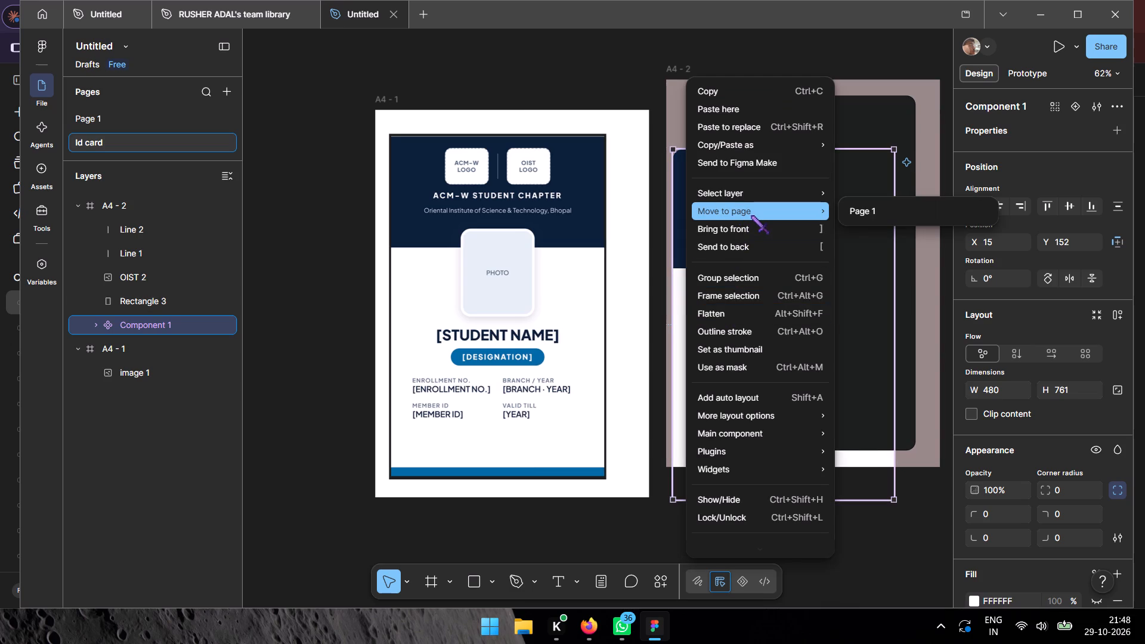
click(753, 226)
Move the OIST logo and both vertical divider lines into the card component, lowering the component to X 62, Y 152 to expose them.
drag(747, 264, 768, 236)
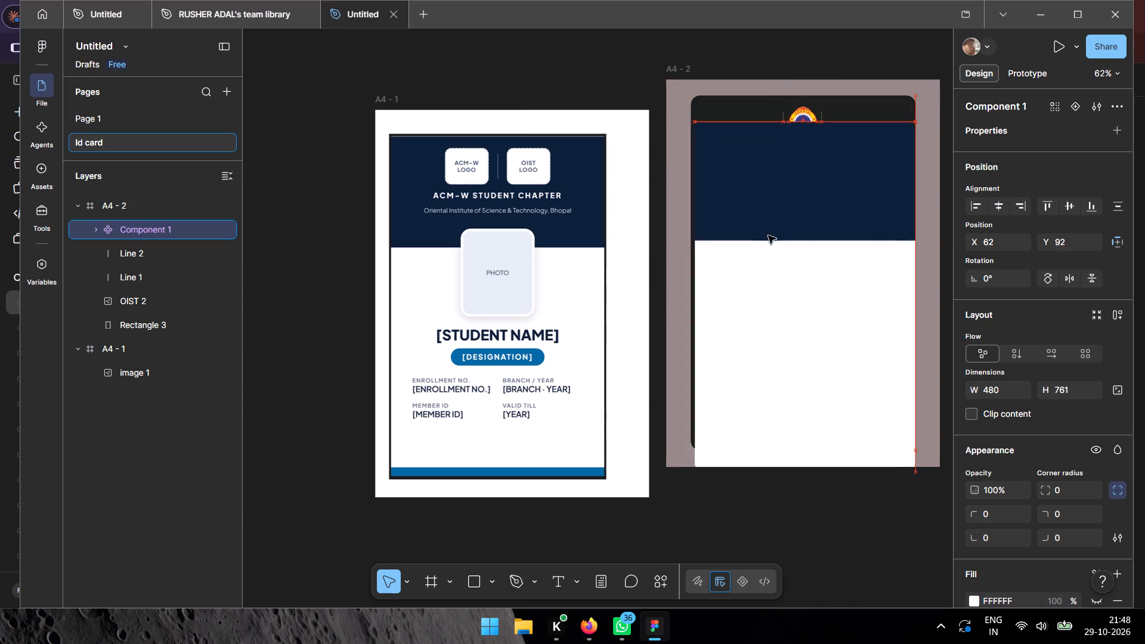
drag(768, 236, 771, 264)
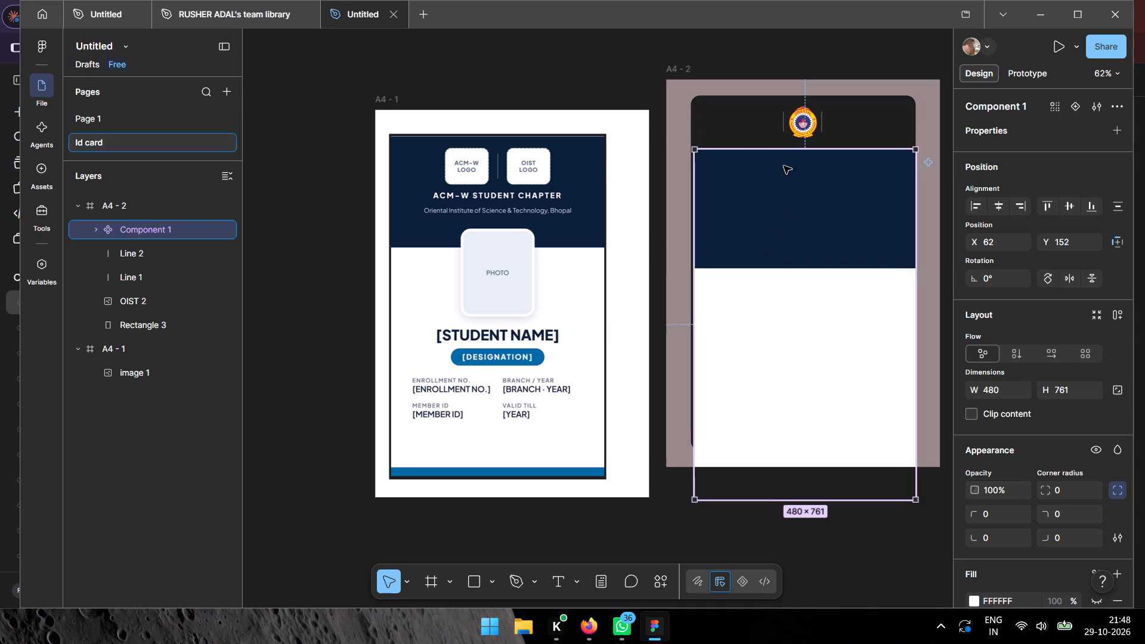
drag(805, 126, 798, 264)
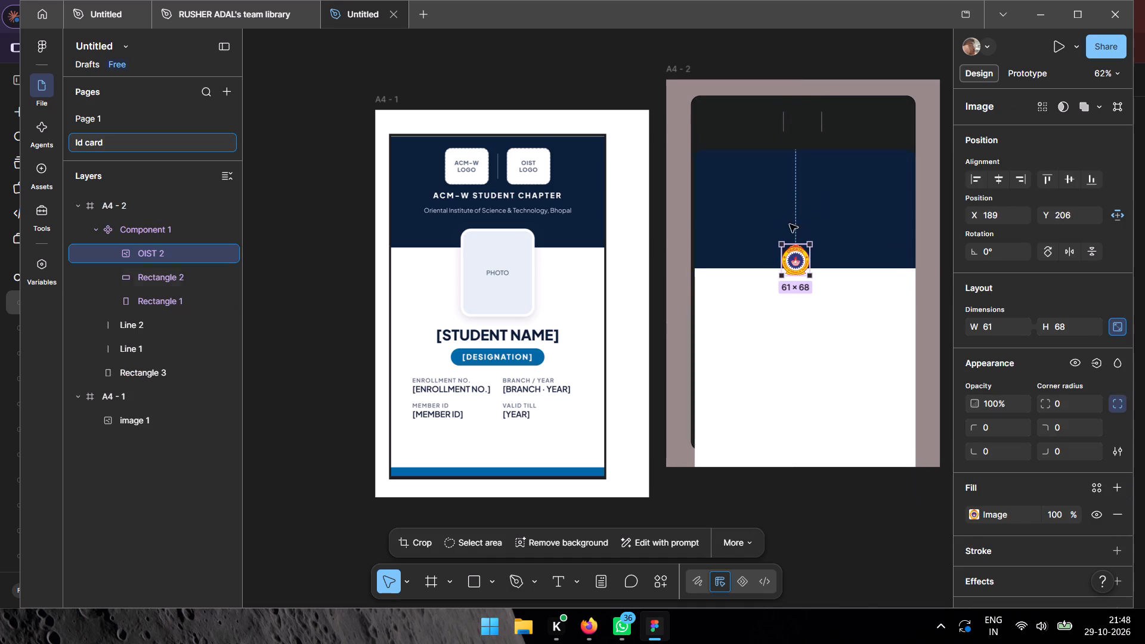
drag(782, 121, 782, 223)
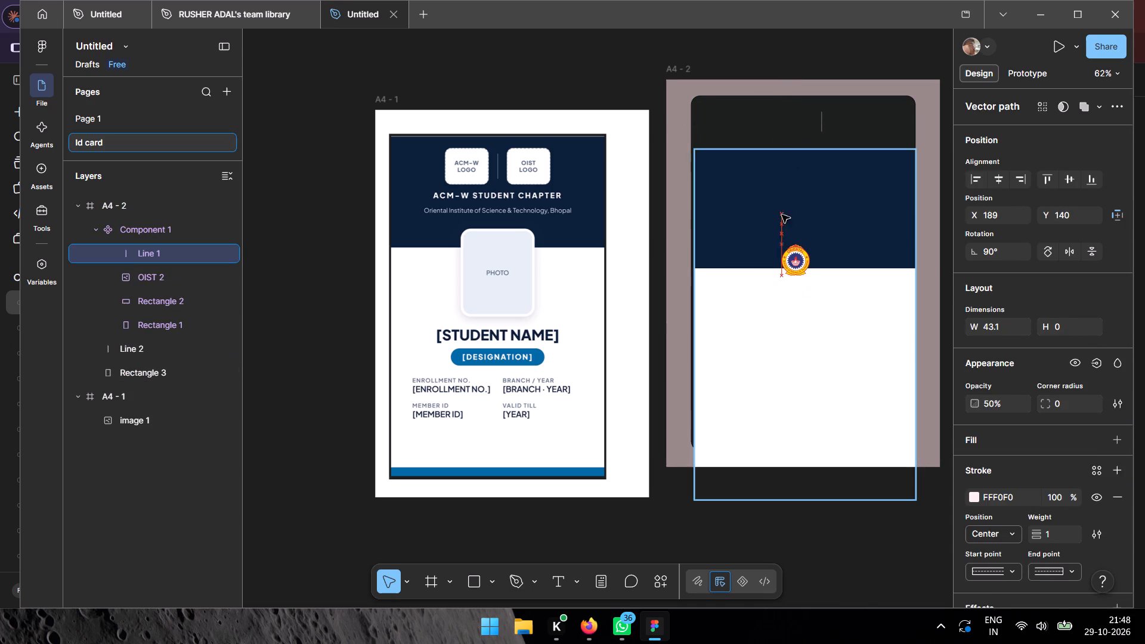
drag(822, 126, 832, 231)
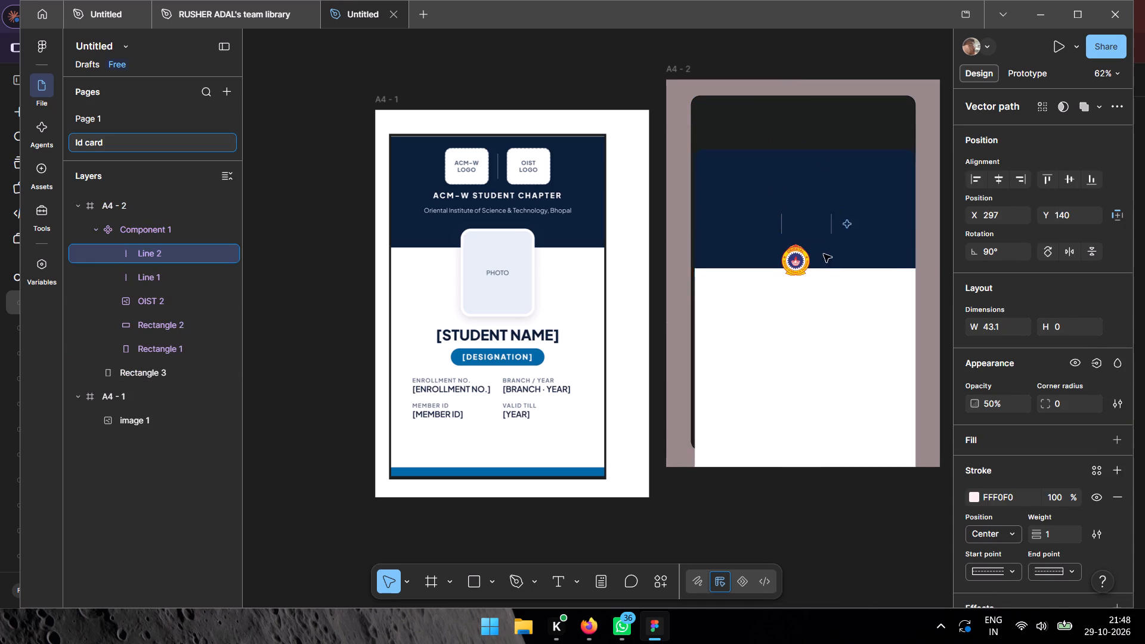
Centre the card component over the dark backing rectangle on A4 - 2 at X 58, Y 40.
drag(839, 356, 841, 301)
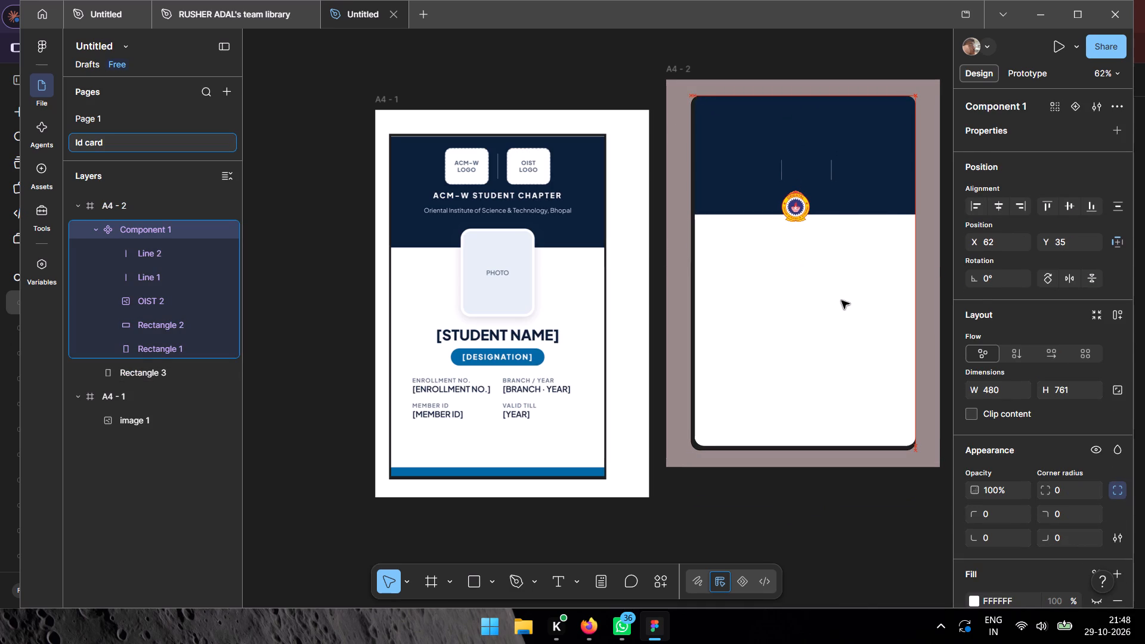
drag(841, 301, 837, 302)
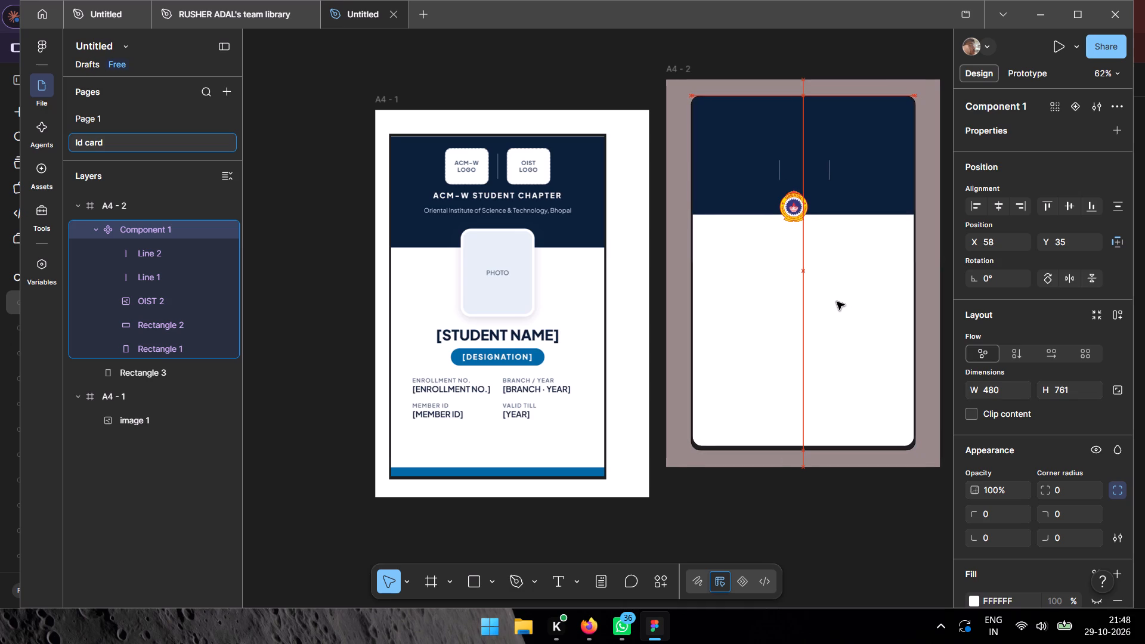
drag(837, 302, 837, 305)
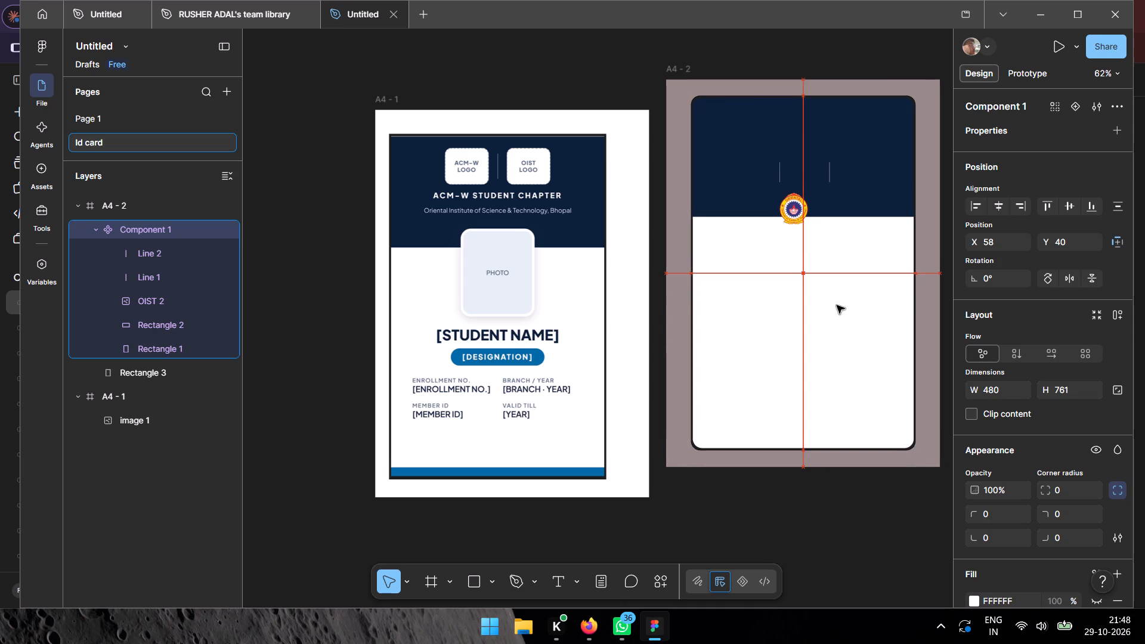
drag(837, 305, 834, 306)
click(815, 269)
Move the OIST logo inside the card component to the top of the navy header, centred horizontally.
click(793, 212)
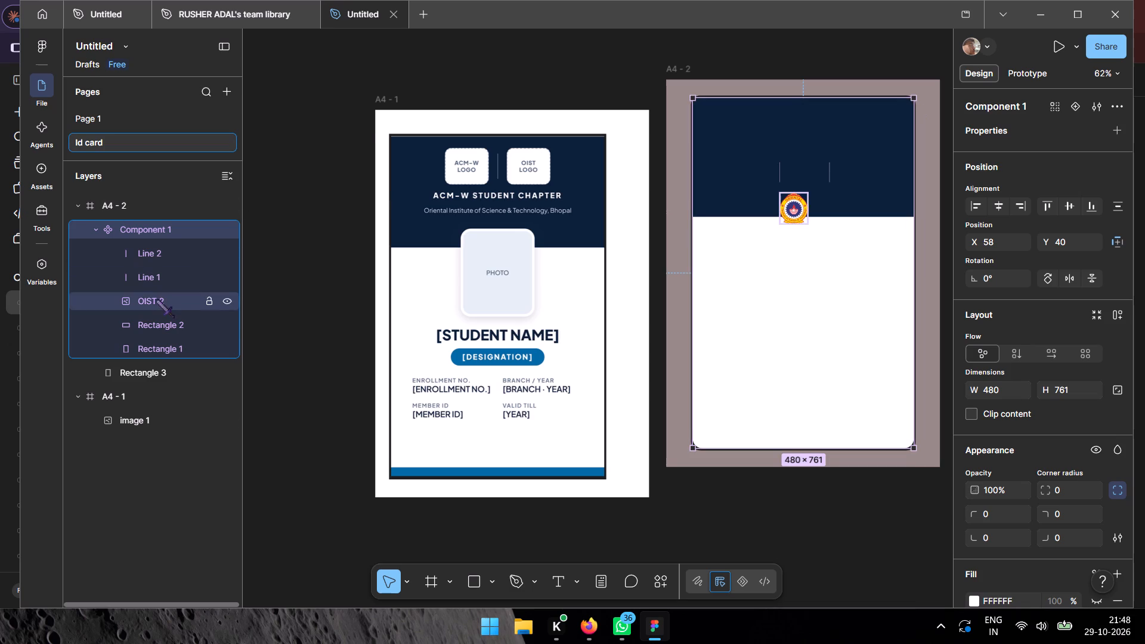
click(153, 299)
drag(798, 210, 810, 164)
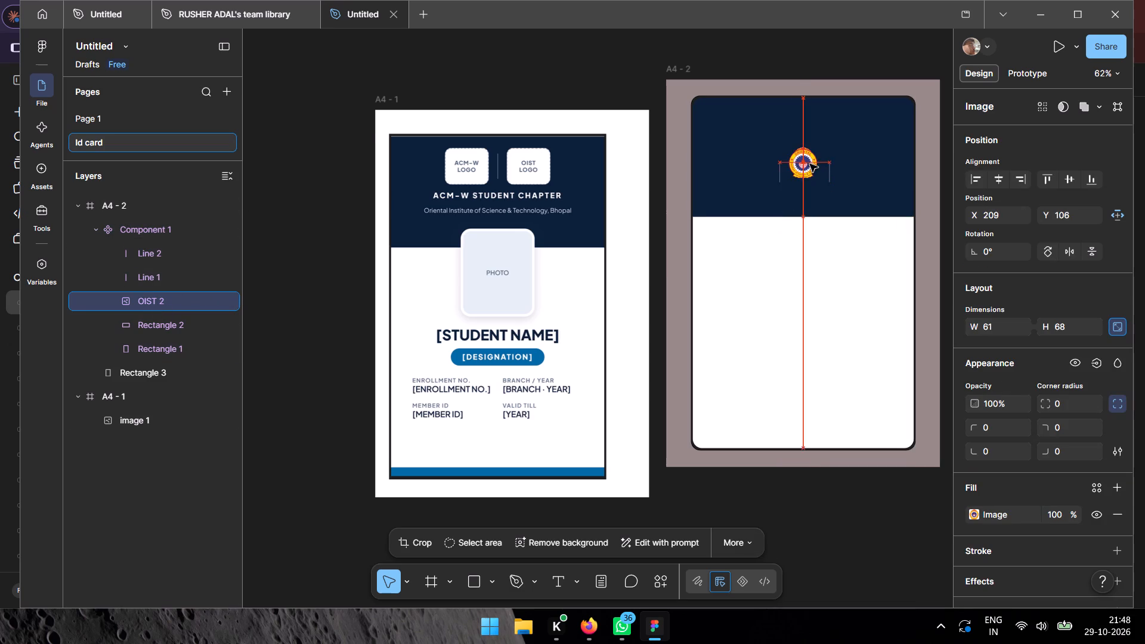
drag(810, 164, 805, 124)
Place the two vertical divider lines on either side of the OIST logo, level with it in the navy header.
drag(828, 178, 827, 128)
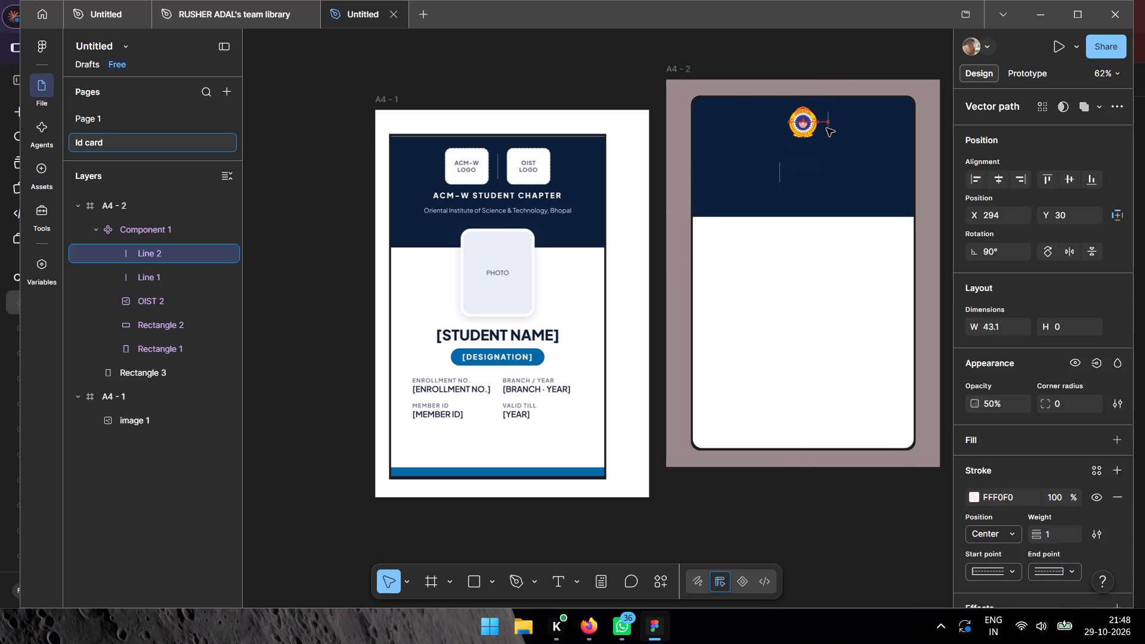
drag(827, 128, 821, 128)
drag(779, 178, 779, 134)
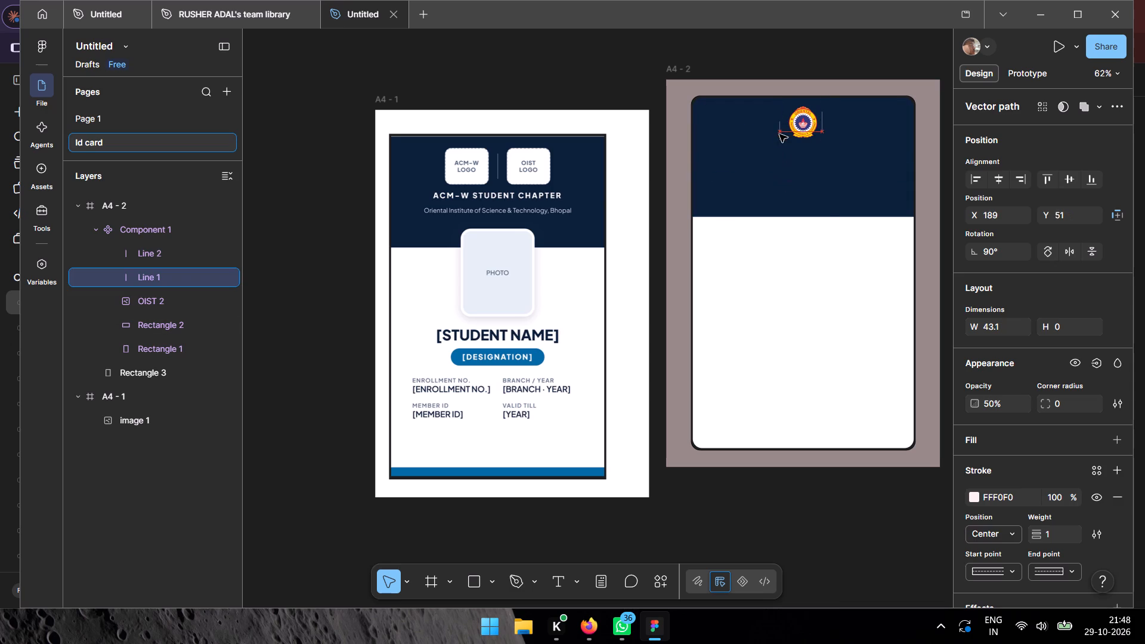
drag(779, 134, 784, 128)
click(937, 240)
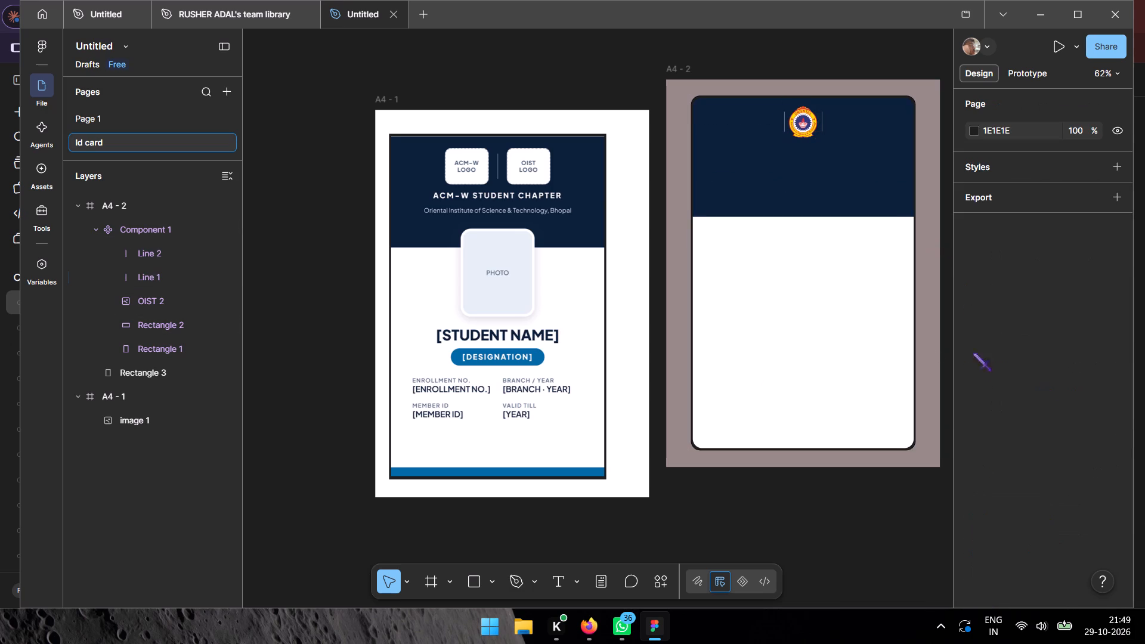
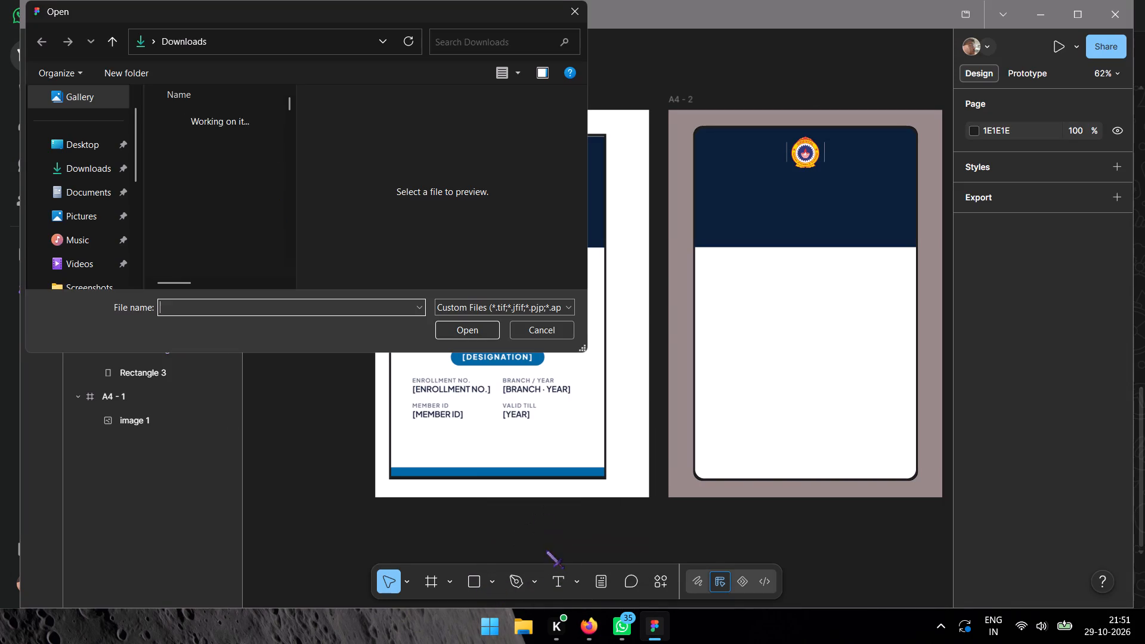
Import the ACM student chapter logo image from Downloads and place it about 124 × 116 over the navy header's lower edge in A4 - 2.
click(204, 136)
click(467, 333)
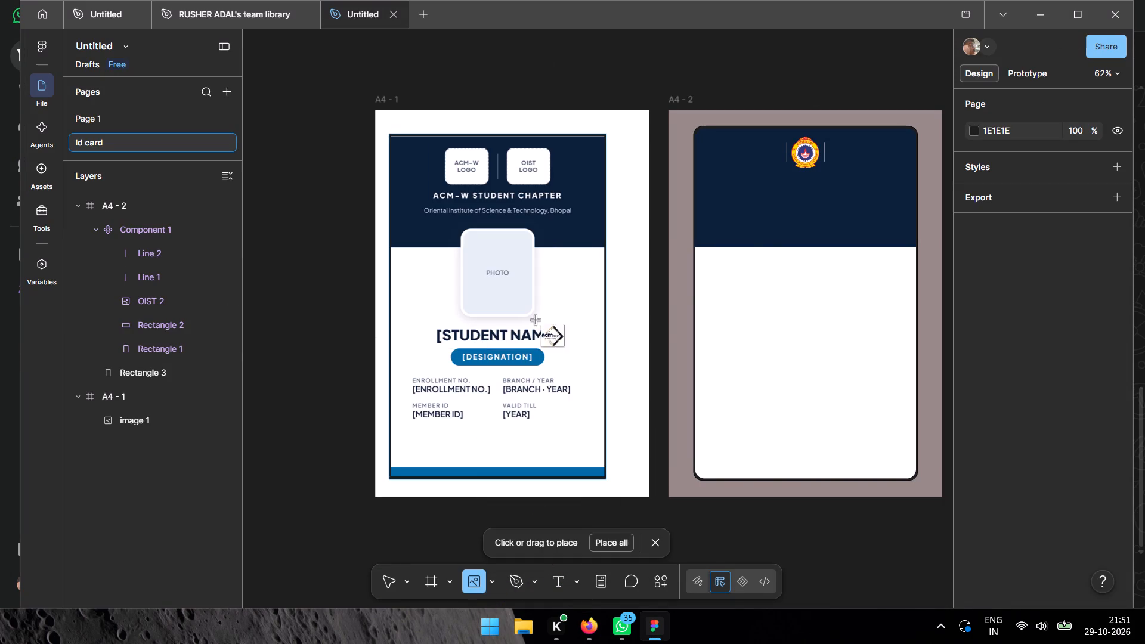
drag(747, 234, 785, 292)
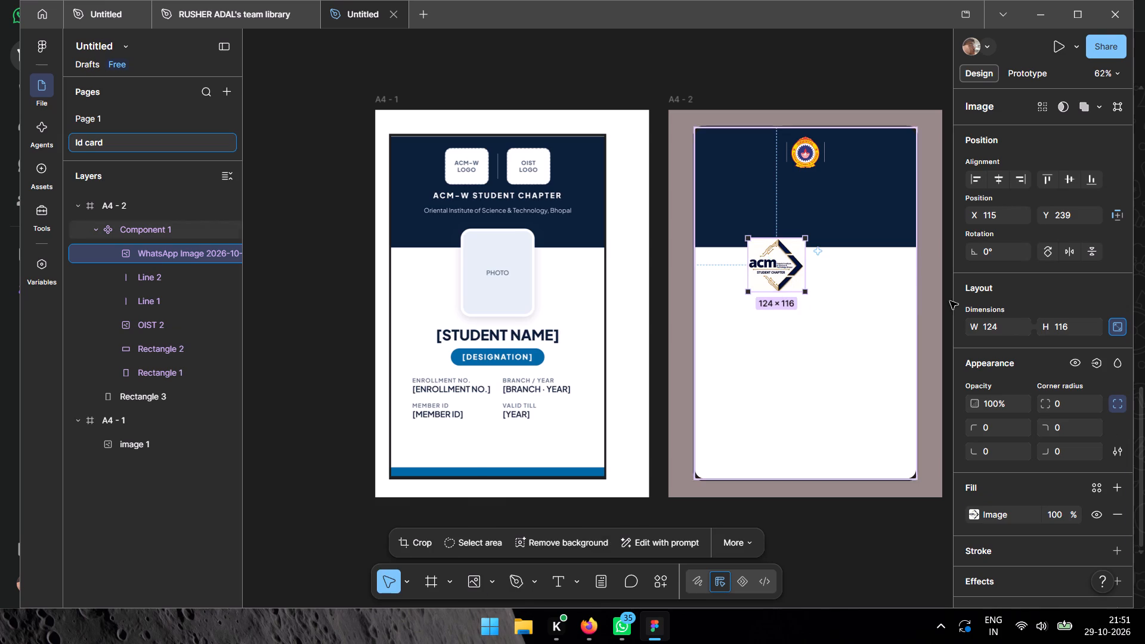
Set the ACM logo image's corner radius to 100.
click(1071, 402)
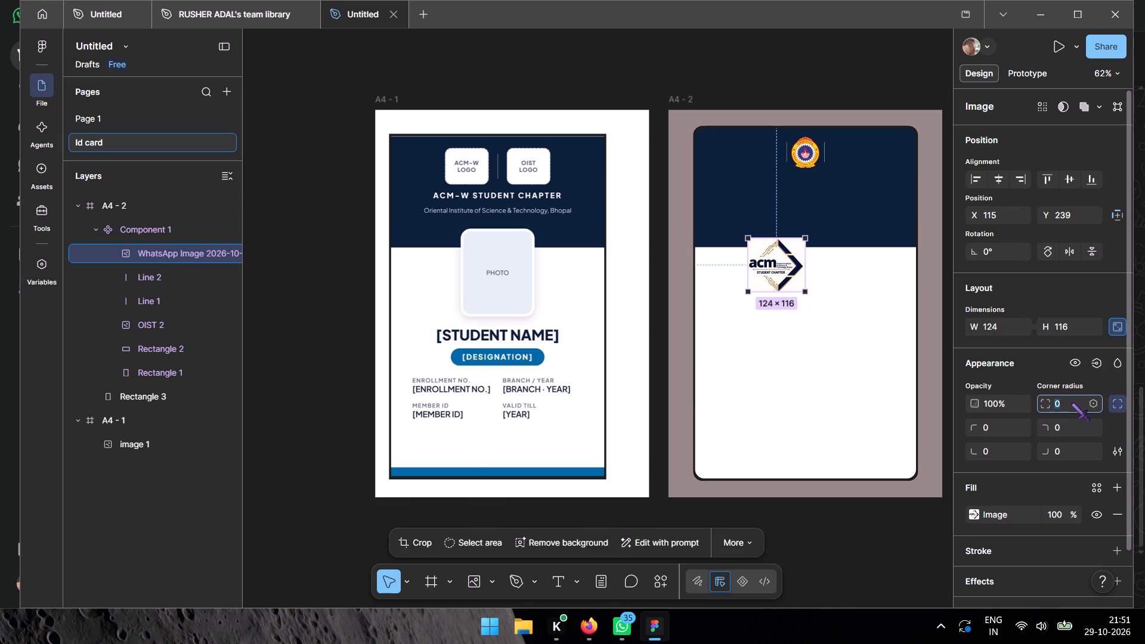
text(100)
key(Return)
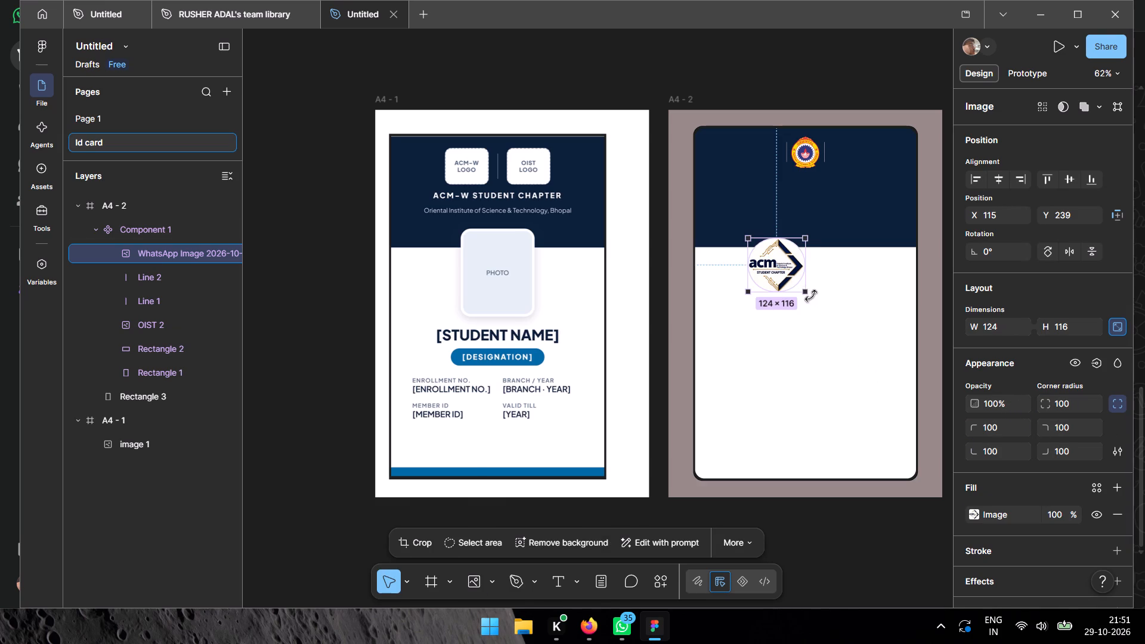
Shrink the ACM logo to about 64 × 60 and place it right of the second divider line, level with the OIST logo.
drag(801, 289, 776, 272)
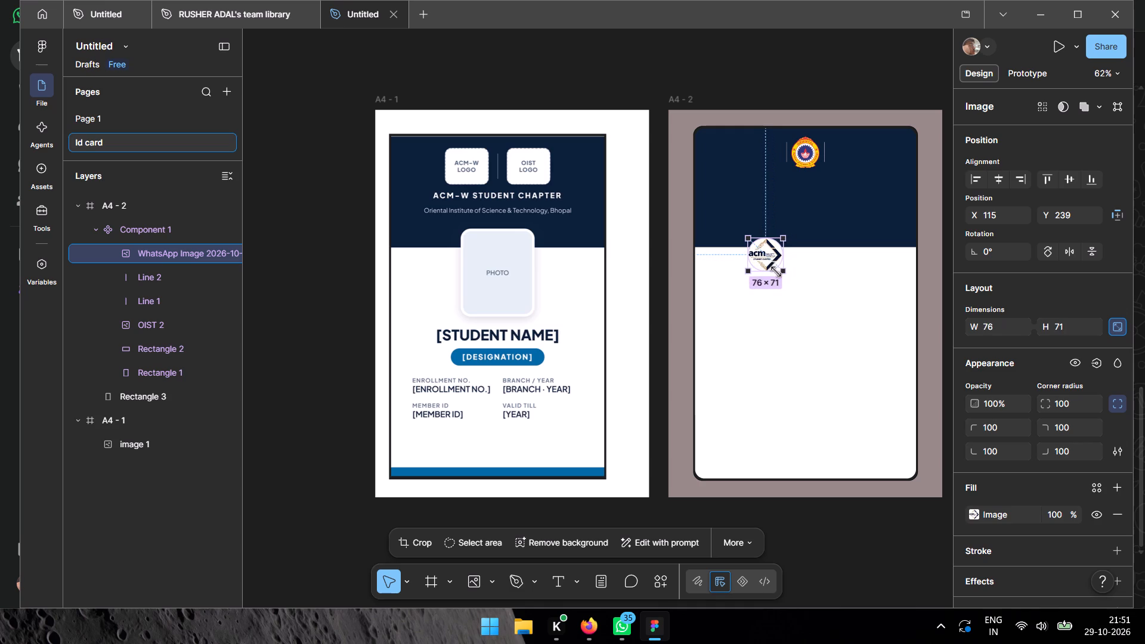
drag(776, 272, 777, 274)
drag(761, 251, 844, 147)
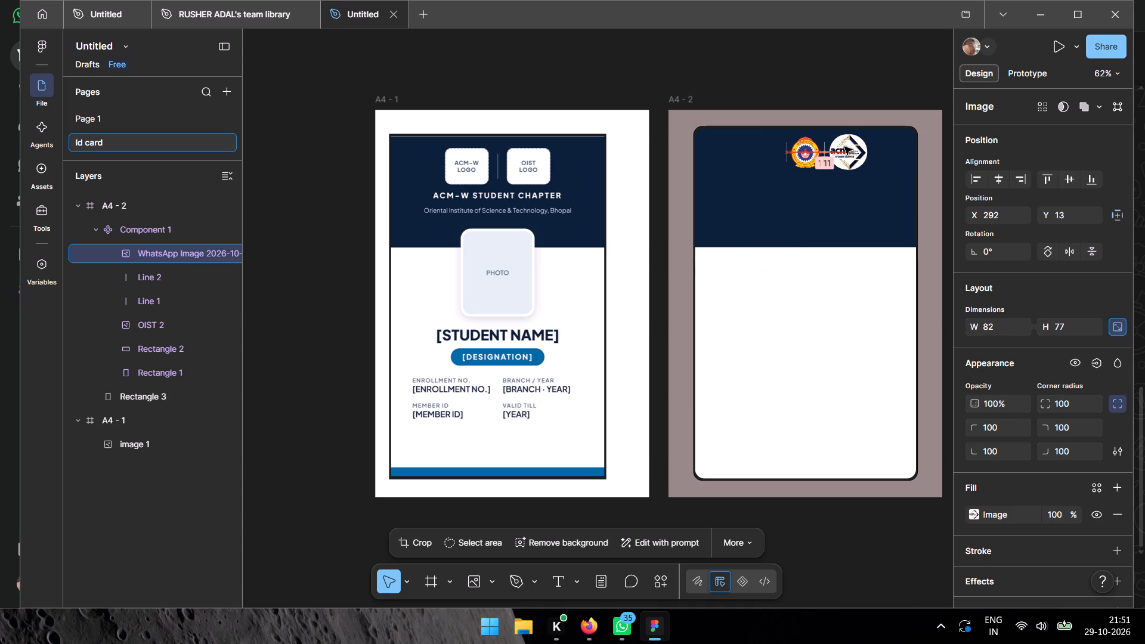
drag(844, 147, 849, 147)
drag(873, 169, 866, 162)
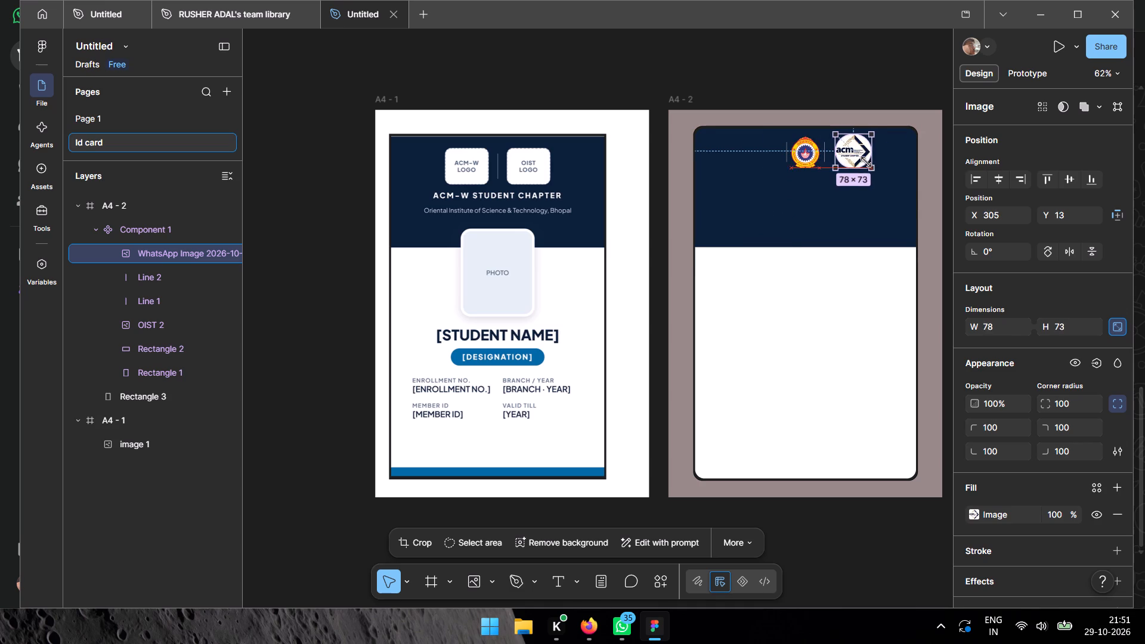
drag(866, 162, 865, 161)
drag(850, 148, 850, 154)
drag(865, 171, 863, 168)
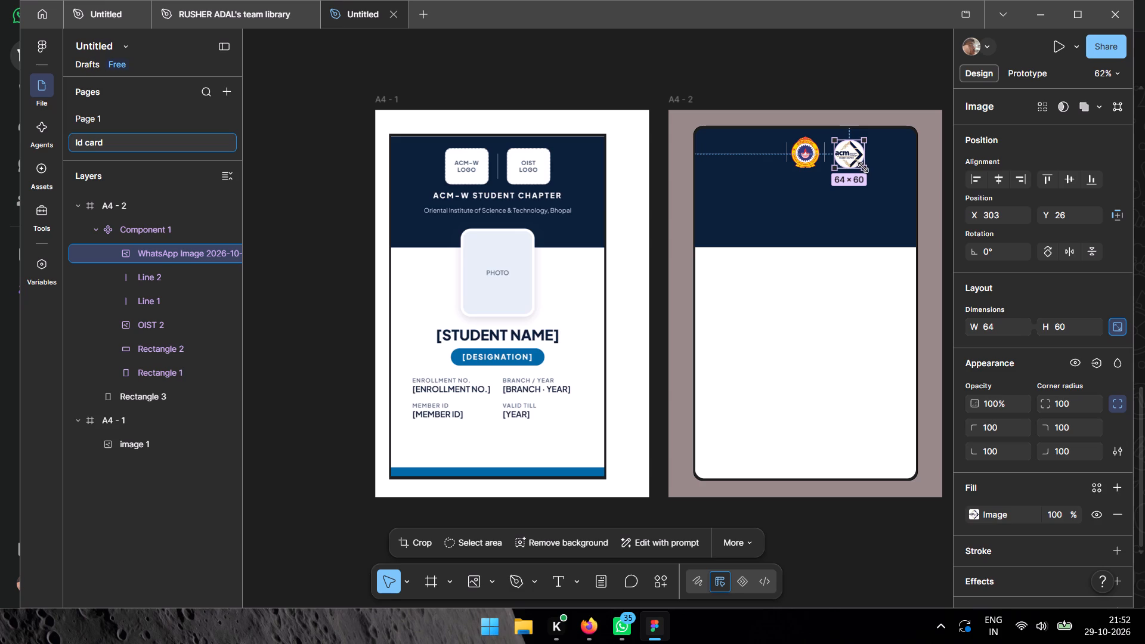
drag(863, 168, 860, 165)
click(865, 170)
Set the OIST logo's corner radius to 100.
click(816, 152)
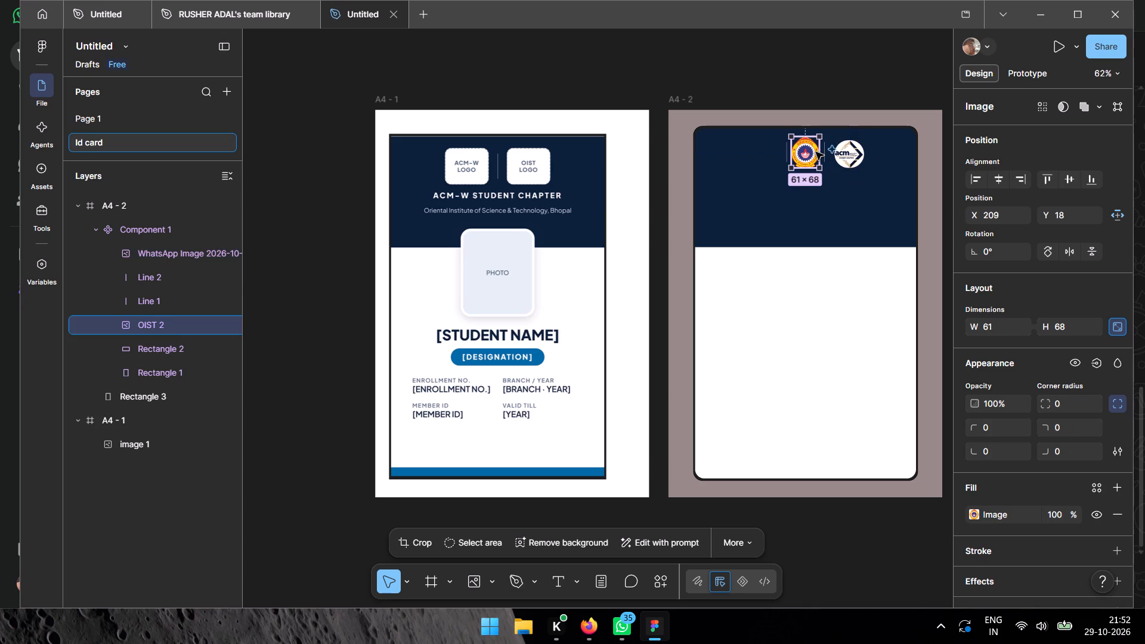
click(846, 163)
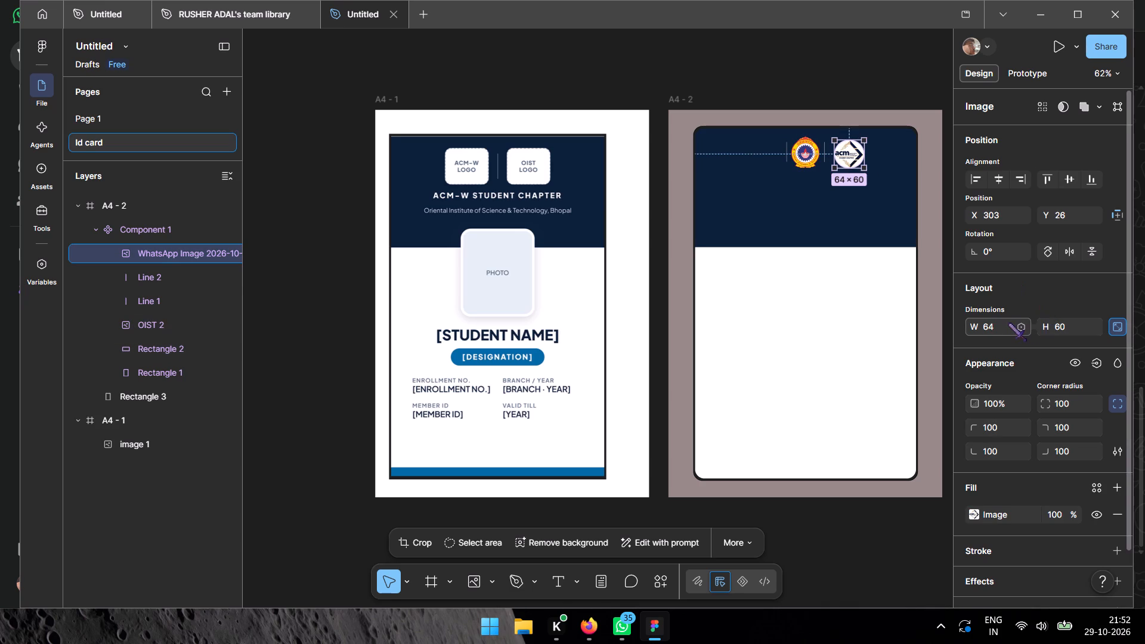
click(810, 154)
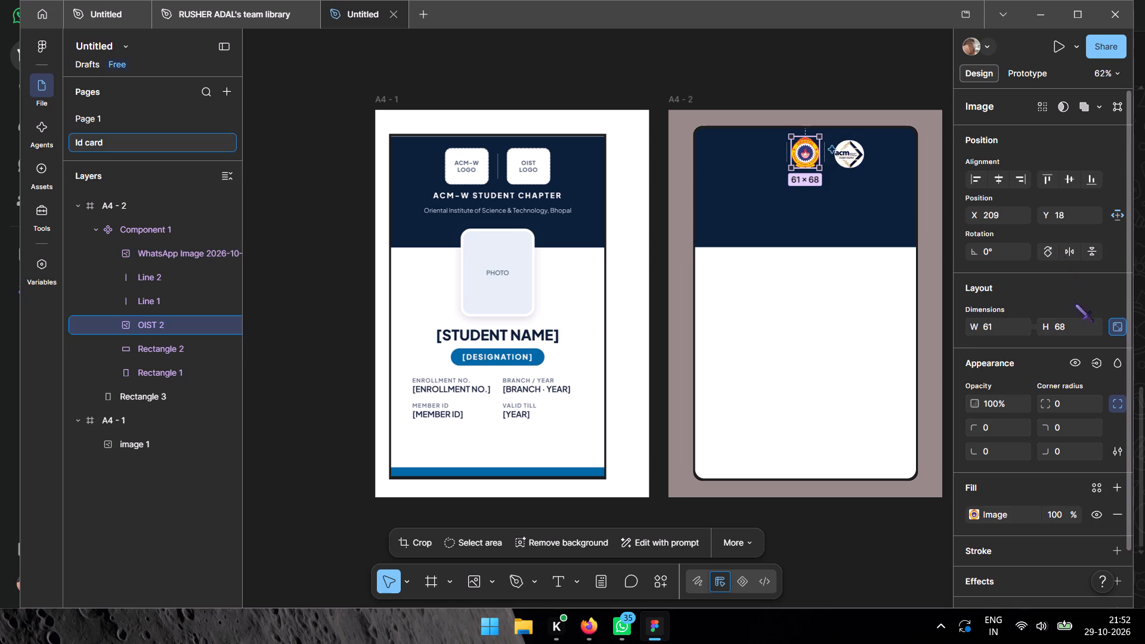
click(1067, 399)
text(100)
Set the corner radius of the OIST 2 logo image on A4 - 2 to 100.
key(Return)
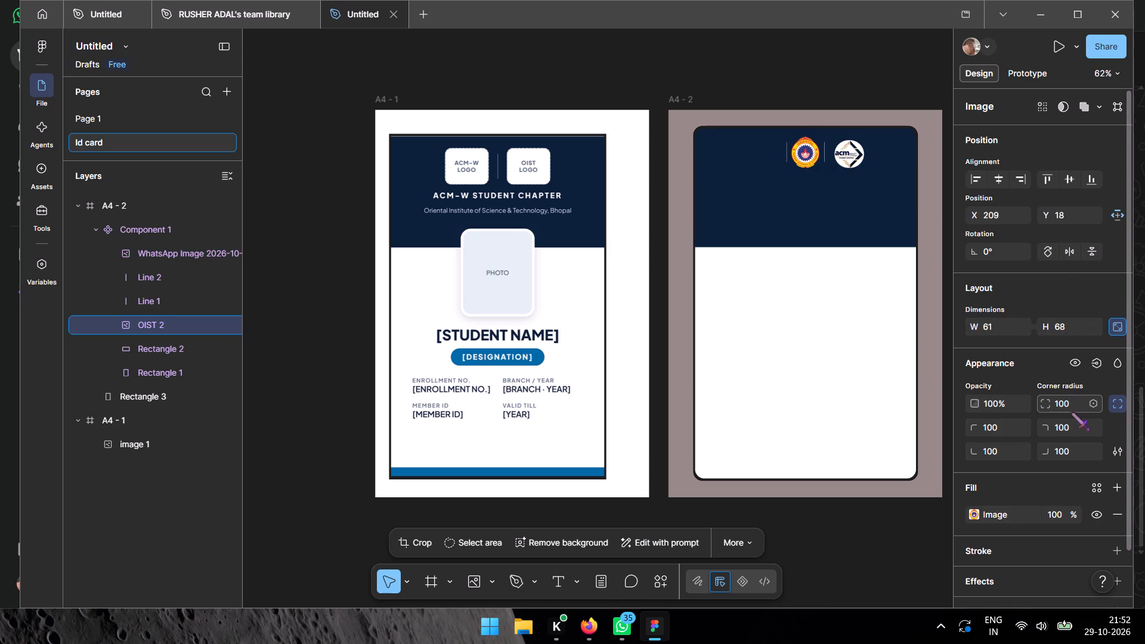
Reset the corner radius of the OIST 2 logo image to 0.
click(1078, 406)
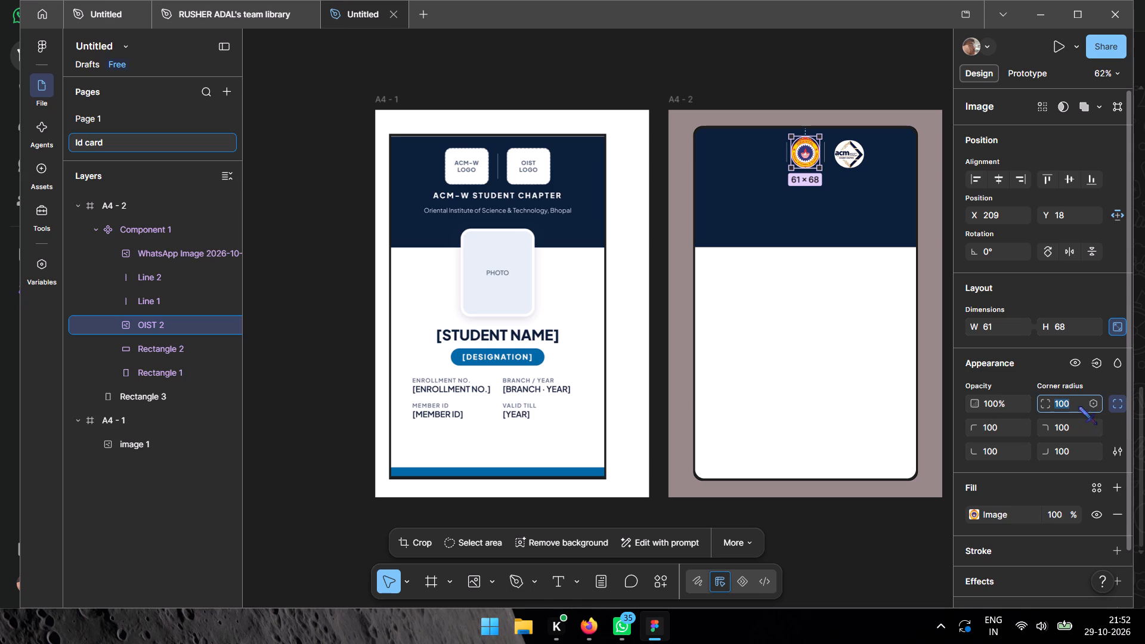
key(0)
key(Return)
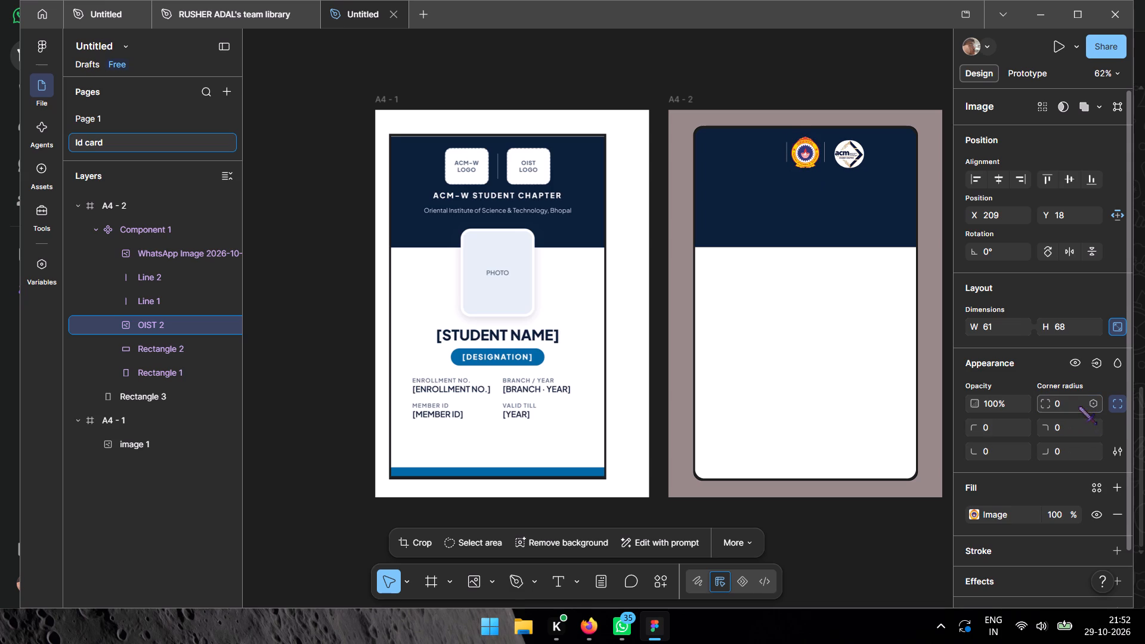
Open the corner radius value of the OIST 2 logo image for editing.
click(1068, 400)
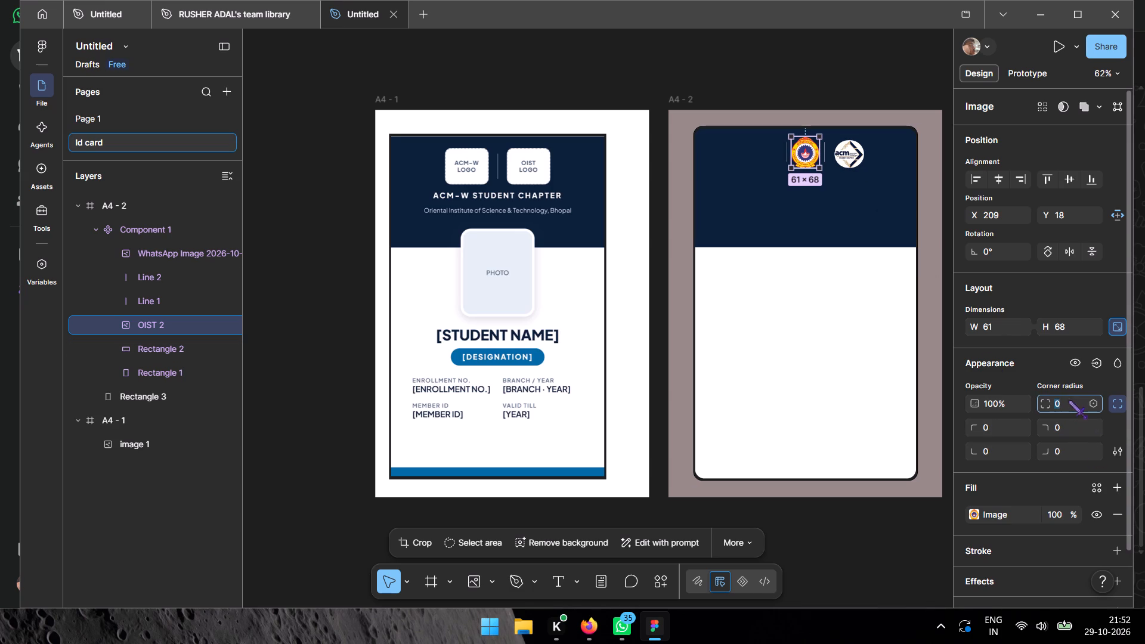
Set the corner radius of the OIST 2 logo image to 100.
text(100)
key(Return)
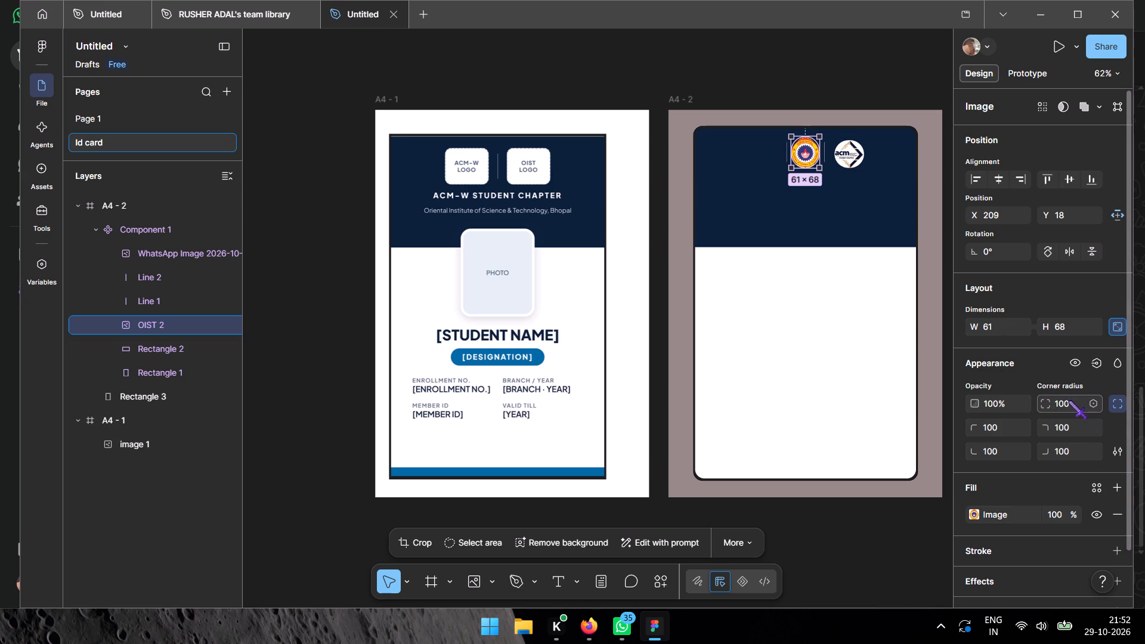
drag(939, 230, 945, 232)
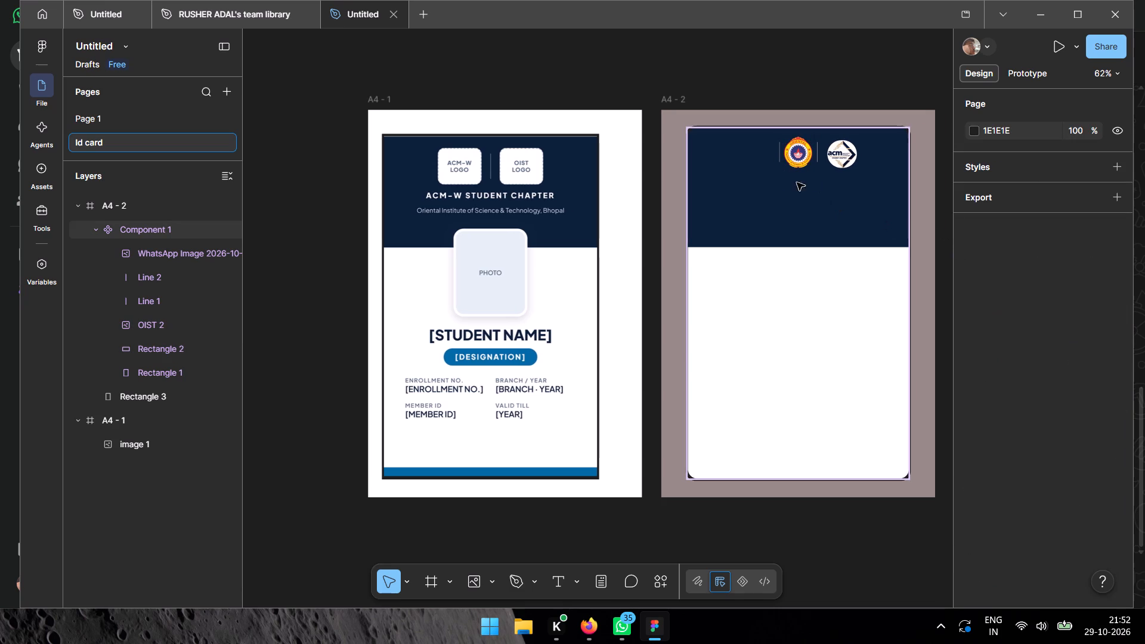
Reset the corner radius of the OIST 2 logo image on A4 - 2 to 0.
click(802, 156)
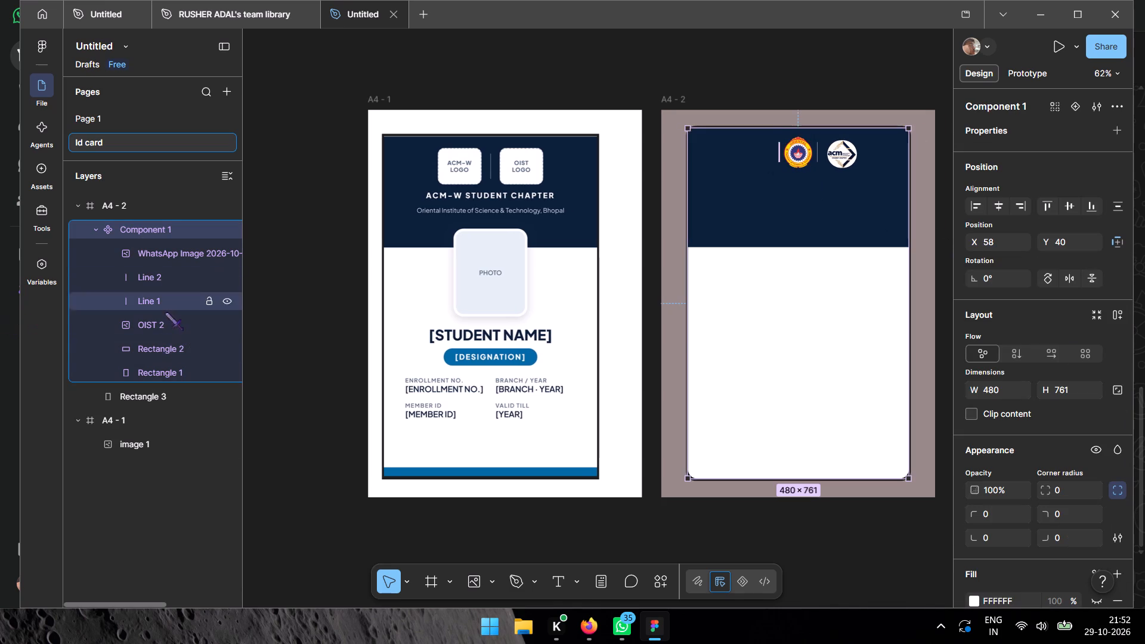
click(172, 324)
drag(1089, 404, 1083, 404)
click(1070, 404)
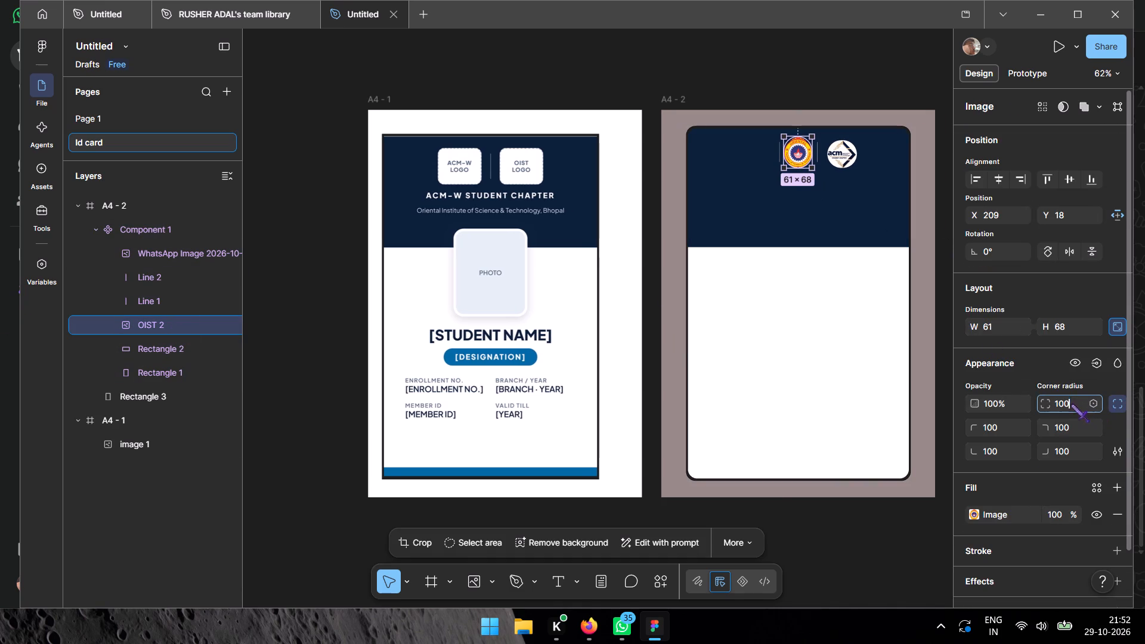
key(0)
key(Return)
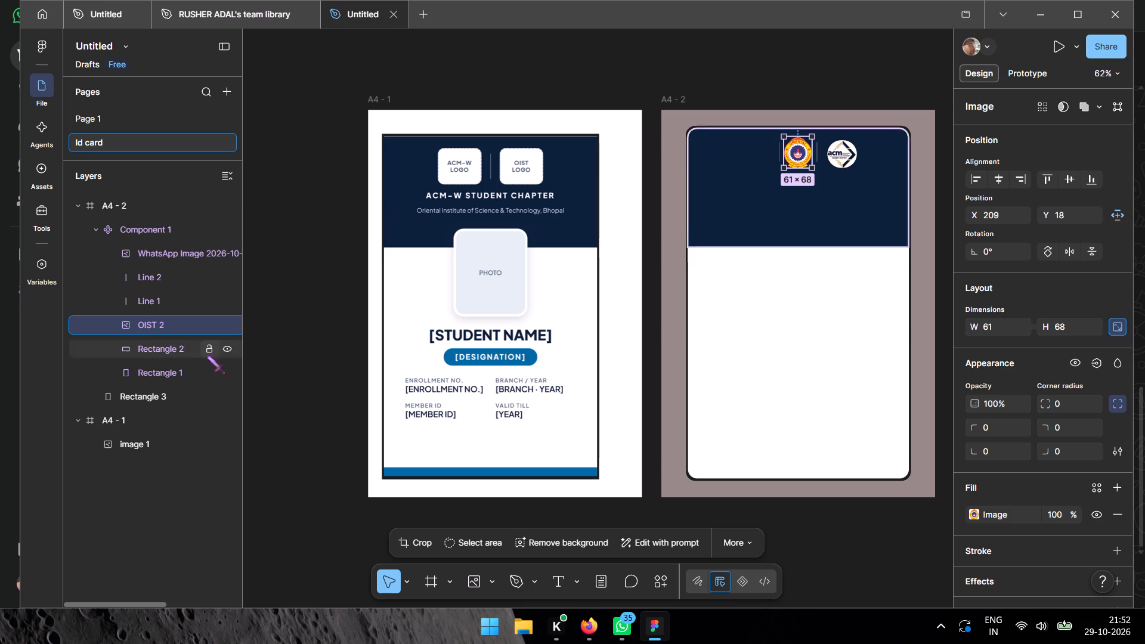
Set the width of the ACM logo image to 61, matching the OIST 2 logo, with its proportions locked.
click(165, 261)
click(1004, 402)
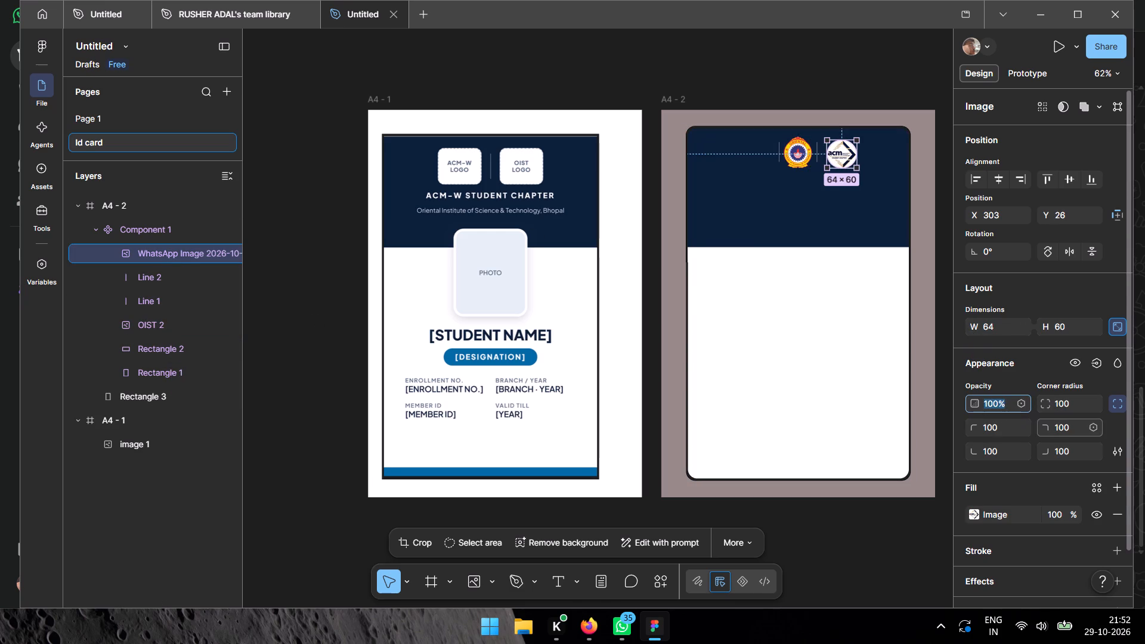
click(1003, 336)
click(1003, 329)
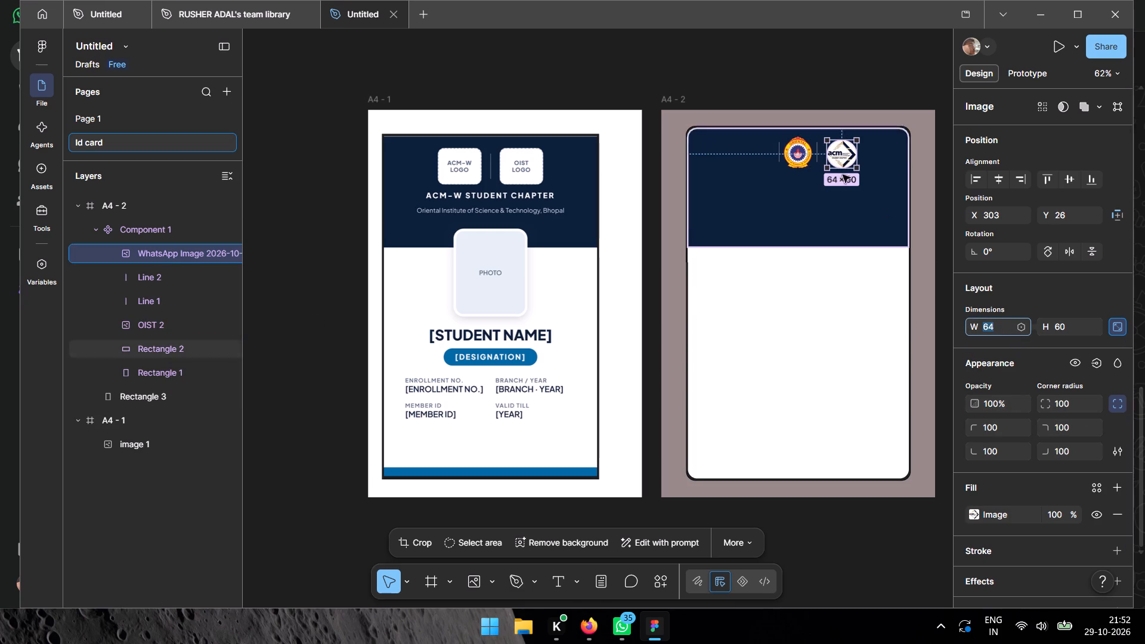
click(807, 156)
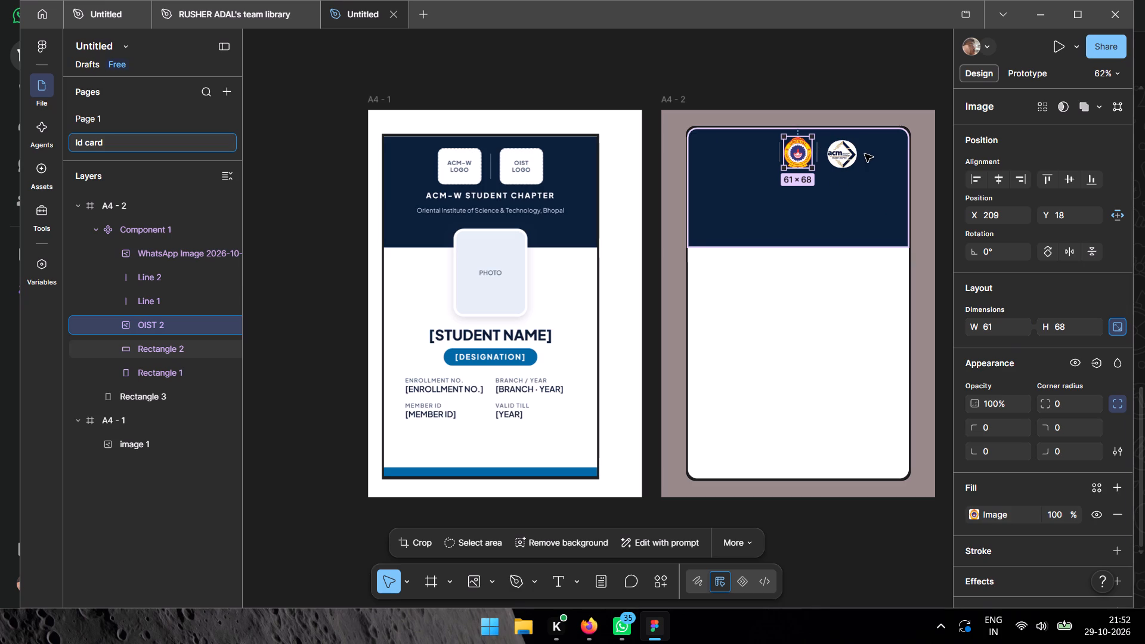
click(844, 160)
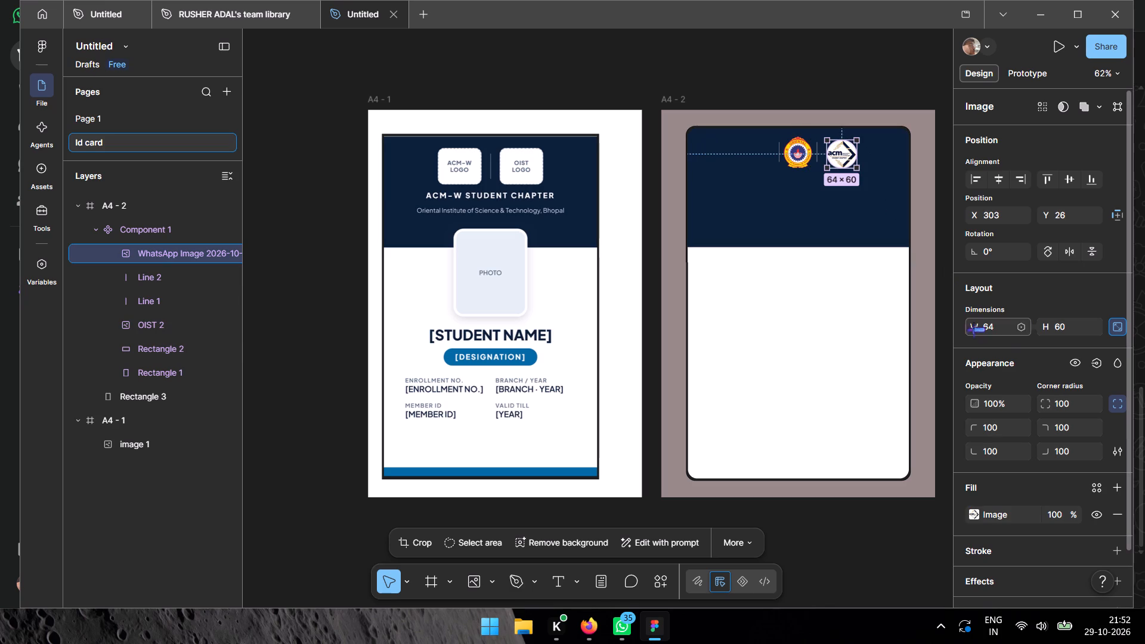
click(1002, 397)
click(1003, 324)
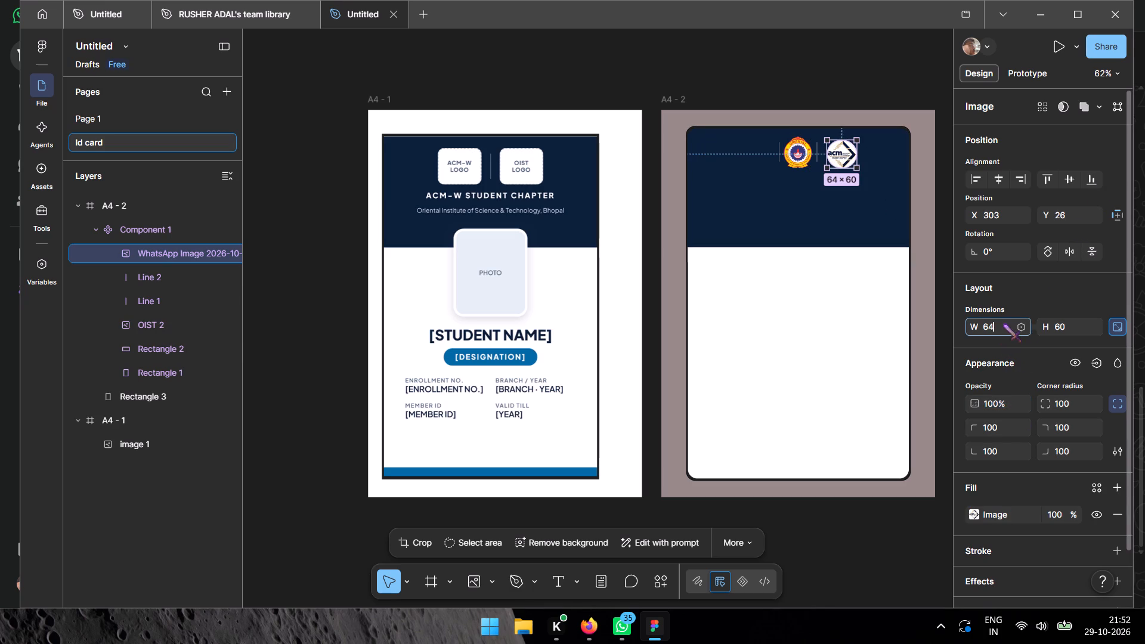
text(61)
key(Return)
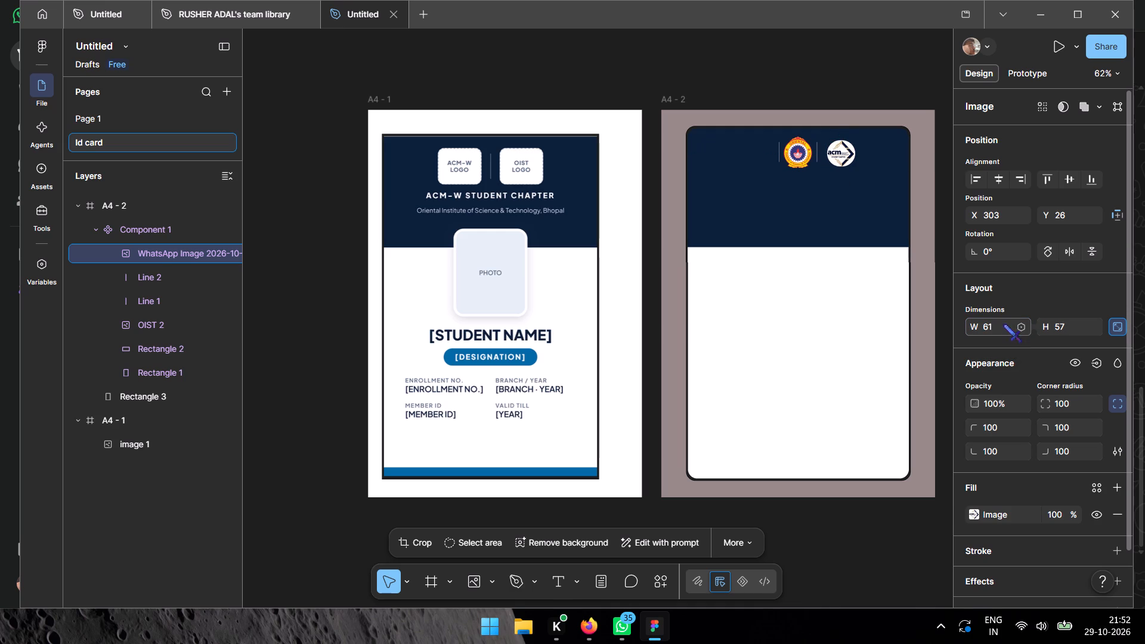
Move the ACM logo image closer to the divider line beside the OIST logo, at about X 292, Y 23.
click(841, 159)
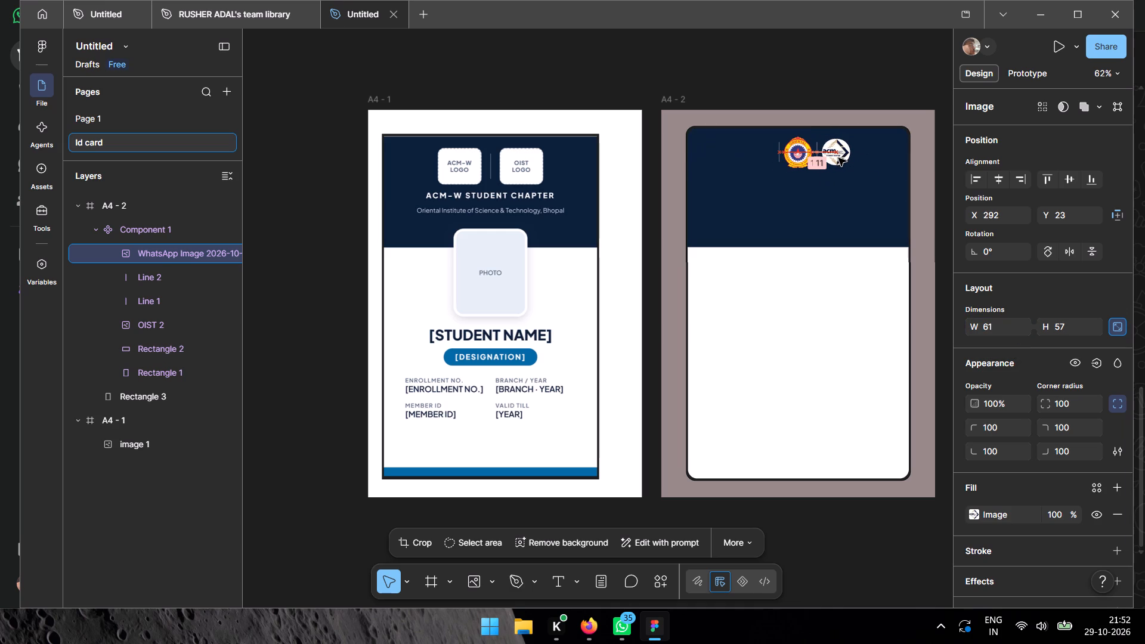
click(928, 178)
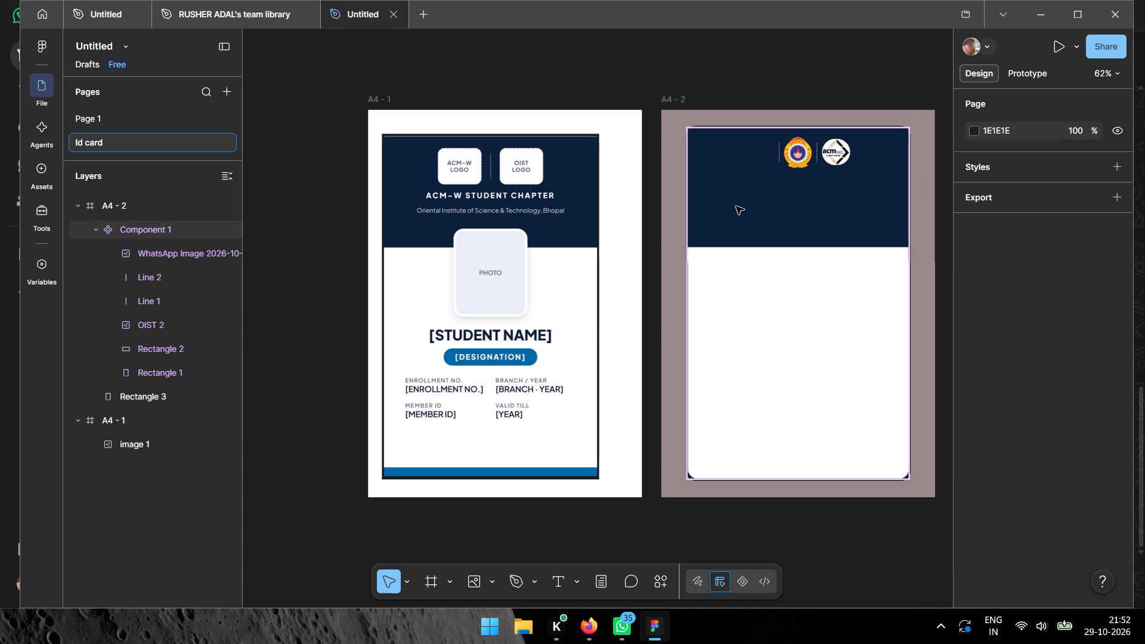
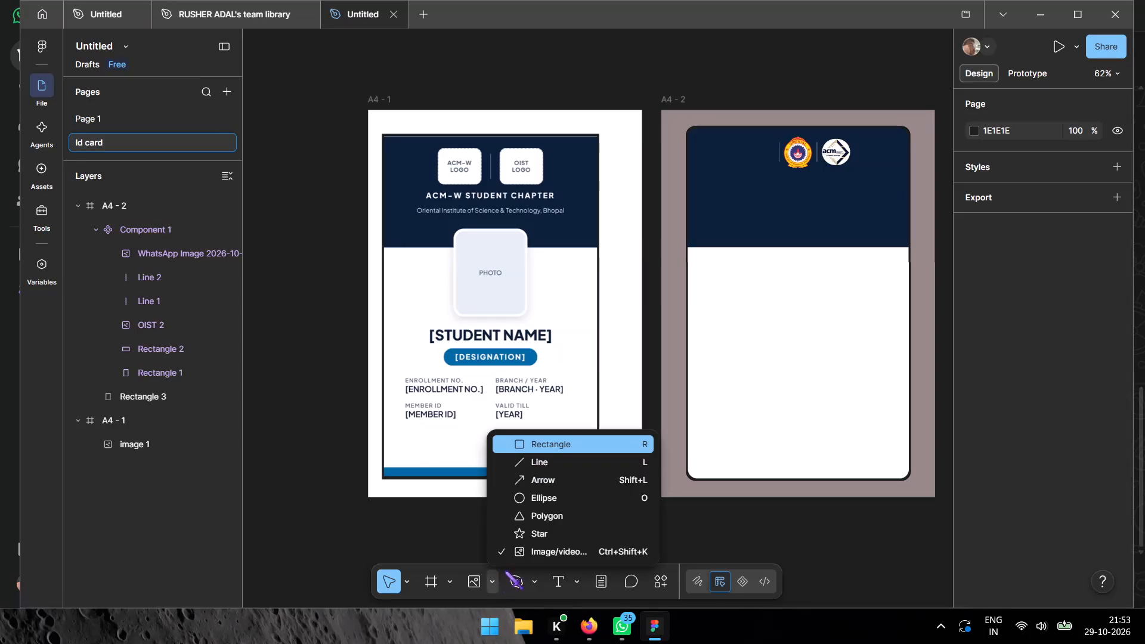
Place the ACM-W logo WhatsApp image from Downloads in the navy header on A4 - 2, about 116 × 109, below the existing logos.
click(524, 550)
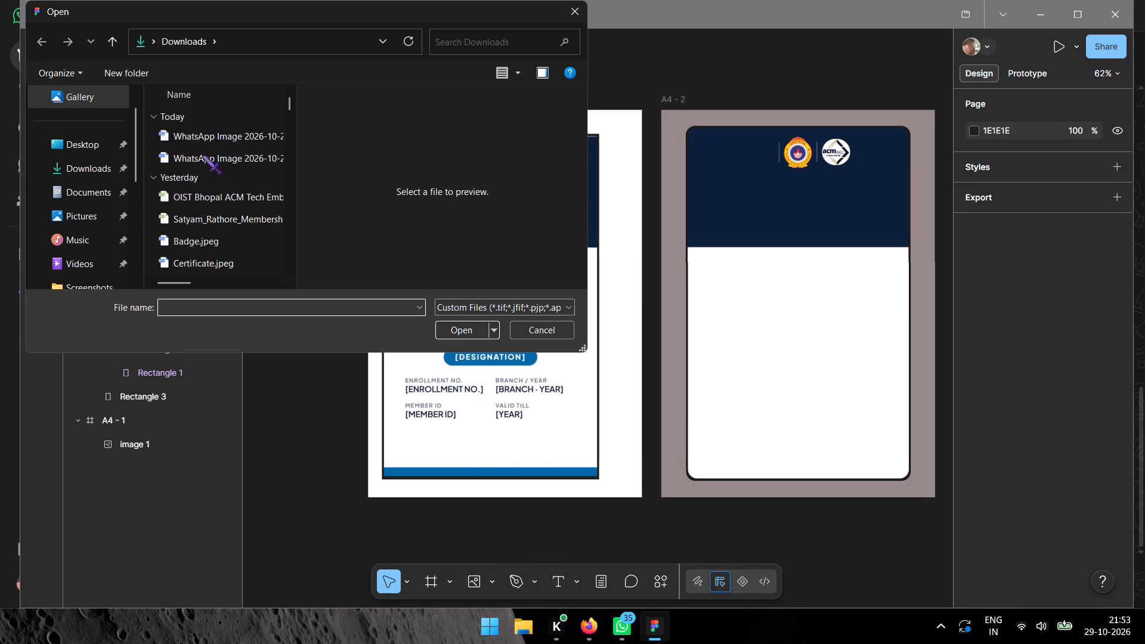
click(202, 157)
click(440, 332)
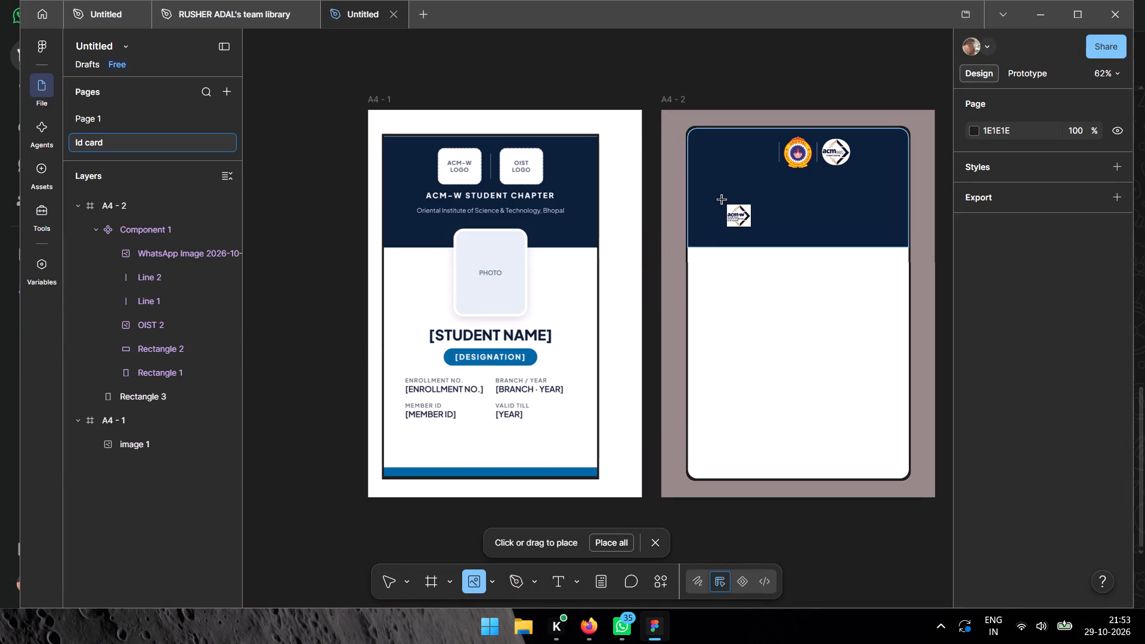
drag(732, 185, 770, 237)
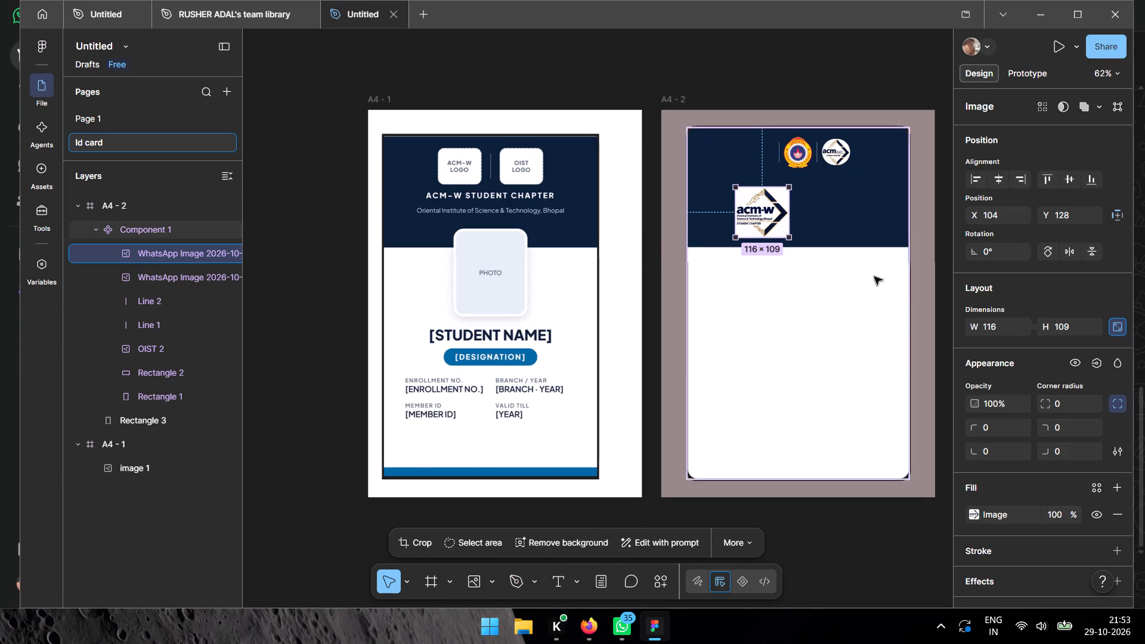
Set the corner radius of the new ACM-W logo image to 100.
click(1005, 336)
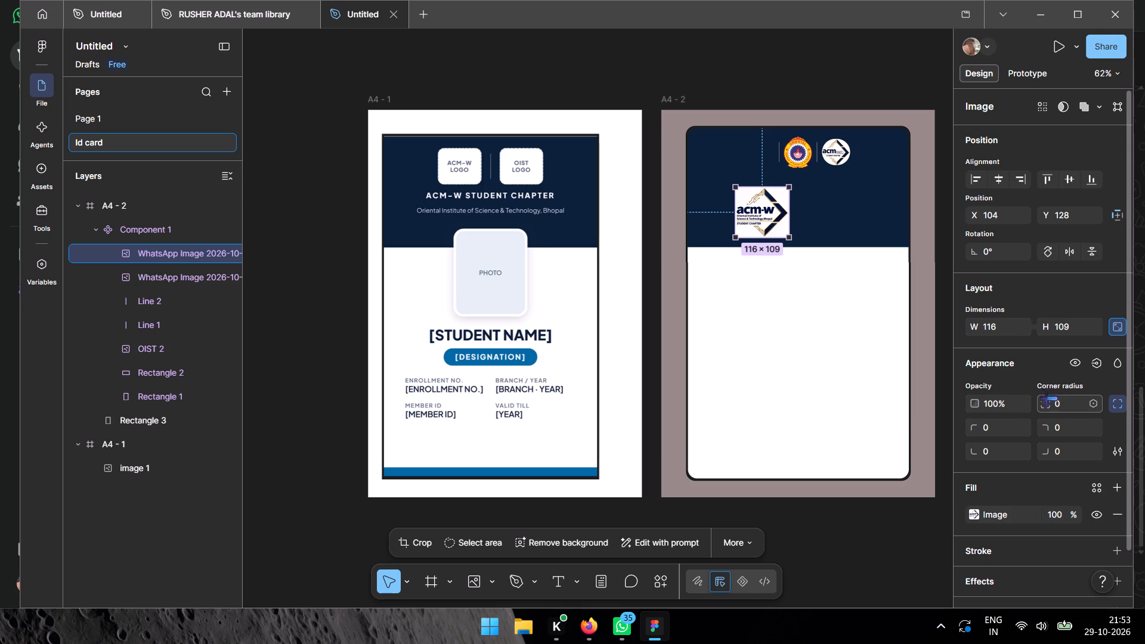
click(1060, 404)
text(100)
Give the large acm-w logo on A4 - 2 a corner radius of 100 and scale it proportionally to width 61.
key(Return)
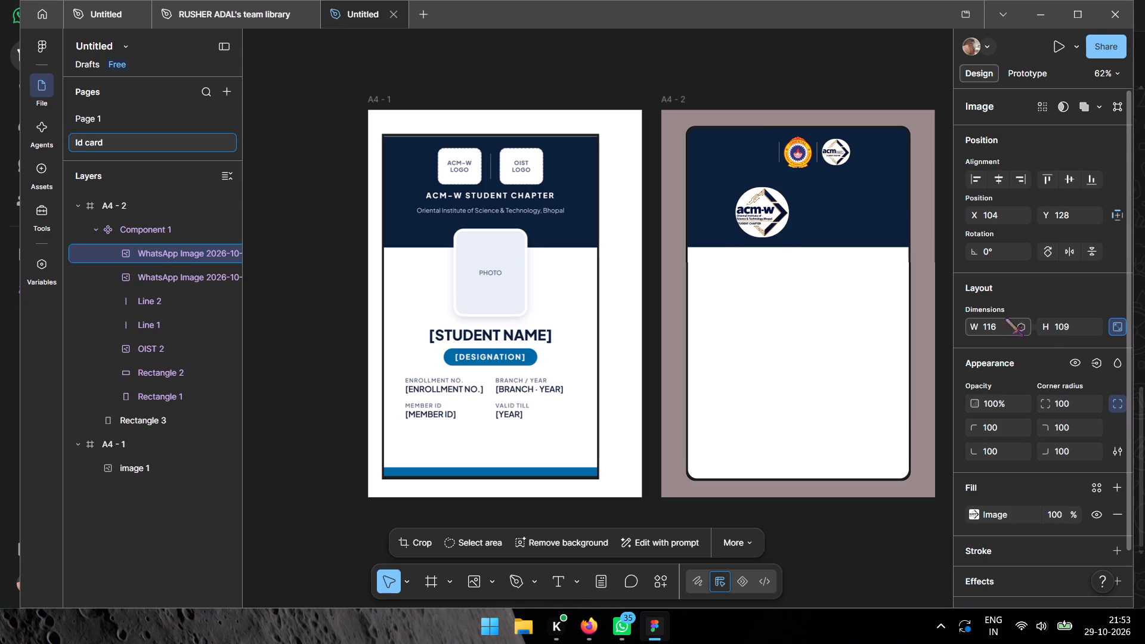
click(1005, 318)
text(61)
key(Return)
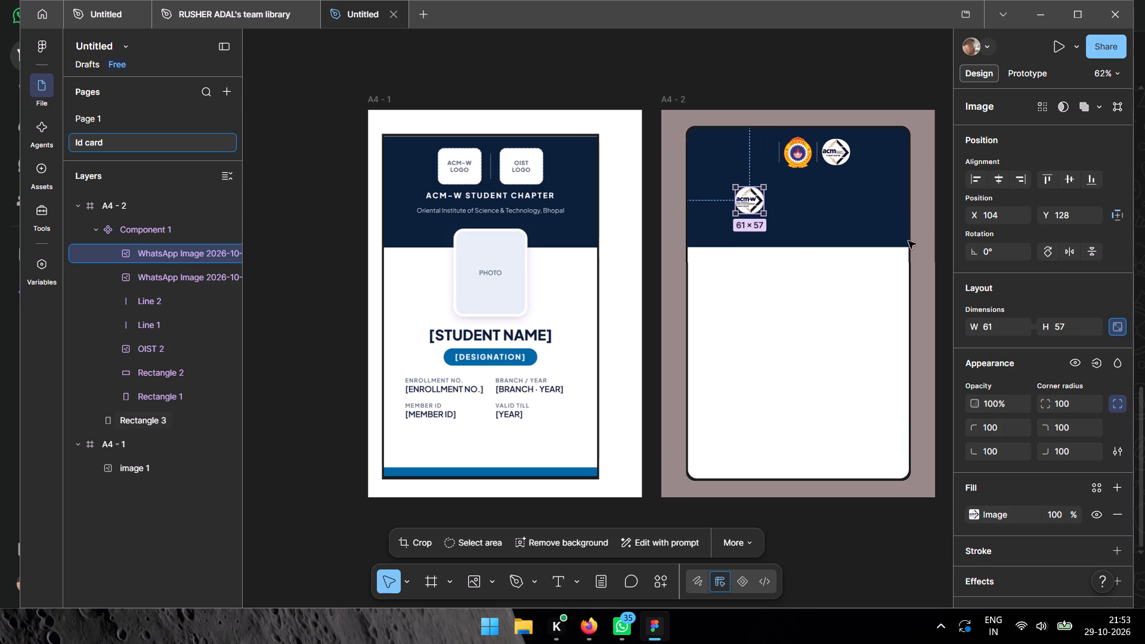
Arrange the header logos with the acm logo left of the OIST emblem and the acm-w logo right of it, at about X 292, Y 23.
drag(840, 154, 799, 208)
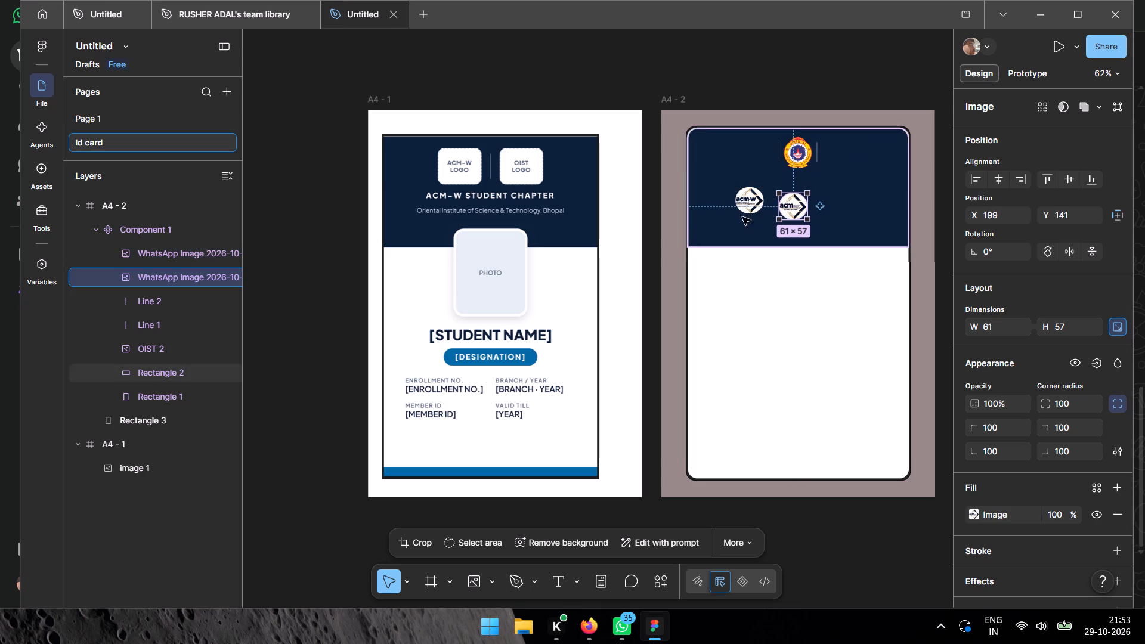
drag(746, 206, 833, 164)
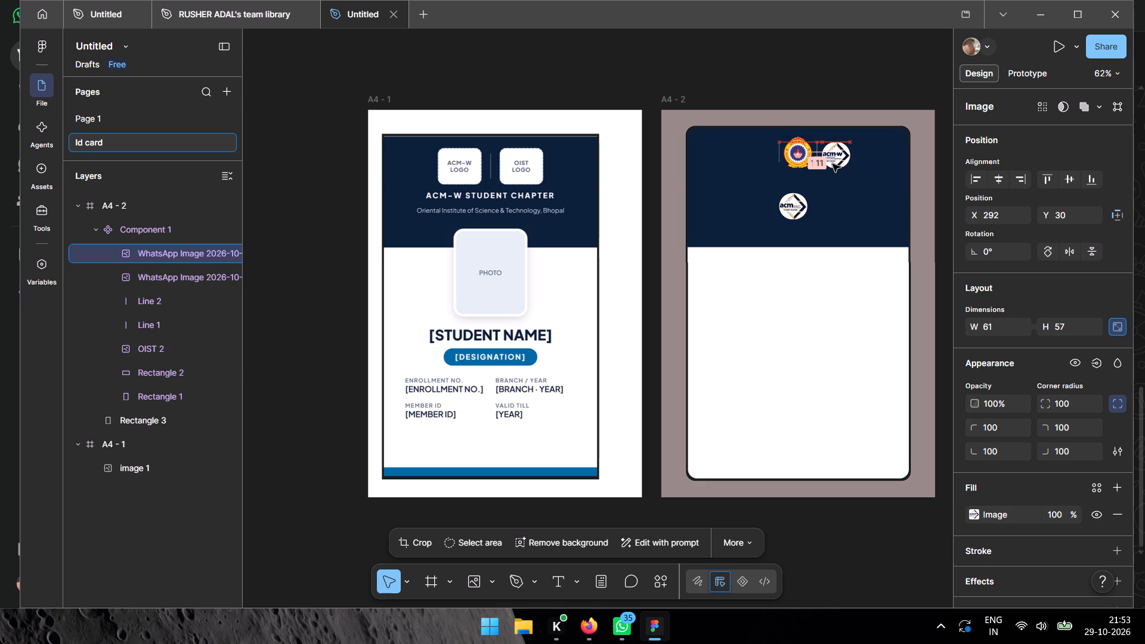
drag(833, 164, 833, 158)
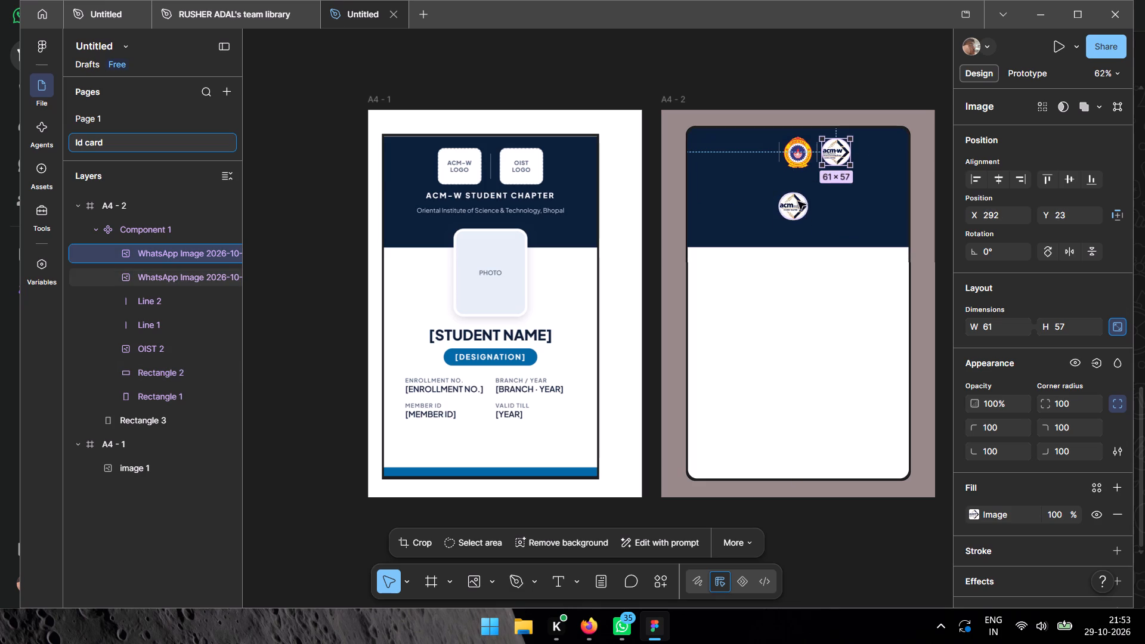
drag(797, 202, 762, 148)
click(890, 218)
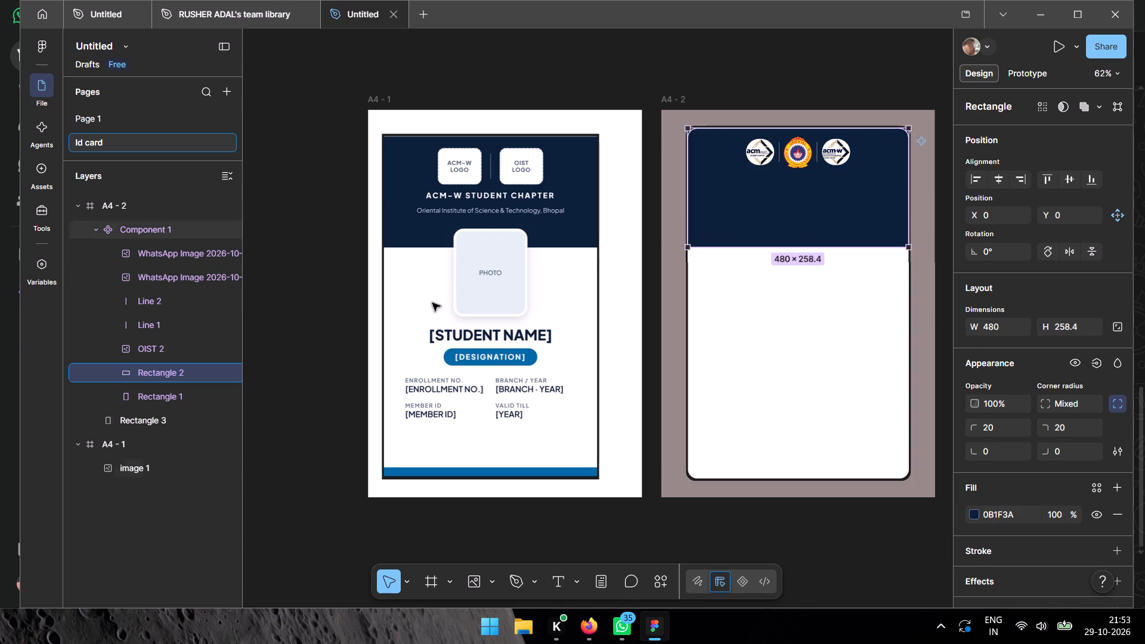
click(929, 295)
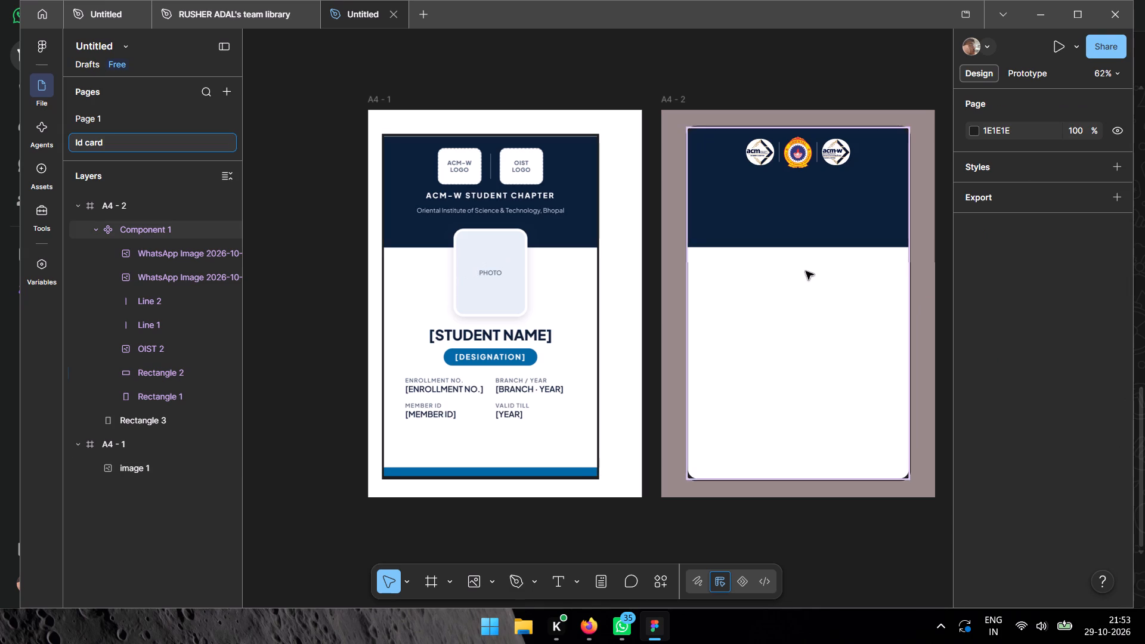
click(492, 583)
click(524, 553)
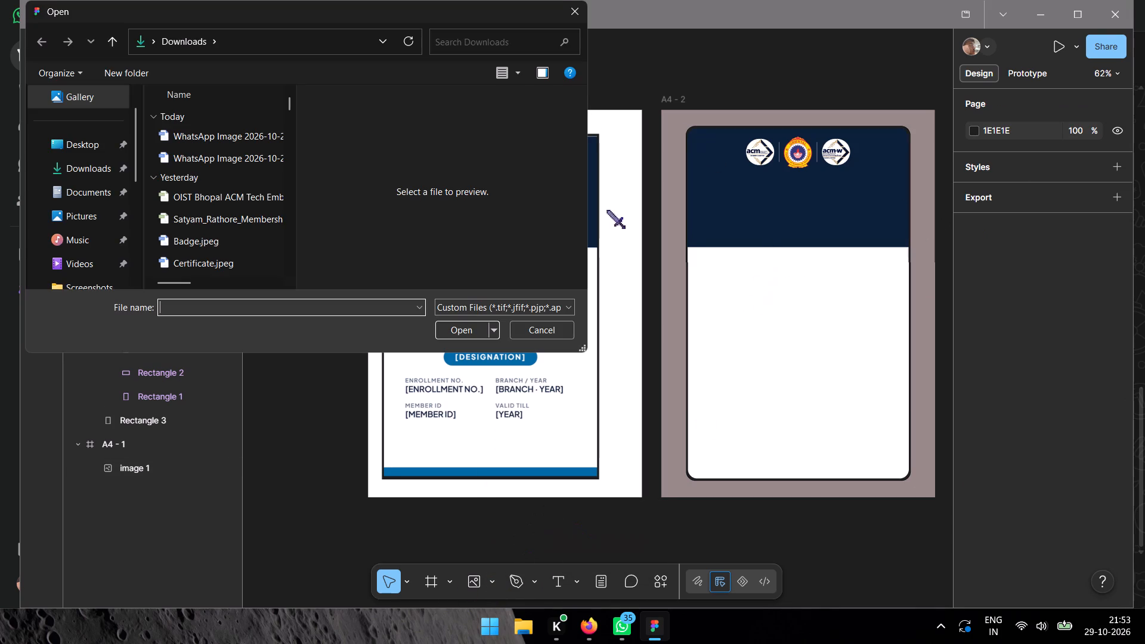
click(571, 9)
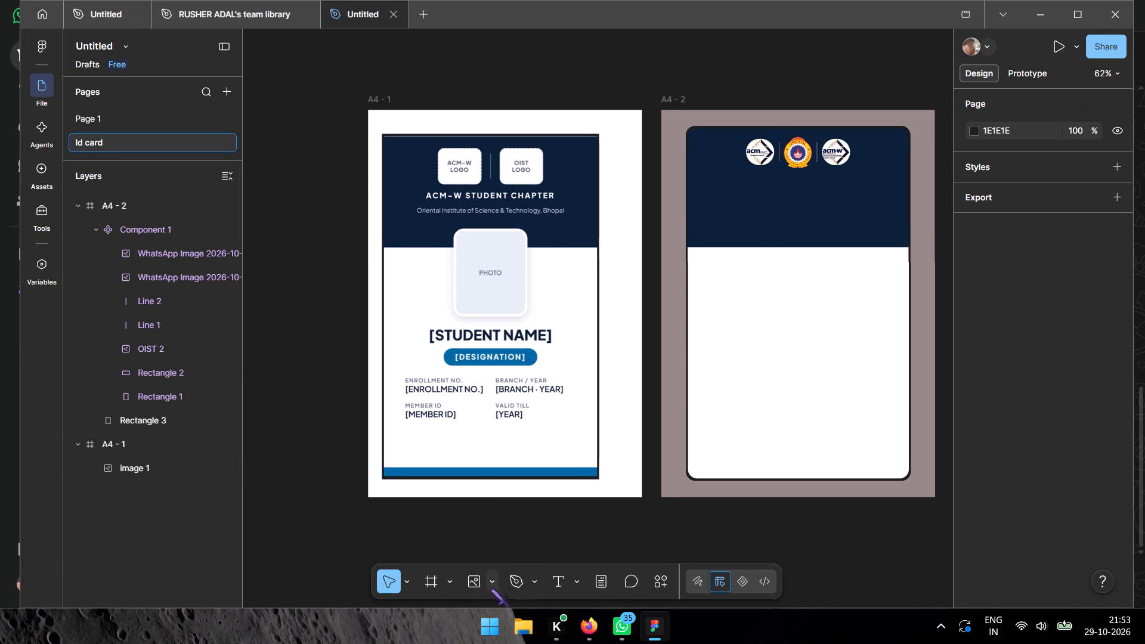
Draw a photo placeholder rectangle about 170 × 218 across the header's lower edge on A4 - 2, at about X 159, Y 197.
click(494, 581)
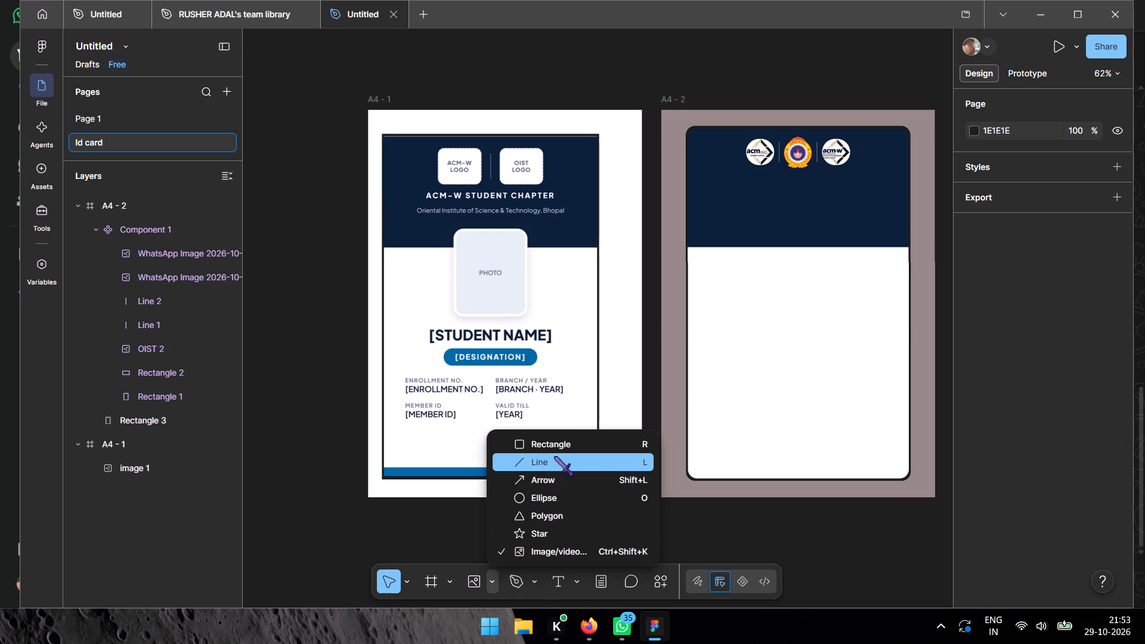
click(556, 445)
drag(770, 224, 770, 228)
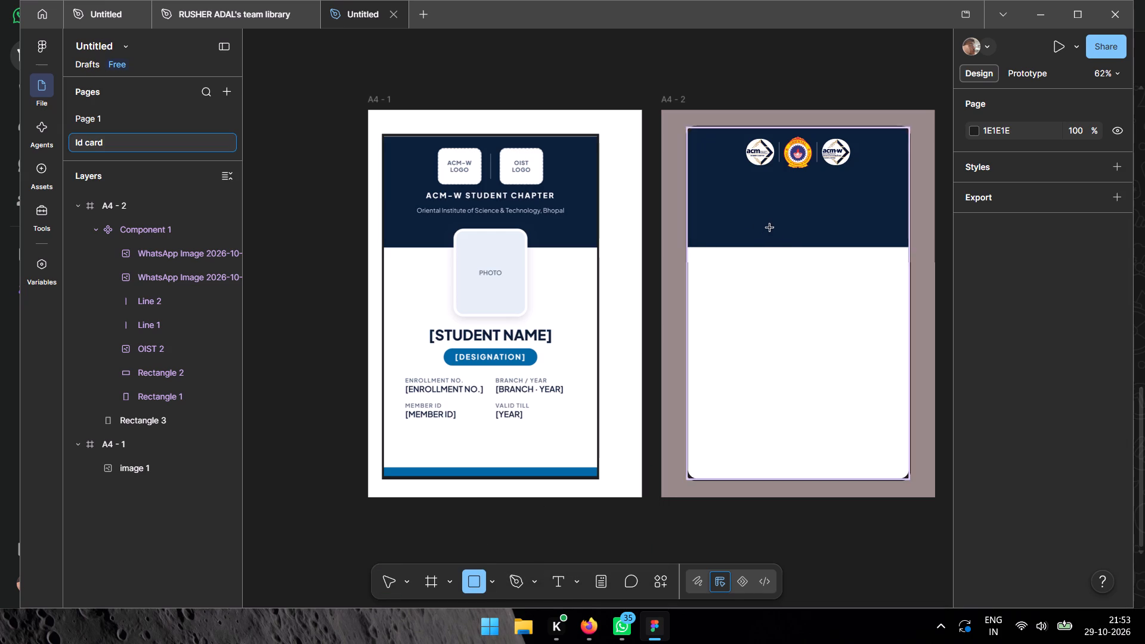
drag(770, 228, 829, 308)
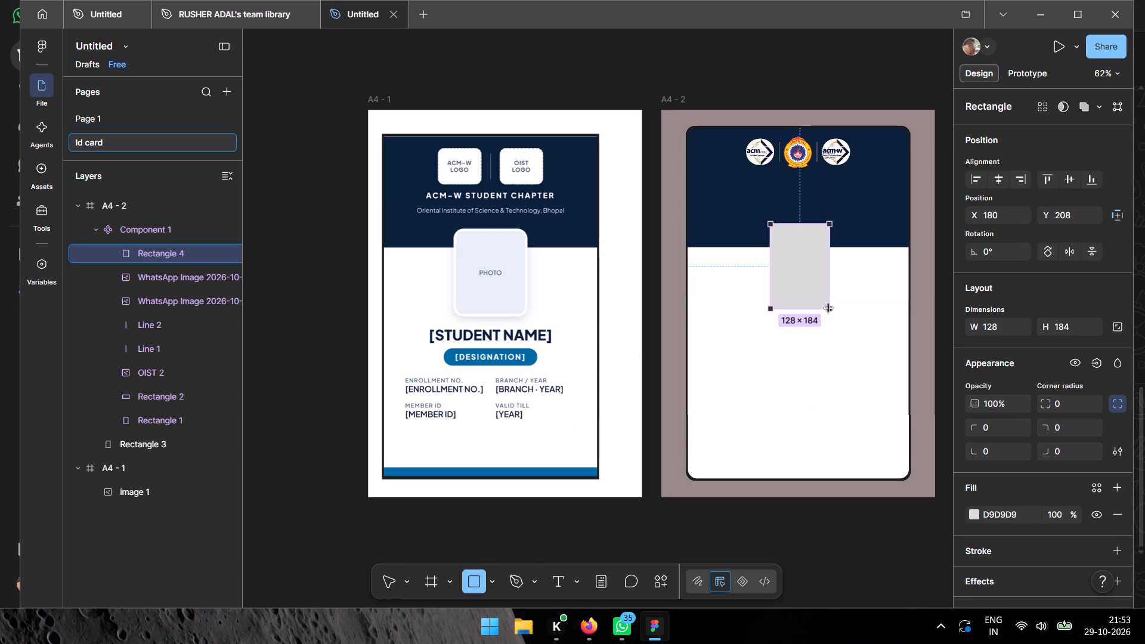
drag(829, 308, 837, 309)
drag(803, 272, 799, 274)
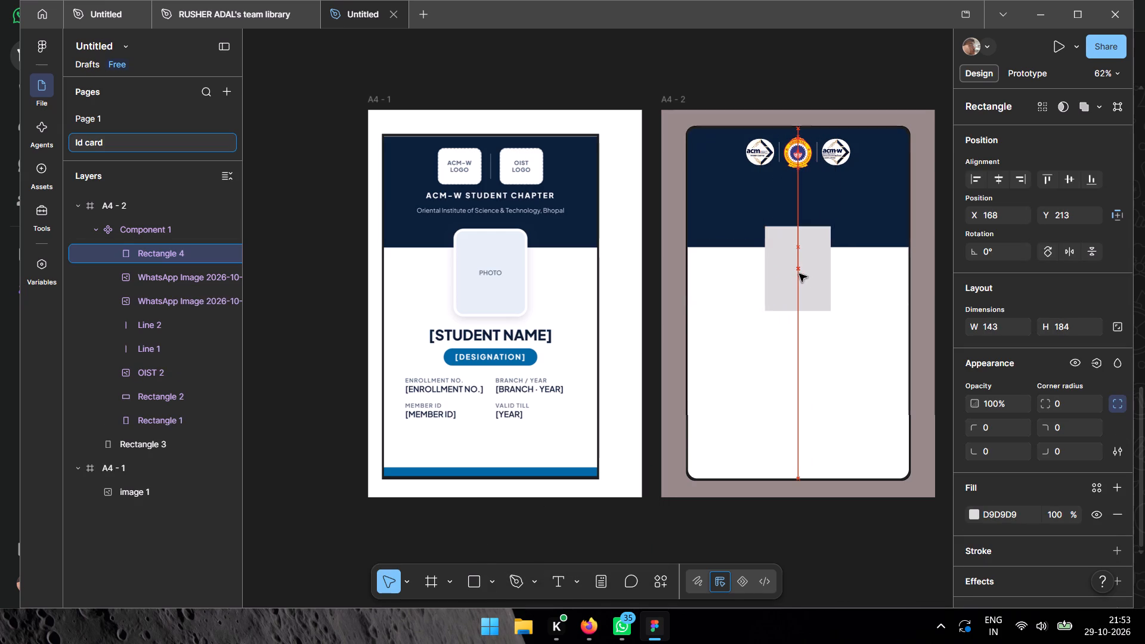
drag(799, 274, 799, 265)
click(834, 274)
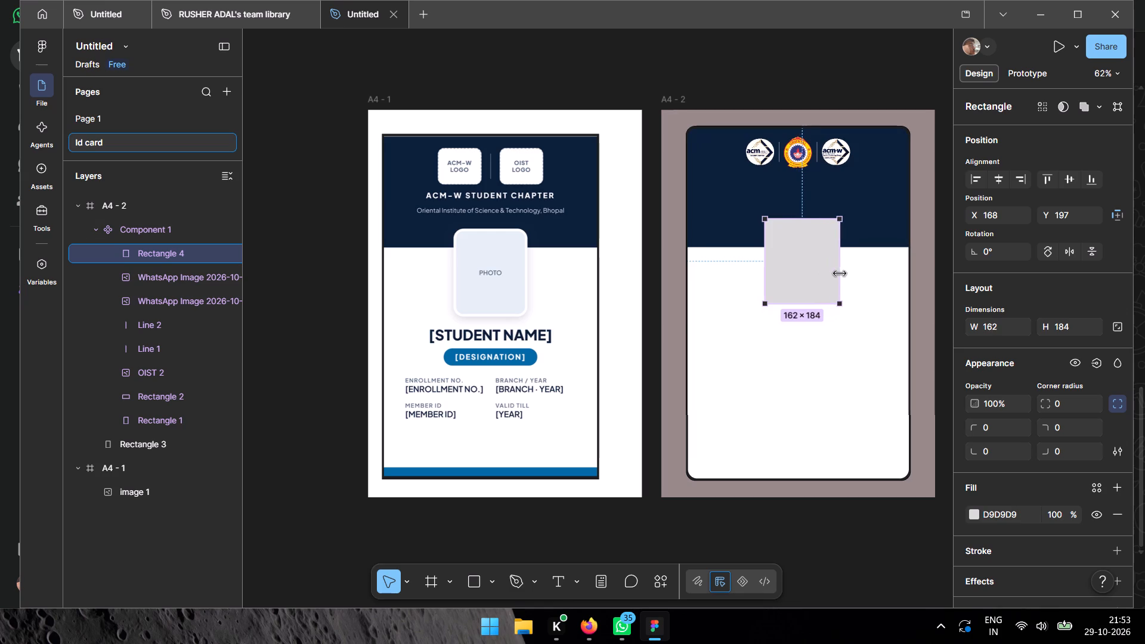
drag(768, 270, 760, 270)
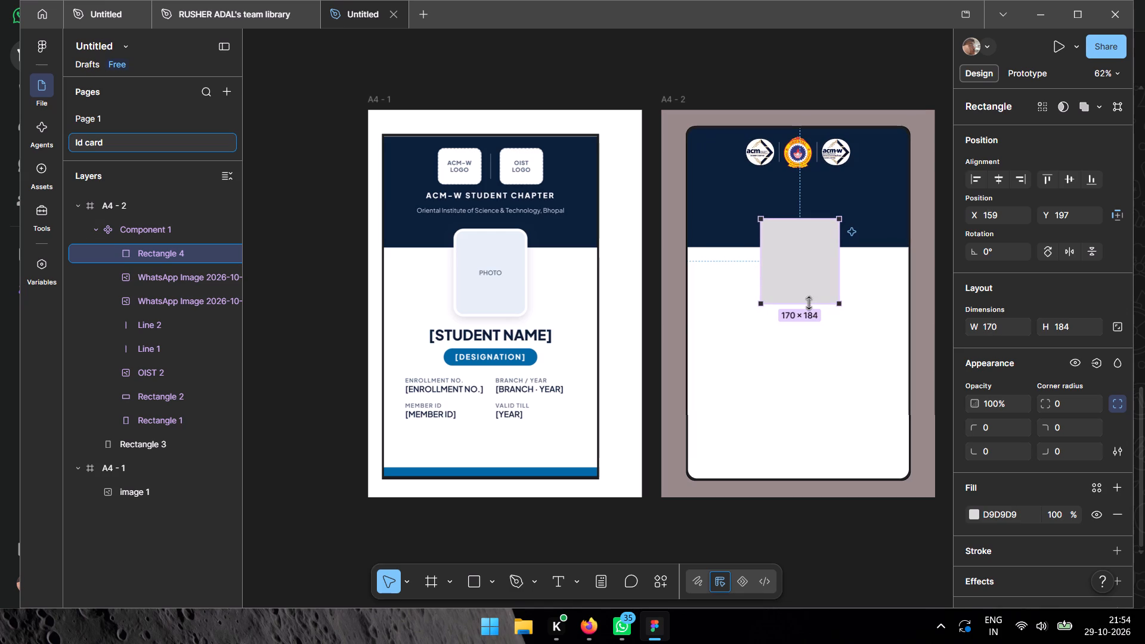
drag(809, 304, 810, 319)
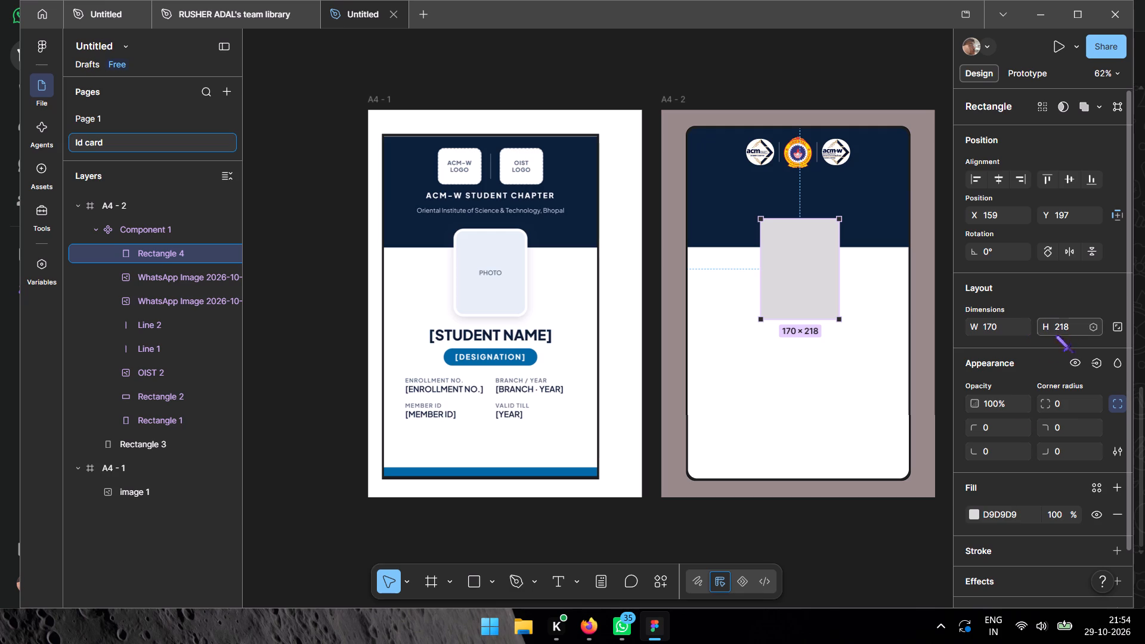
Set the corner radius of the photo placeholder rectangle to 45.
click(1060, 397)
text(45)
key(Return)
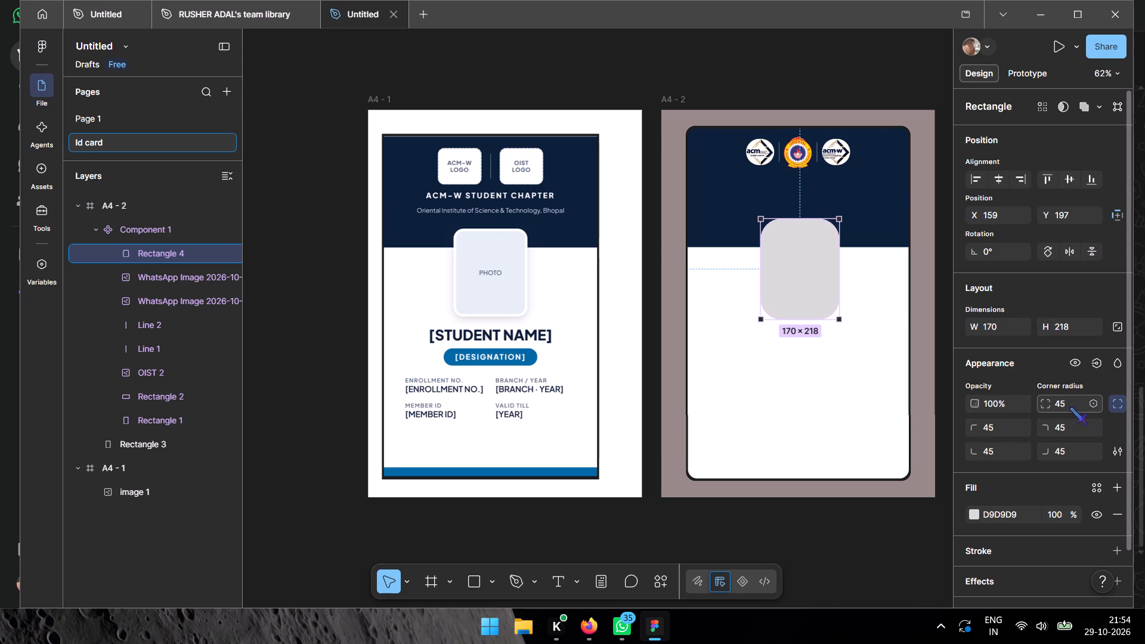
Set the corner radius of the photo placeholder rectangle to 20.
click(1069, 407)
text(20)
key(Return)
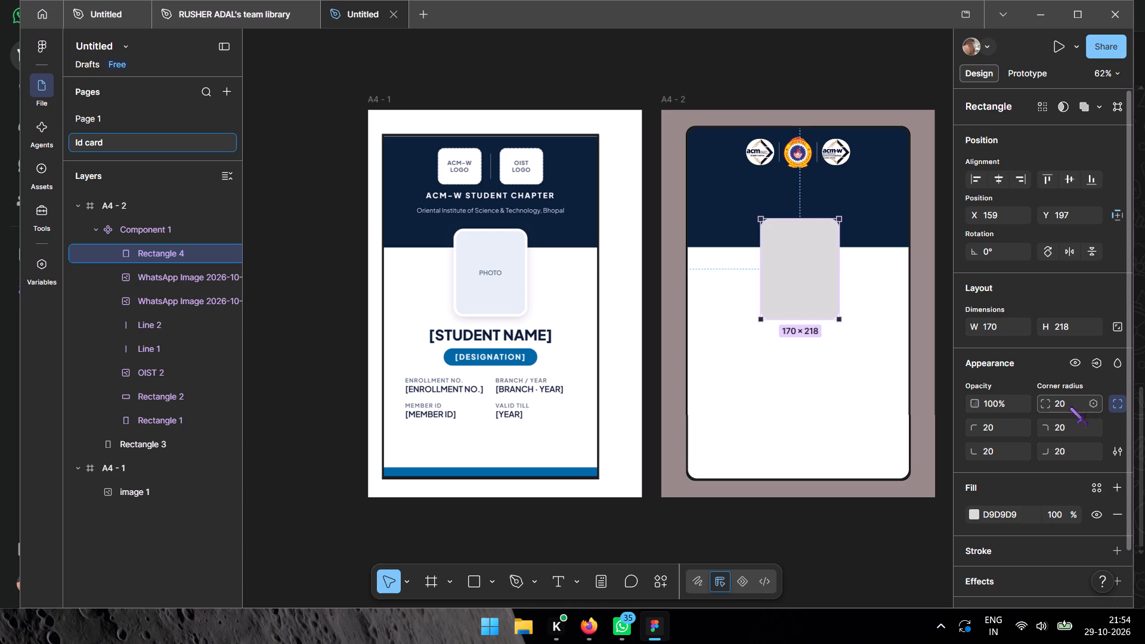
Change the fill of the photo placeholder rectangle to white, FFFFFF.
click(973, 516)
drag(786, 327, 786, 325)
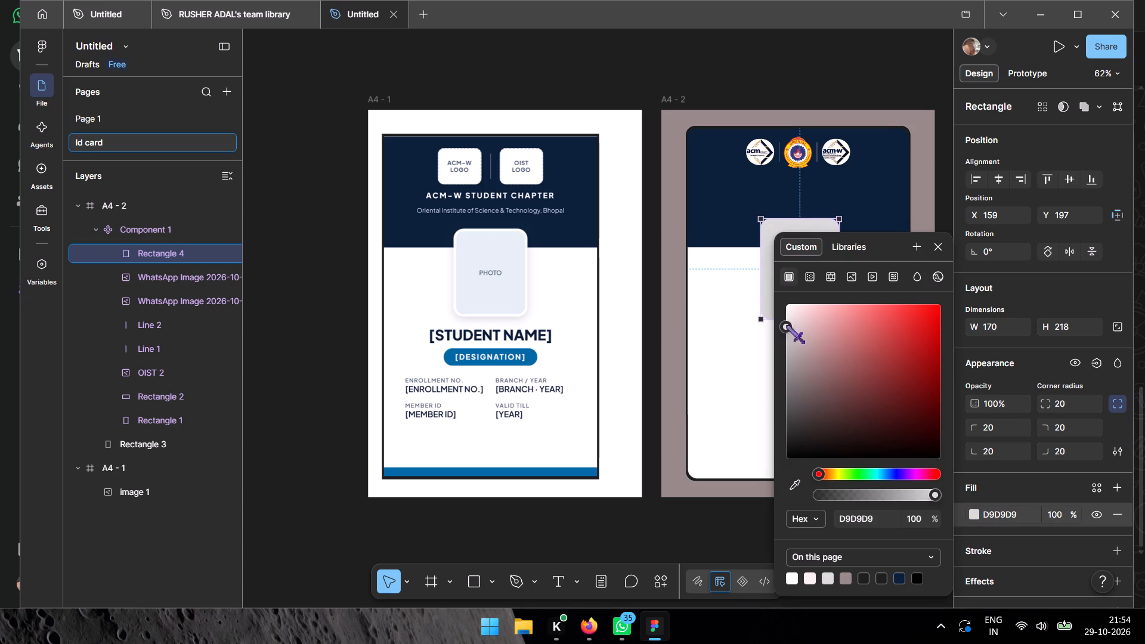
drag(786, 325, 779, 273)
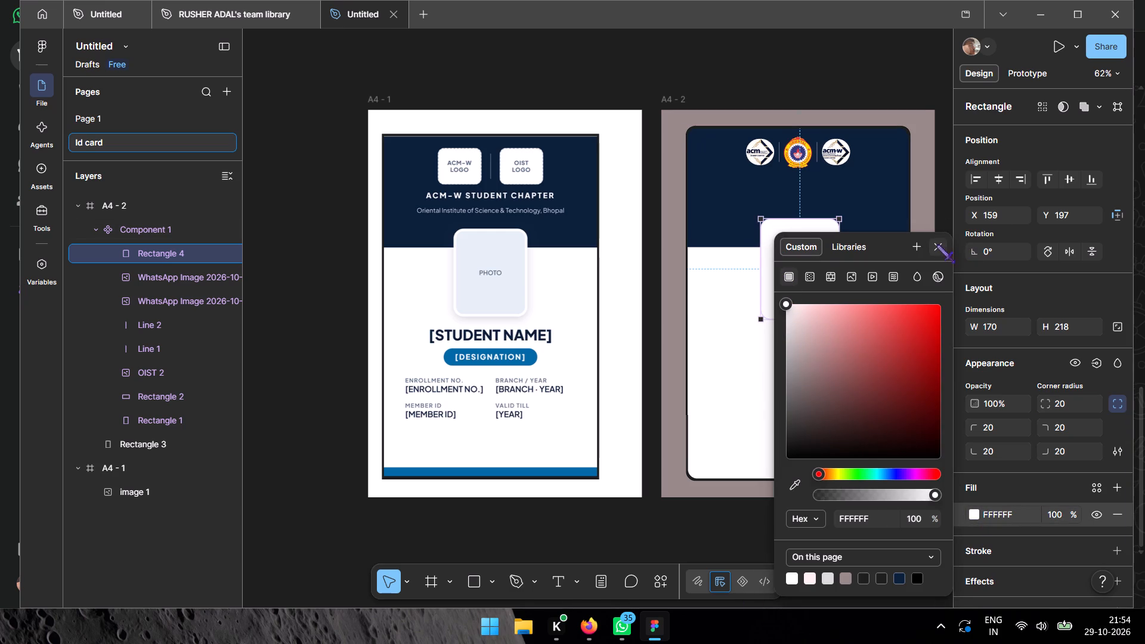
click(936, 244)
click(827, 271)
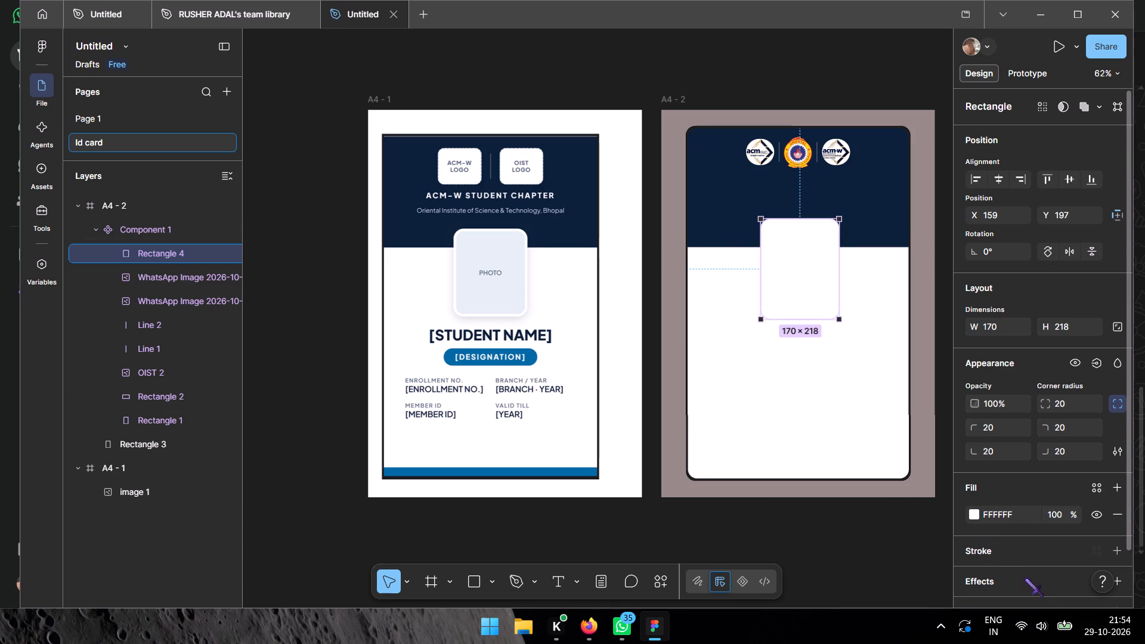
Add a drop shadow effect to the white photo placeholder rectangle.
click(997, 571)
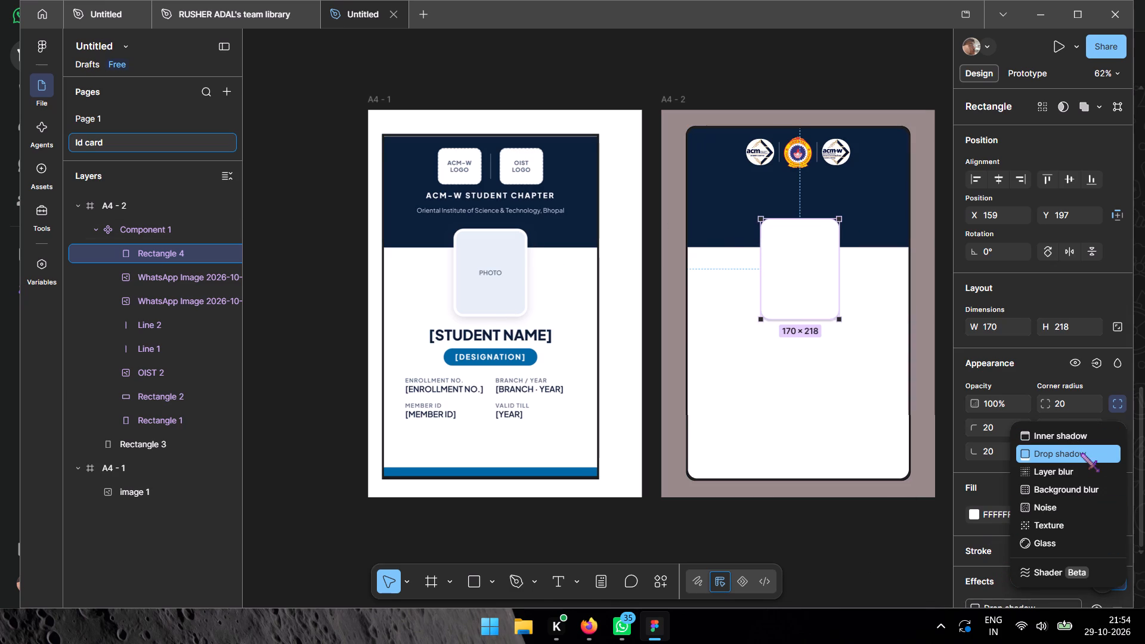
click(1081, 453)
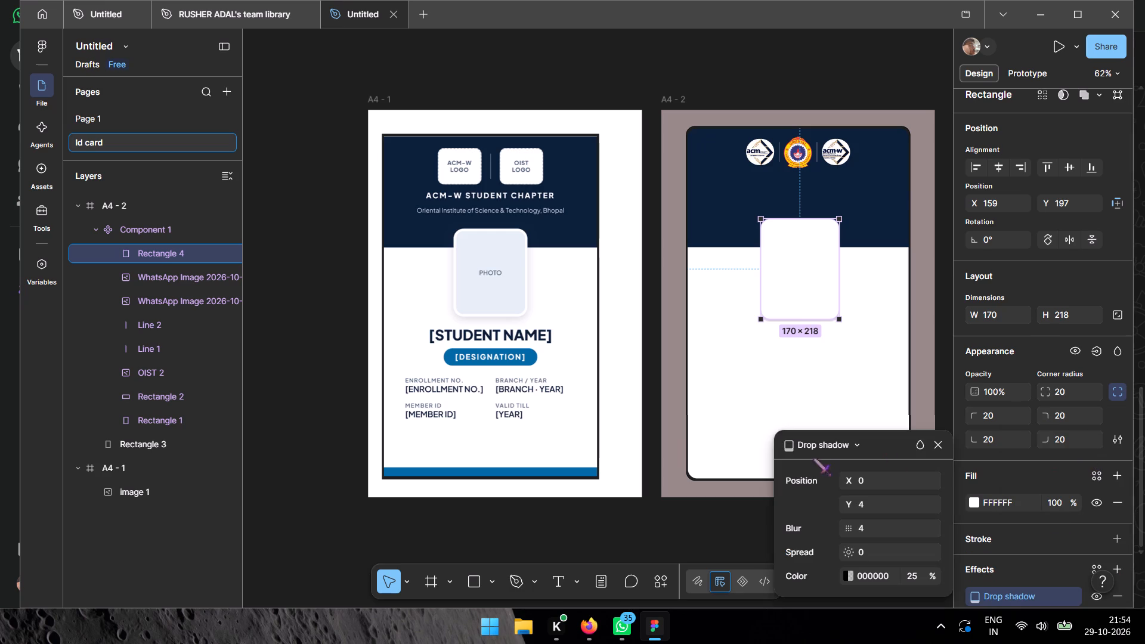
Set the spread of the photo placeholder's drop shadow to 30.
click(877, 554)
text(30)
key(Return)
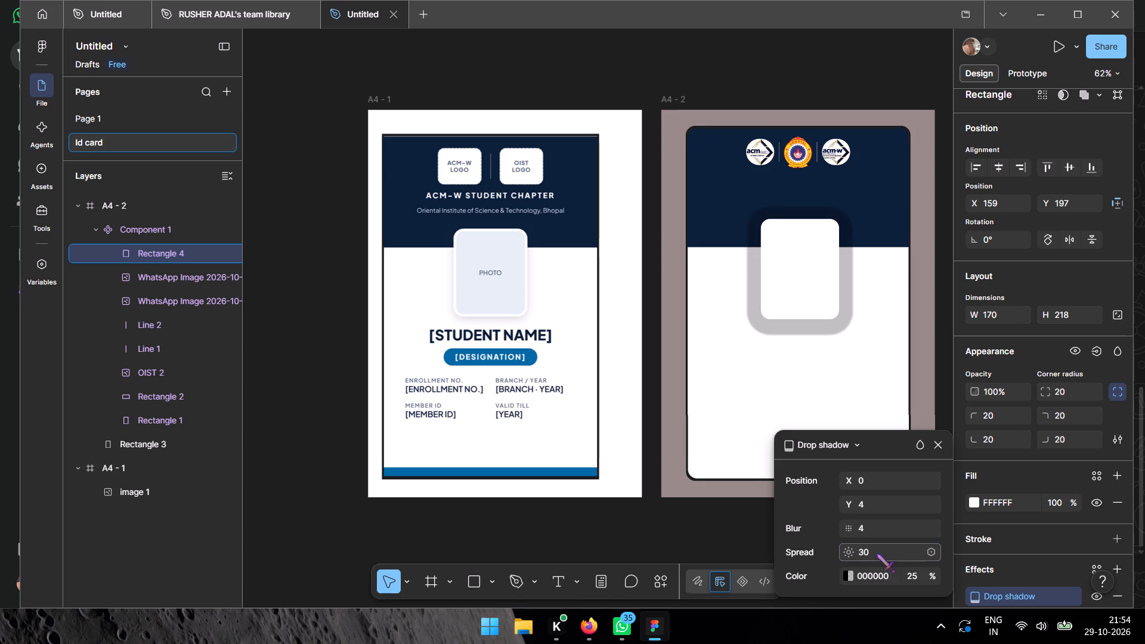
Set the spread of the photo placeholder's drop shadow to 5.
click(877, 548)
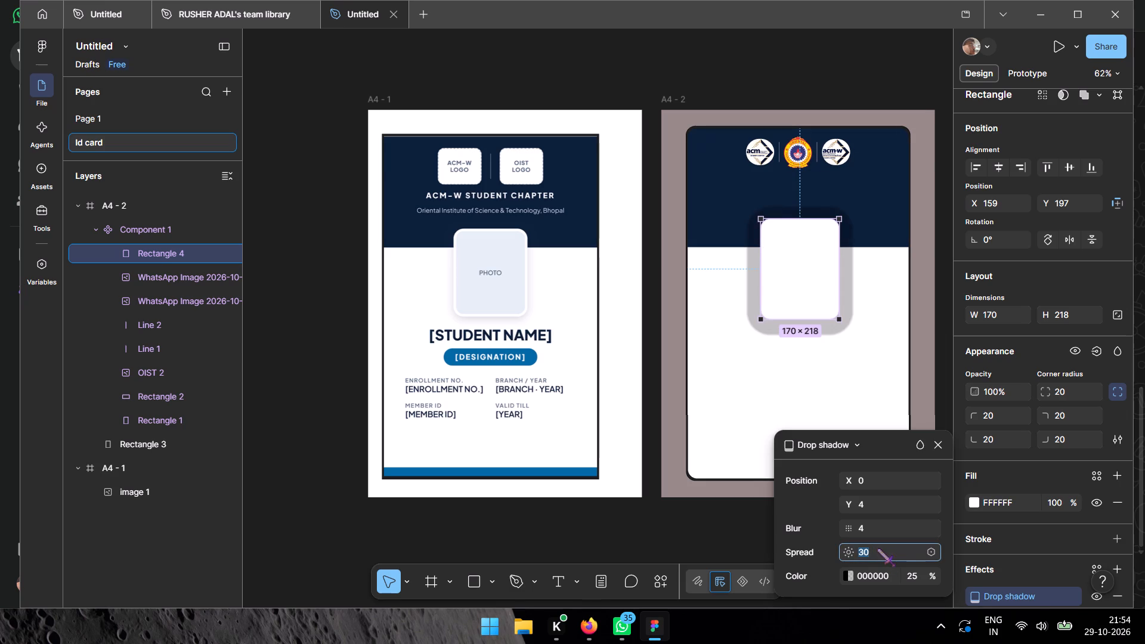
key(5)
key(Return)
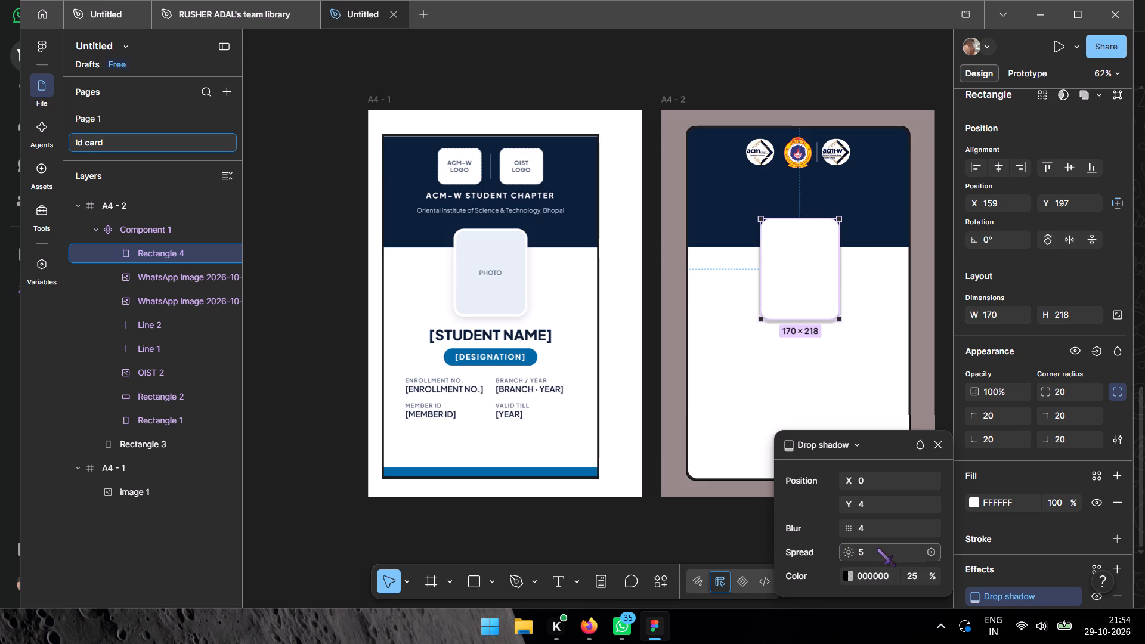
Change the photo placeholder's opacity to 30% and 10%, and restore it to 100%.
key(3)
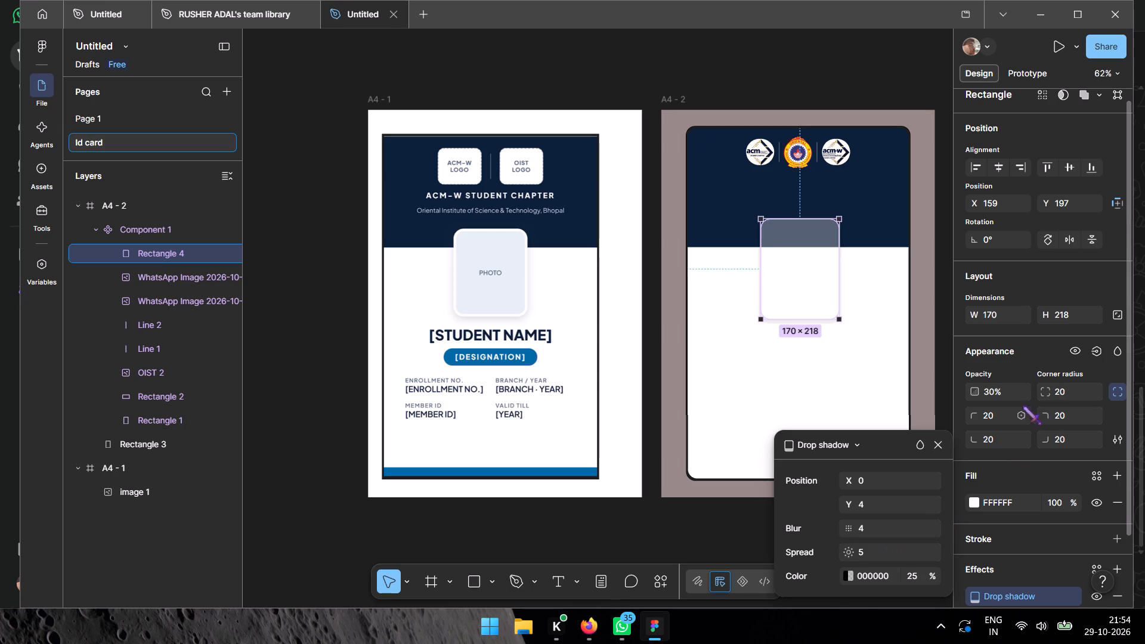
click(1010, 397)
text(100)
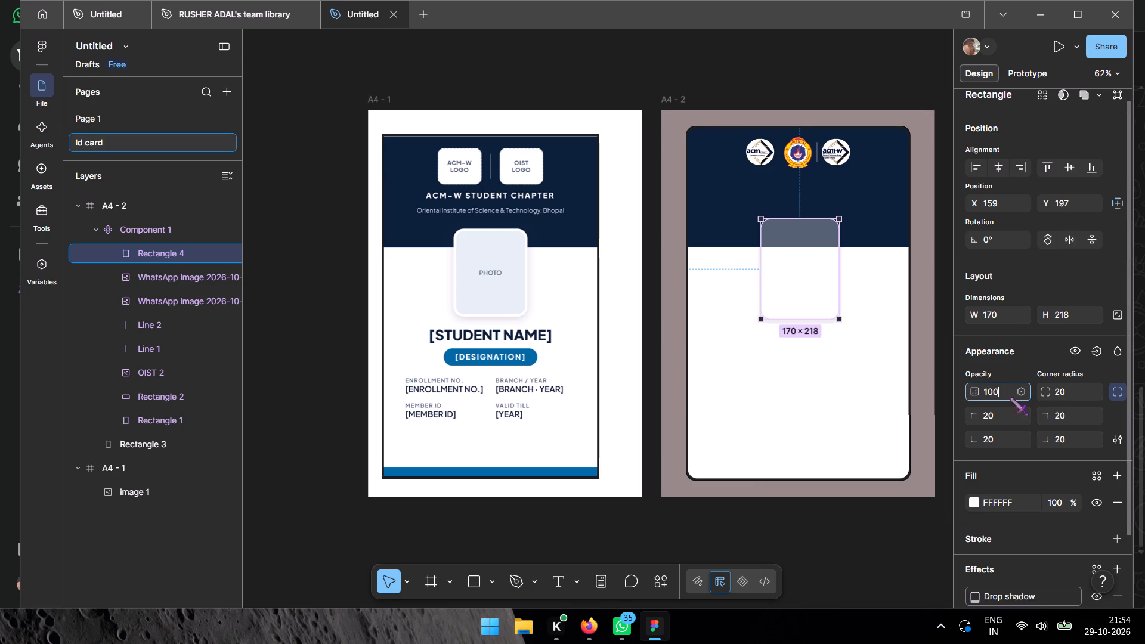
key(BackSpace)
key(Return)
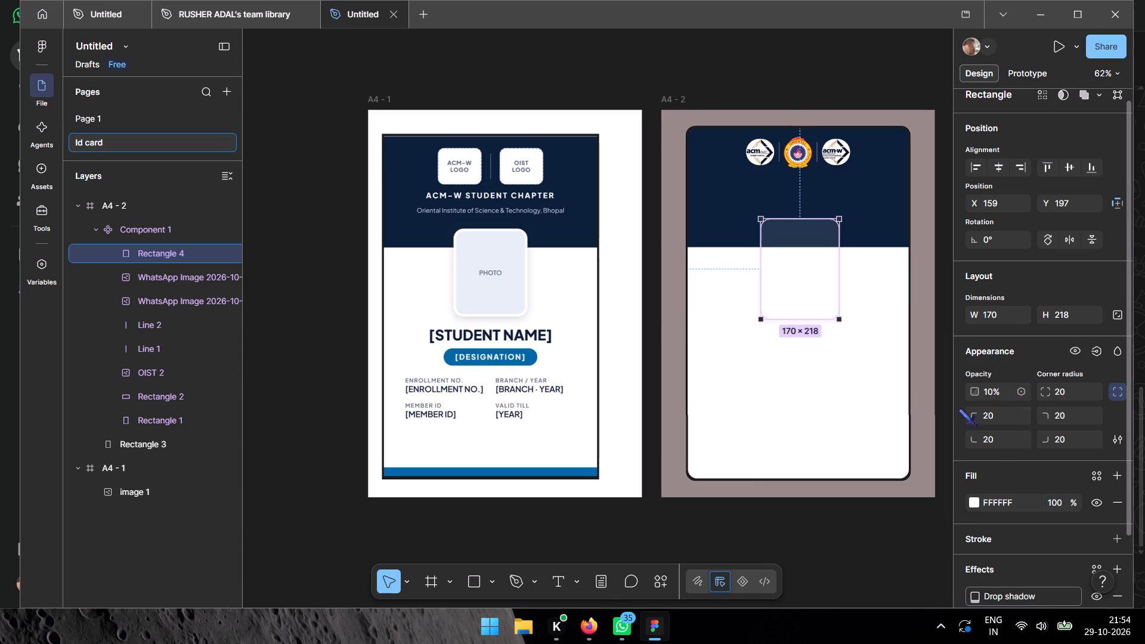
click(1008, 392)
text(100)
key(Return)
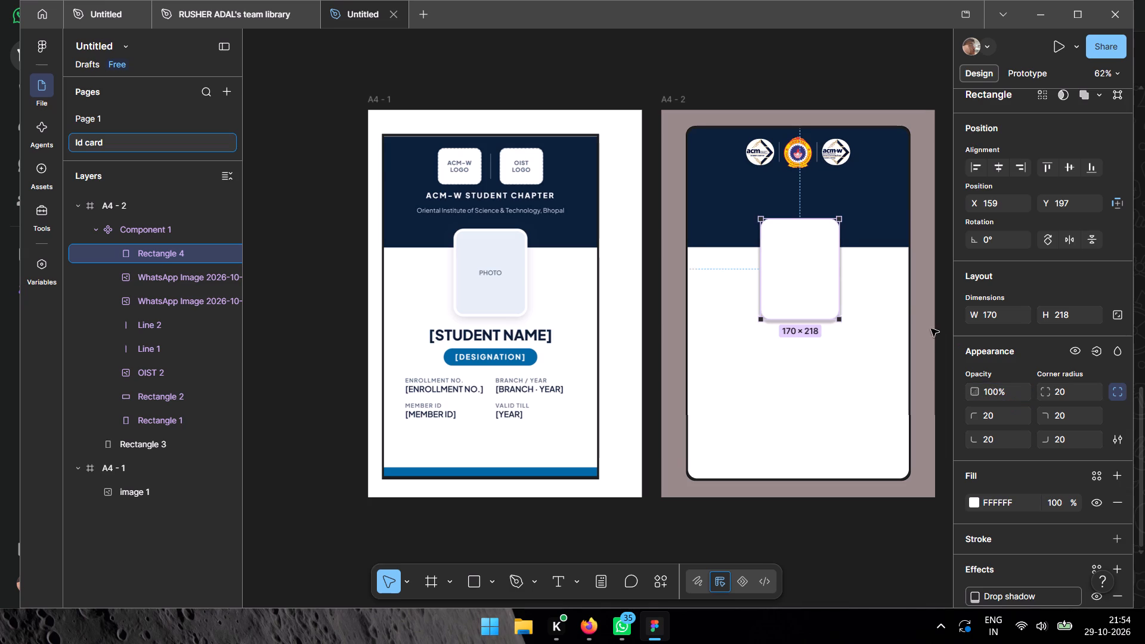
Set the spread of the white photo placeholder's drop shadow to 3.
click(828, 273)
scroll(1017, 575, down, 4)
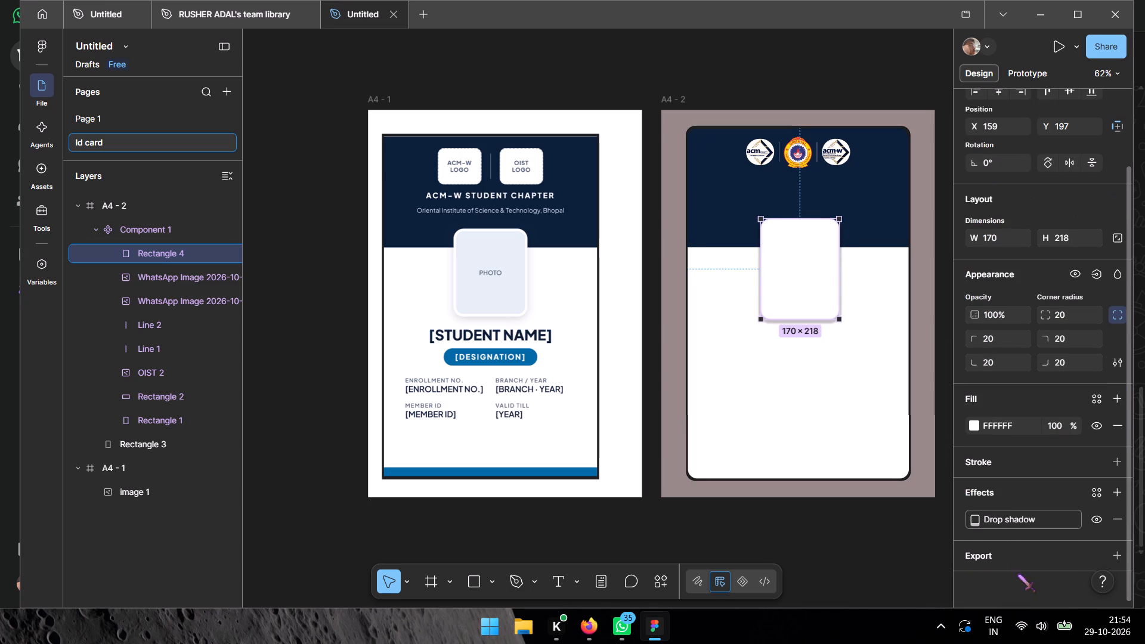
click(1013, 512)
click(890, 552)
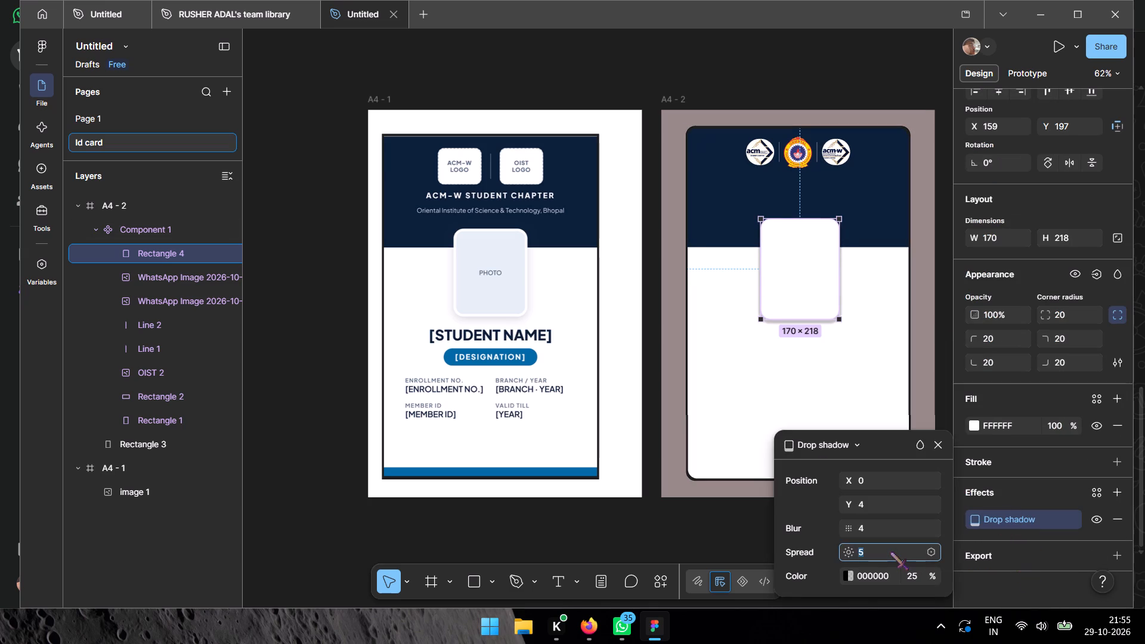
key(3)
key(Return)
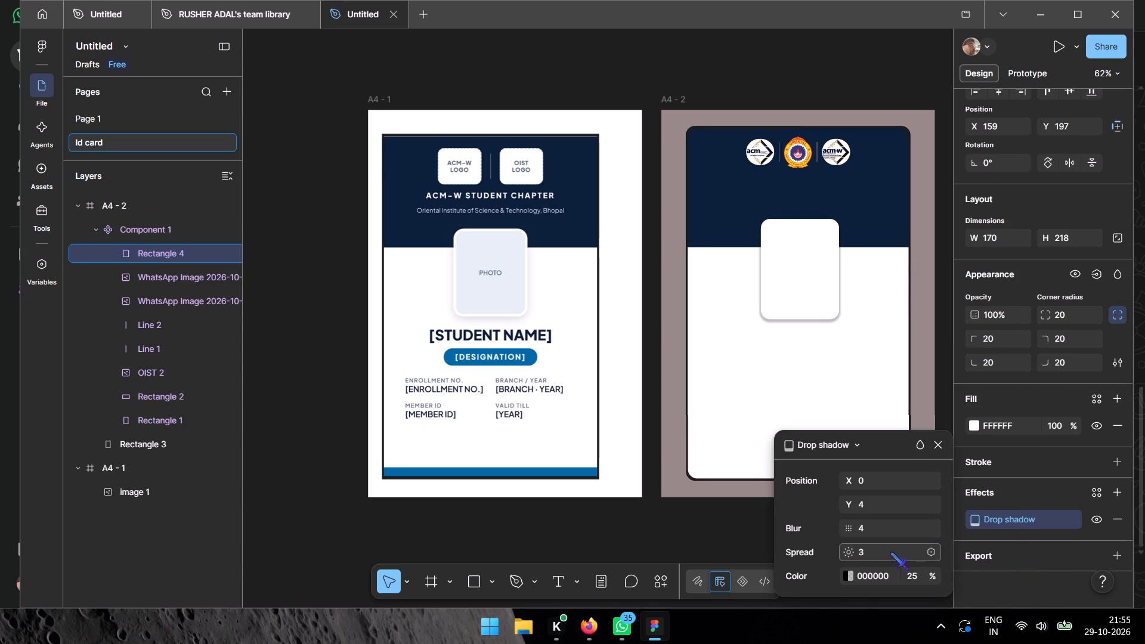
Set the spread of the photo placeholder's drop shadow to 1.
click(881, 561)
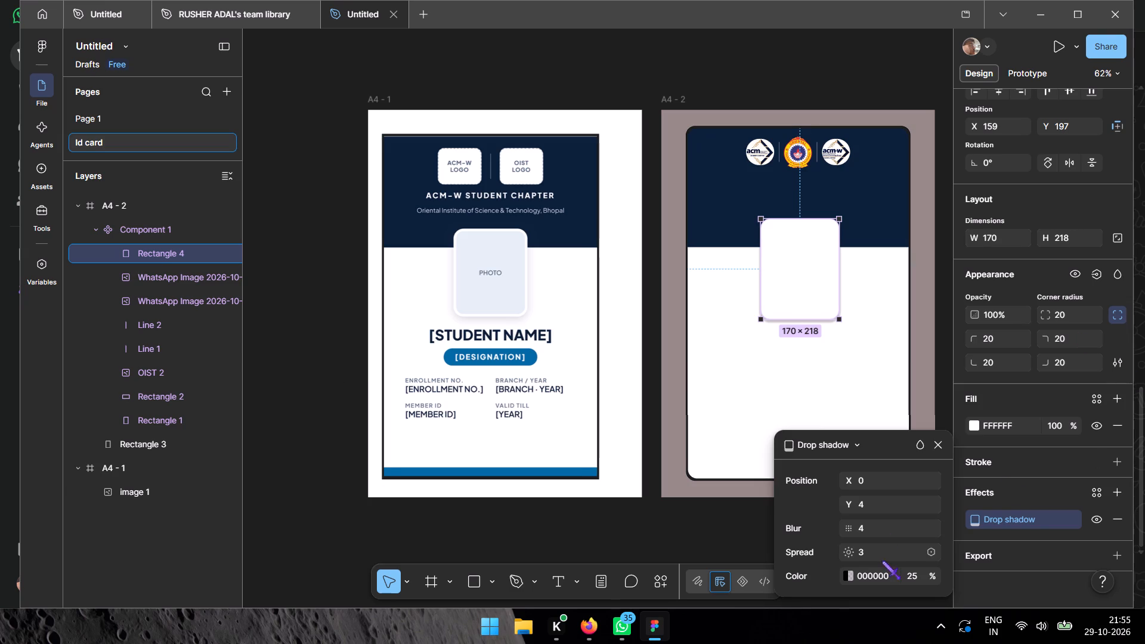
click(881, 555)
key(1)
key(Return)
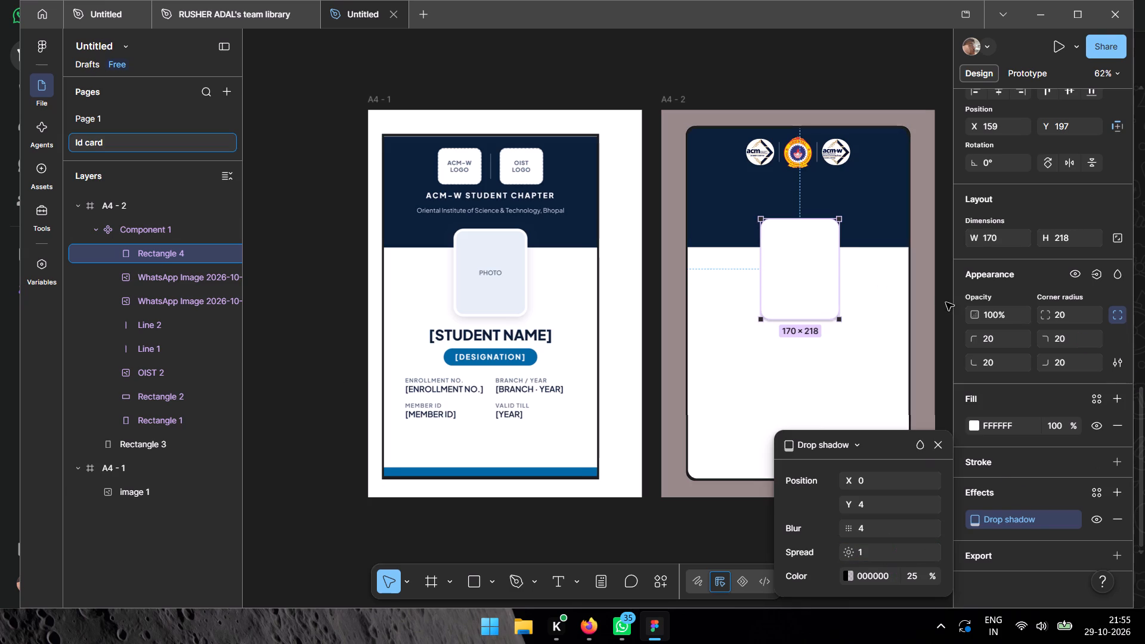
click(931, 293)
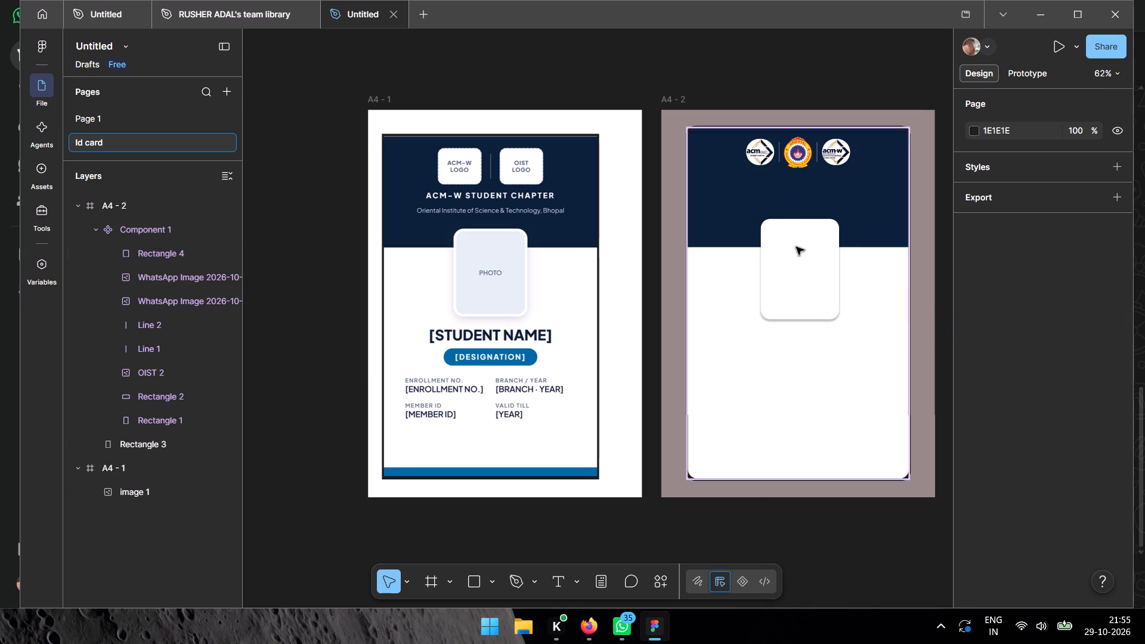
Draw an inner rectangle about 150 × 198 on top of the white photo placeholder on A4 - 2.
click(812, 280)
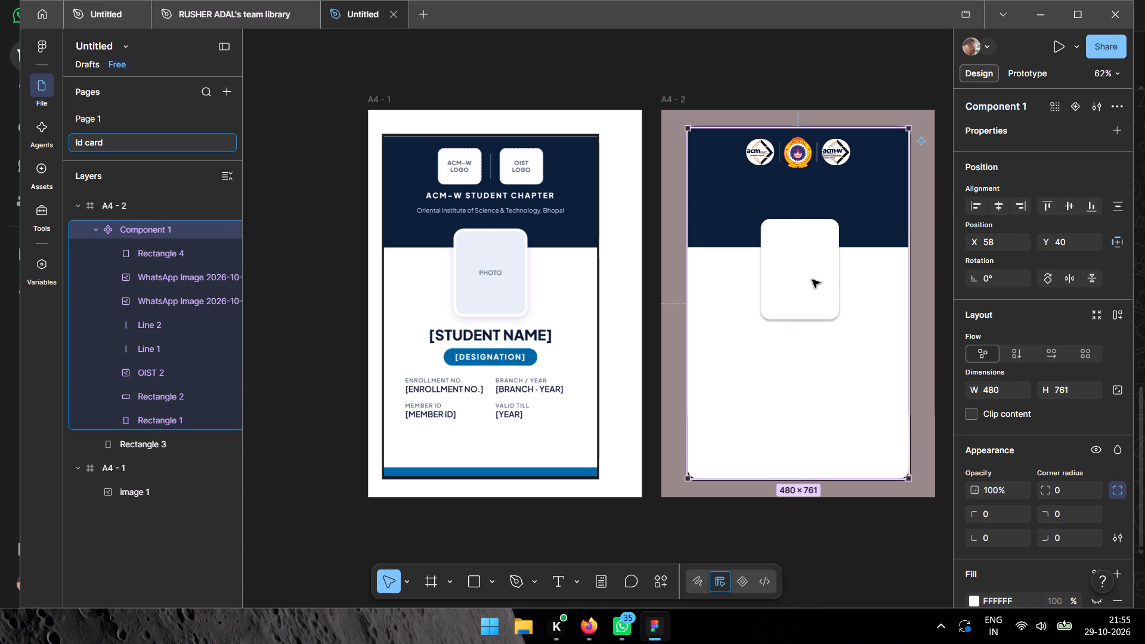
click(810, 270)
click(146, 247)
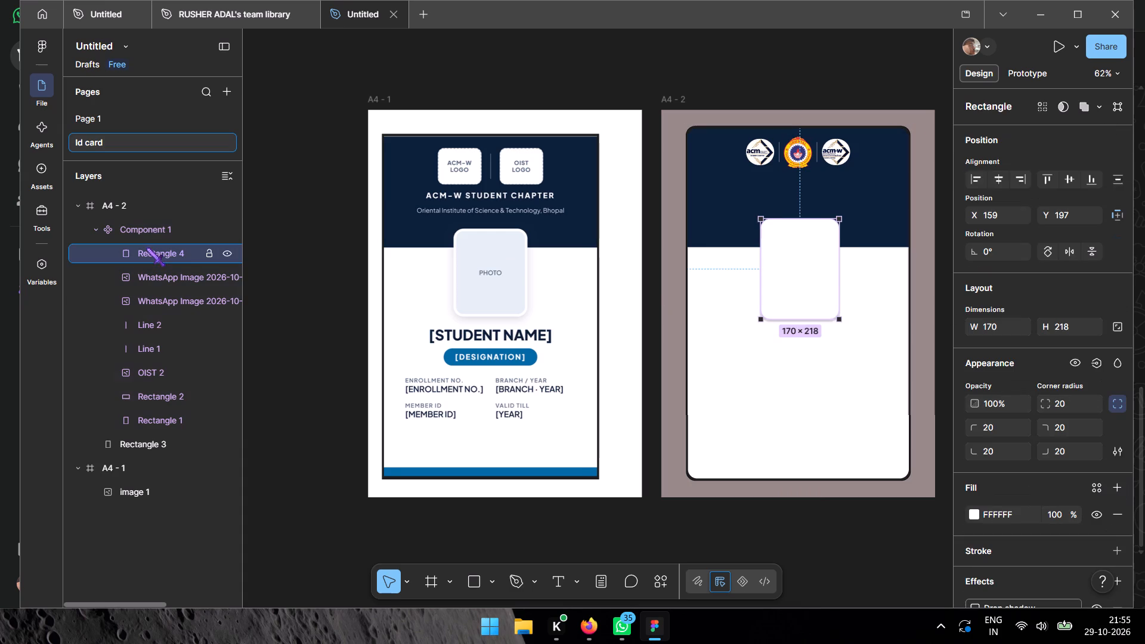
click(455, 587)
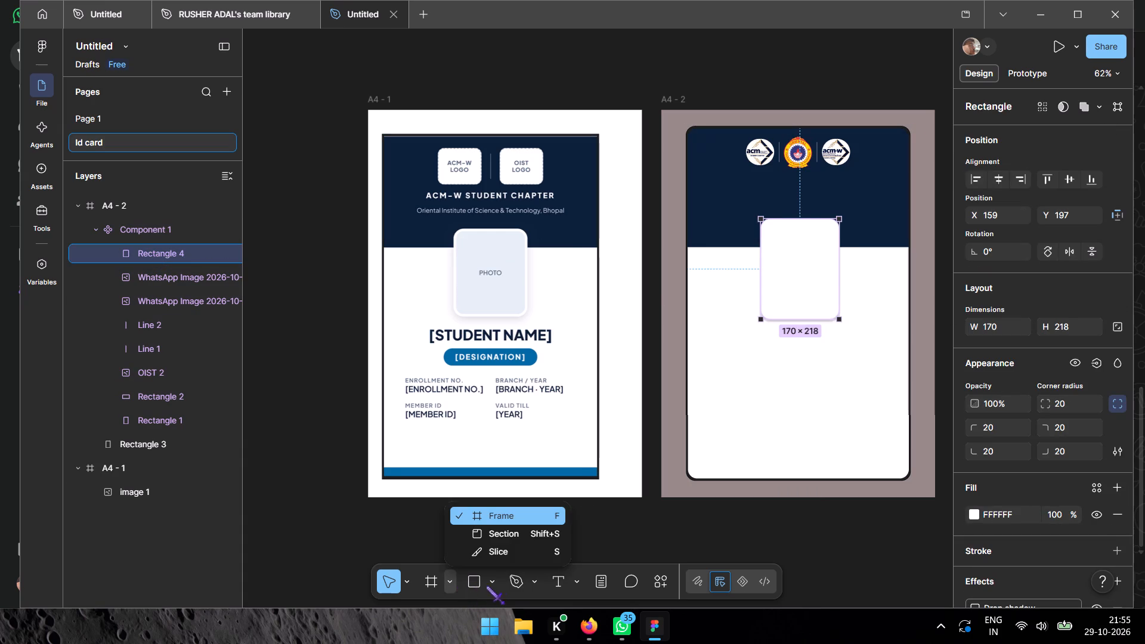
double_click(492, 586)
click(552, 448)
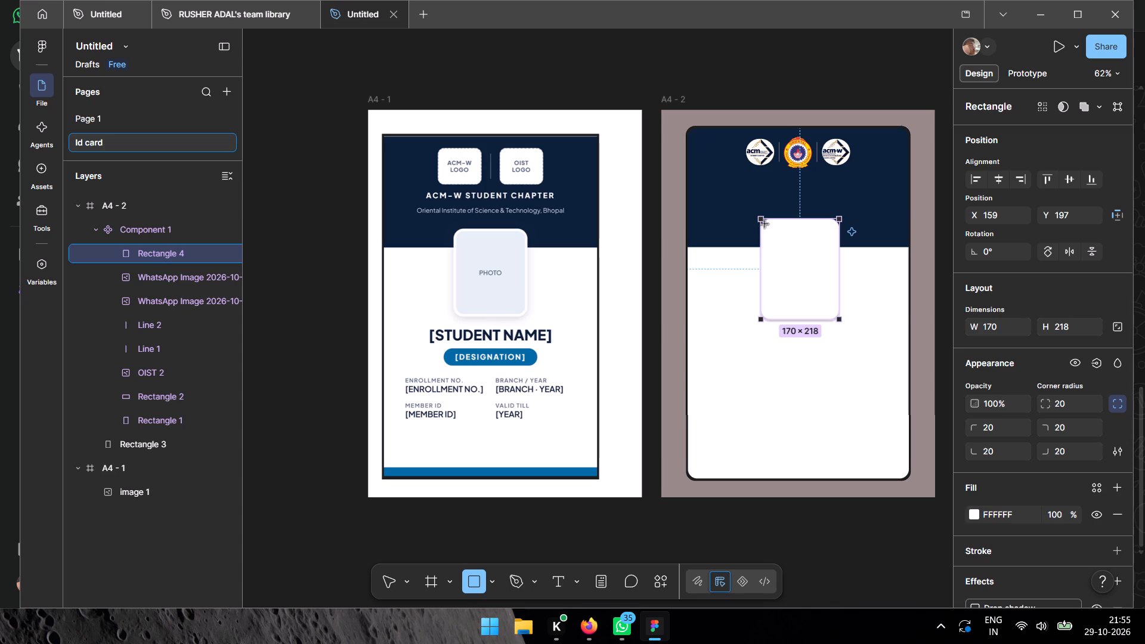
drag(767, 224, 833, 314)
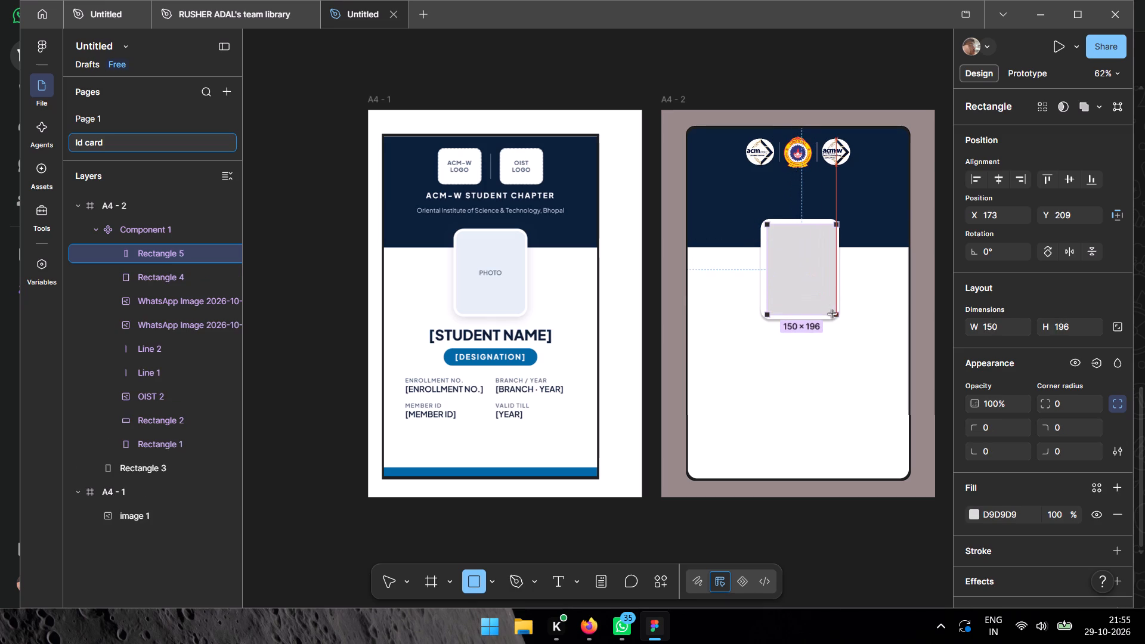
drag(833, 314, 837, 315)
click(804, 284)
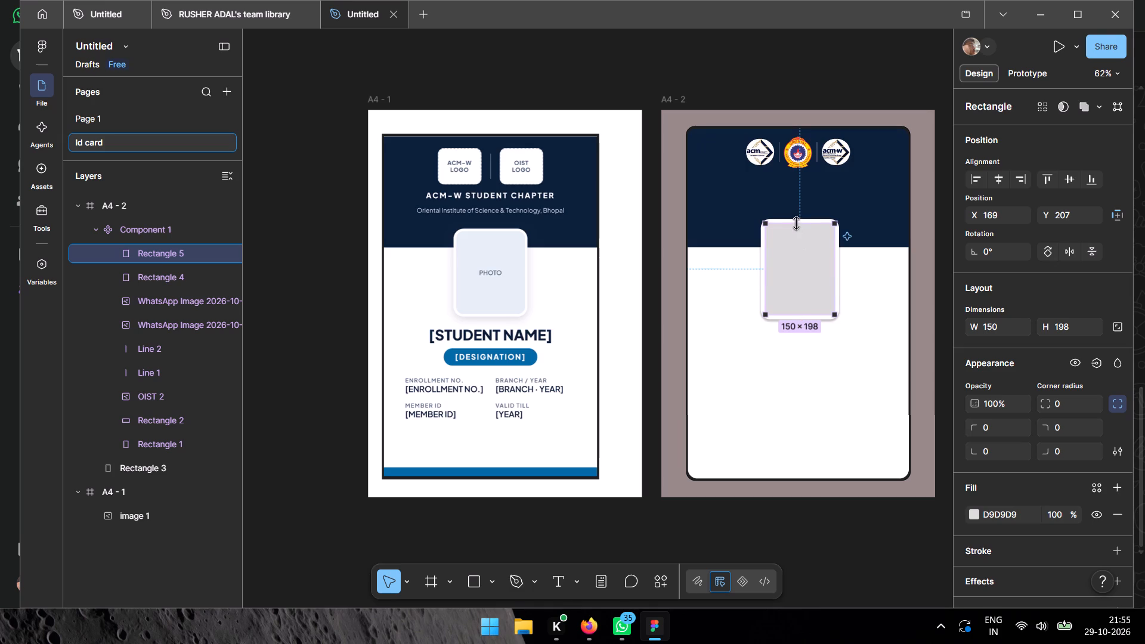
Enlarge the inner photo rectangle to 160 × 208 and centre it within the white placeholder at X 164, Y 202.
drag(797, 225, 797, 219)
drag(800, 262, 800, 268)
click(809, 271)
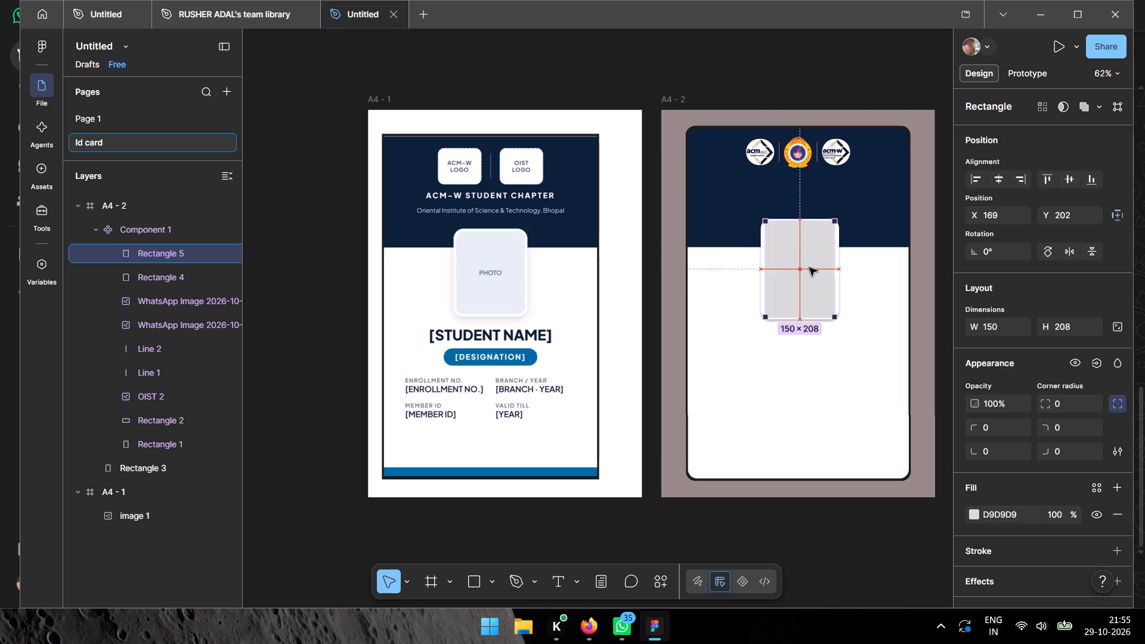
drag(833, 267, 838, 267)
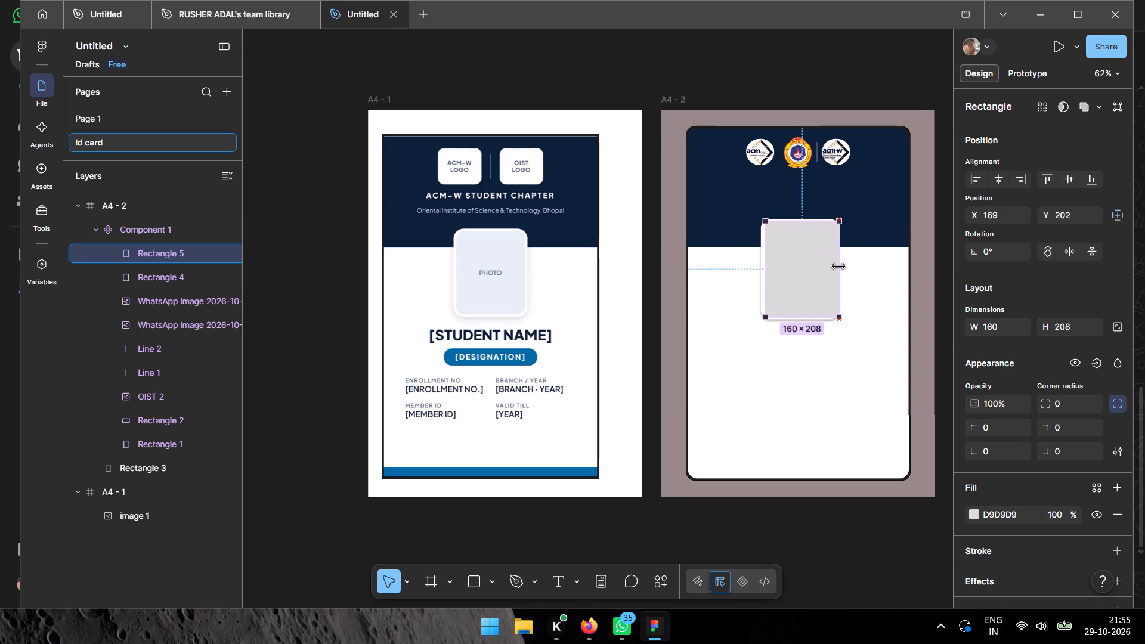
drag(838, 267, 838, 267)
click(818, 266)
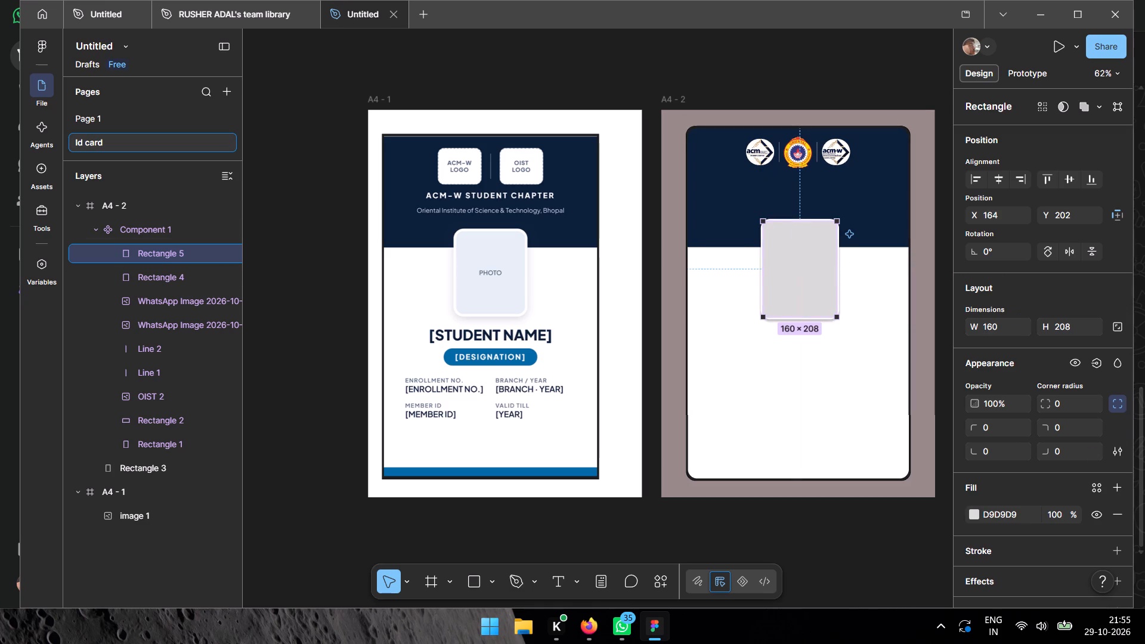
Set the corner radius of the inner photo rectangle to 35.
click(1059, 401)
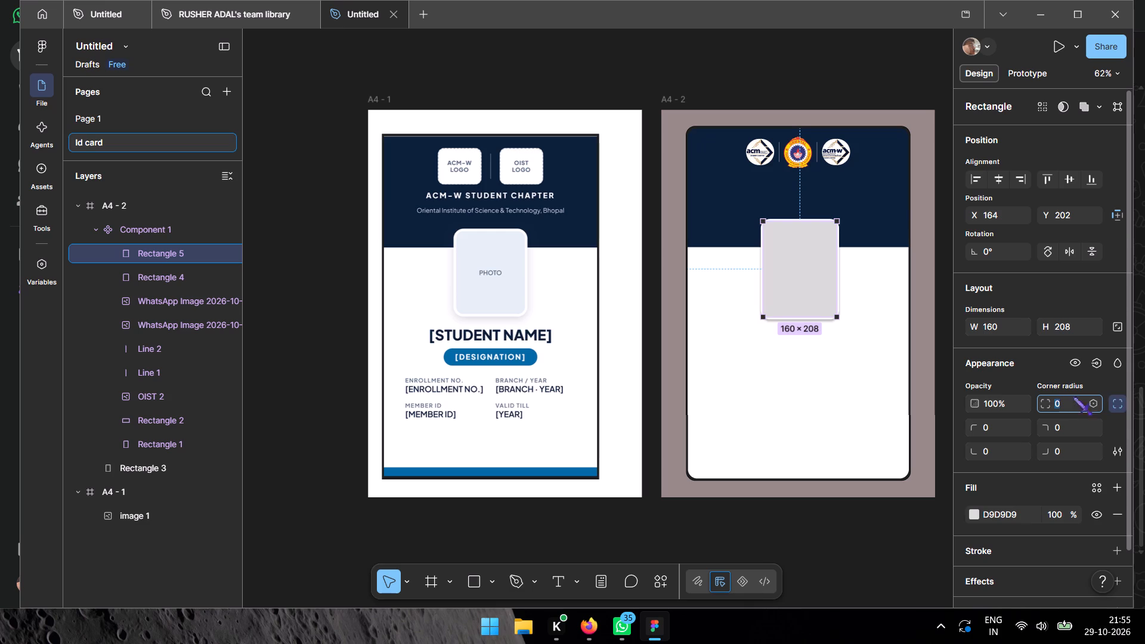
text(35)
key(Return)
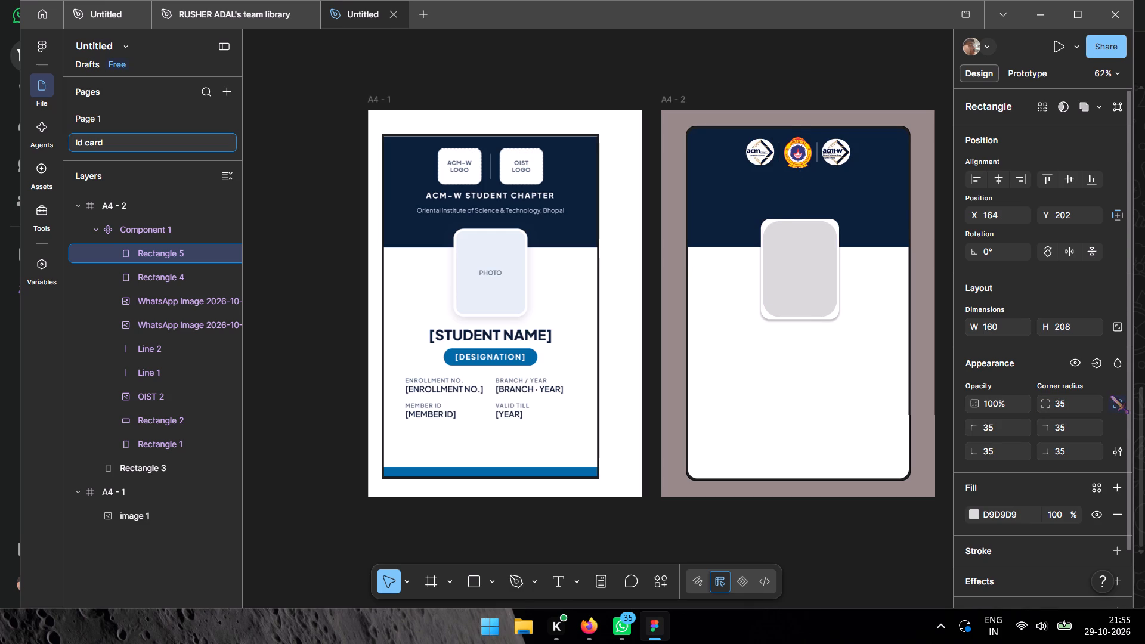
Set the inner photo rectangle's corner radius to 20, matching the white placeholder behind it.
click(129, 286)
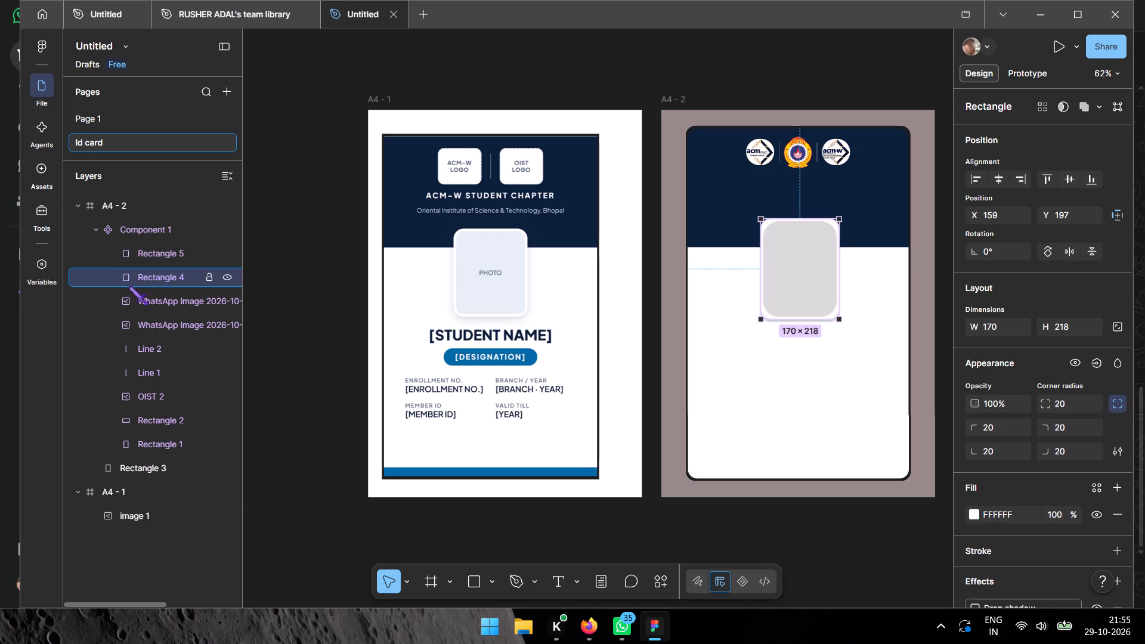
click(150, 262)
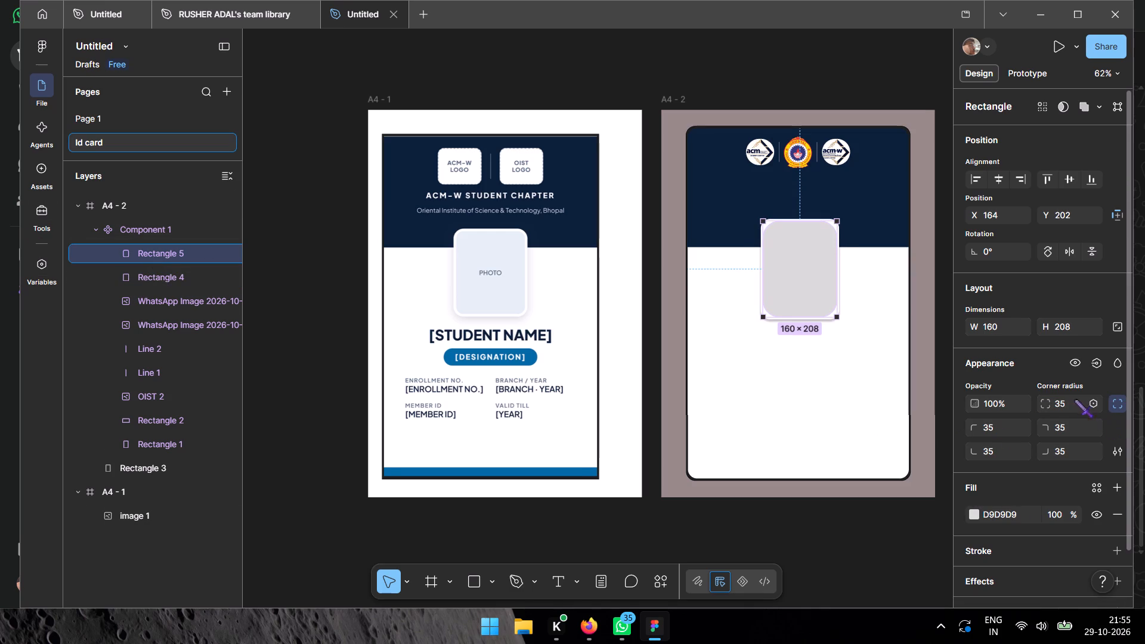
click(1073, 398)
text(20)
key(Return)
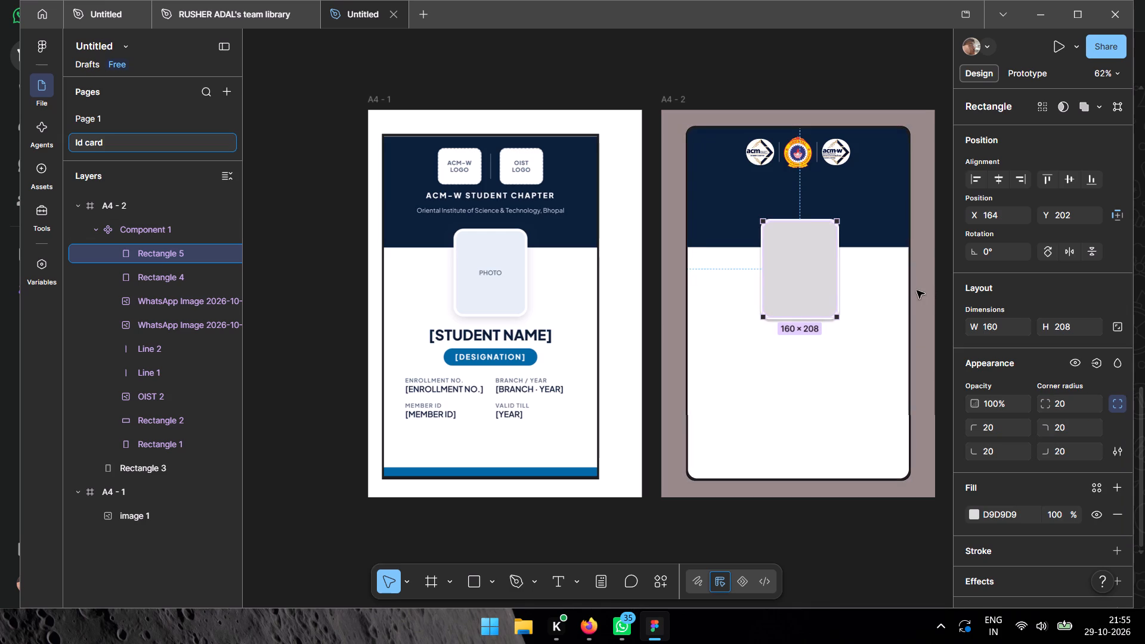
Fill the inner photo rectangle with the pale blue E5EEF5 sampled from the PHOTO box on the A4 - 1 reference.
click(809, 275)
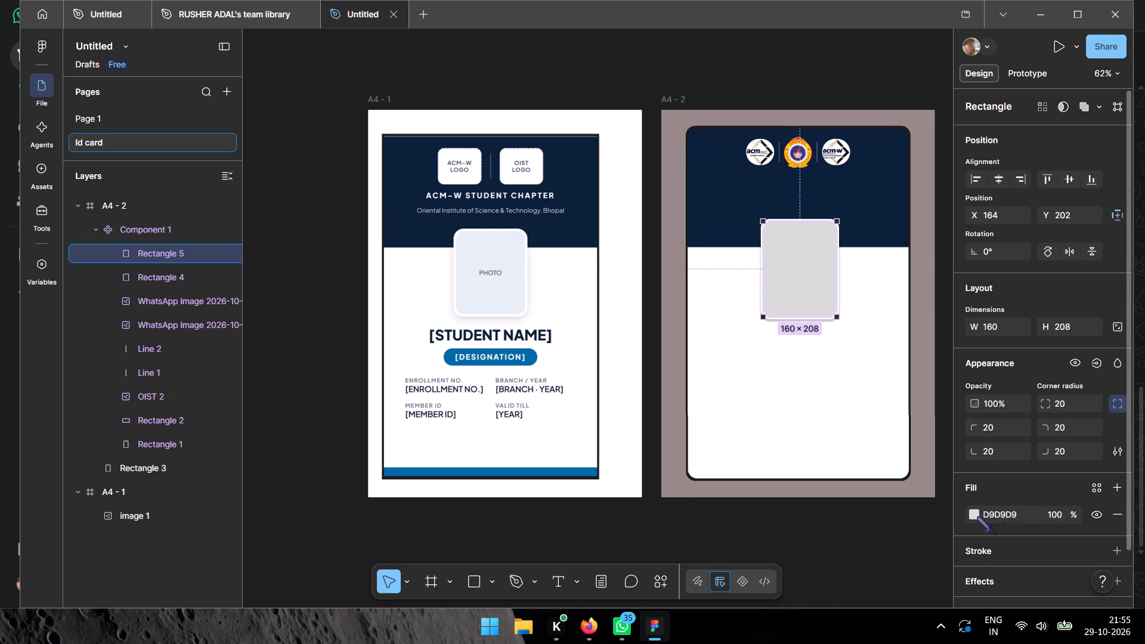
click(972, 515)
click(789, 487)
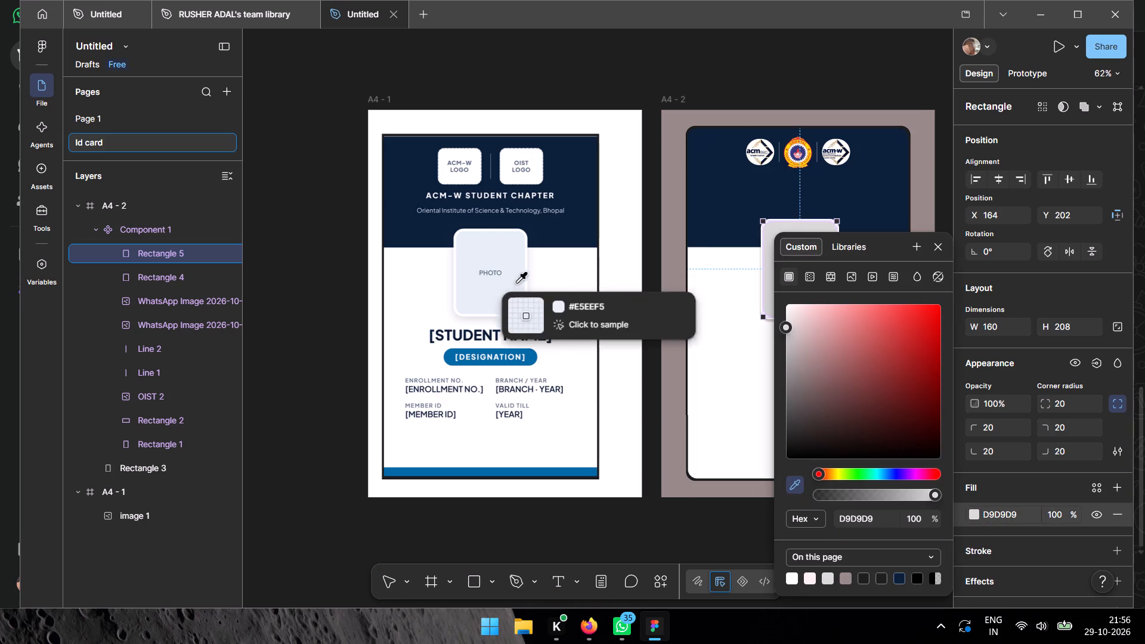
click(503, 252)
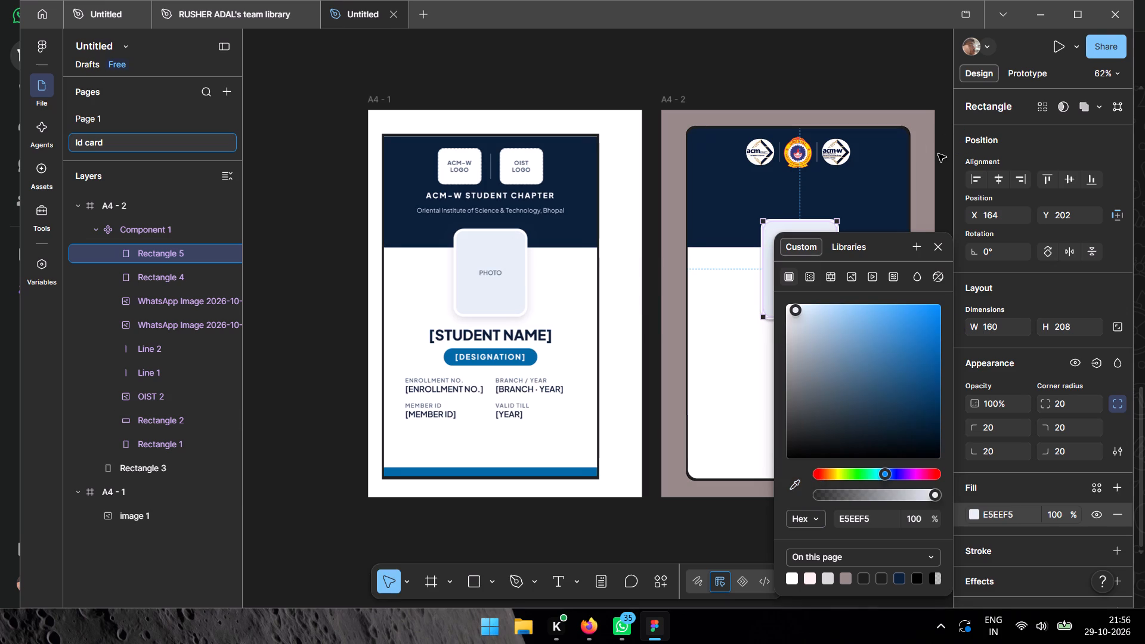
click(939, 154)
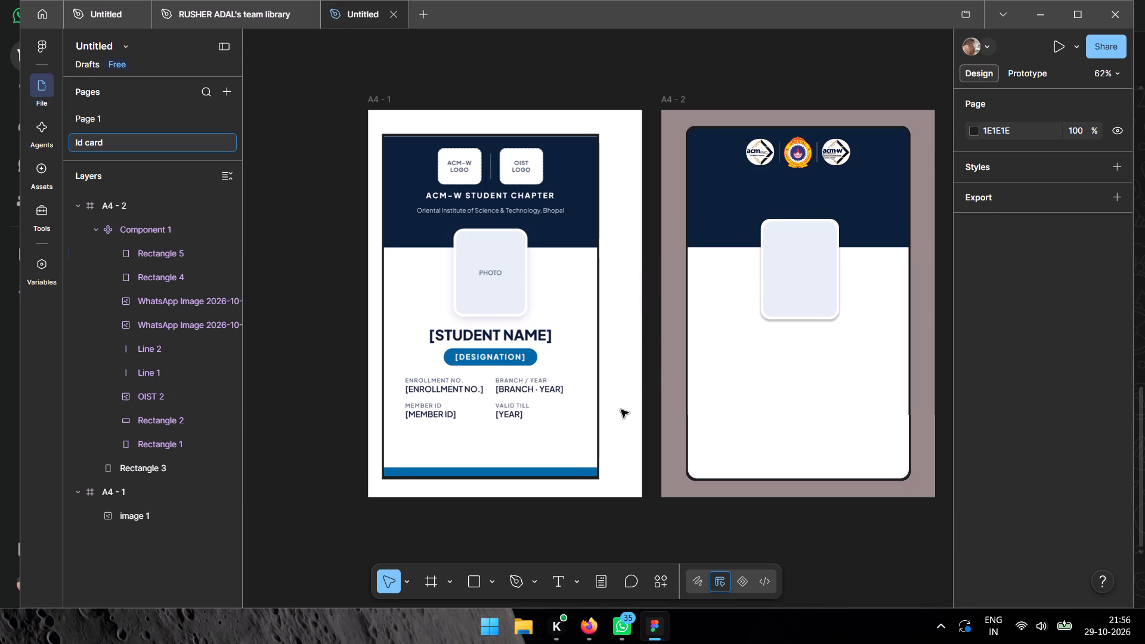
Draw a rectangle about 148 × 46 below the photo placeholder on A4 - 2 for the designation badge.
click(491, 583)
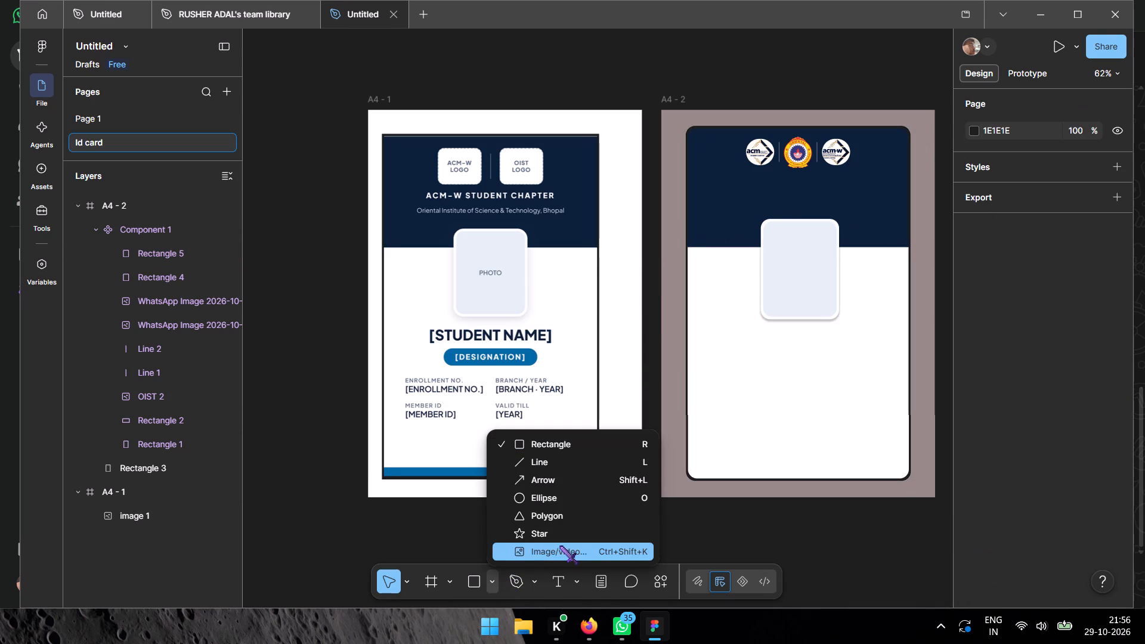
click(562, 447)
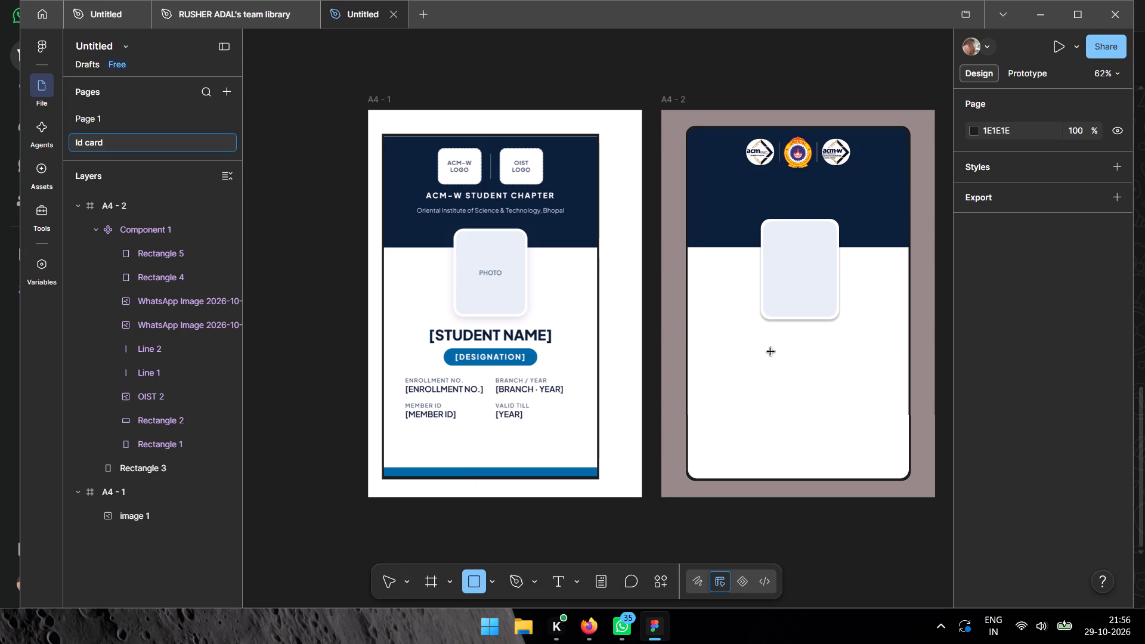
drag(771, 352, 838, 373)
Set the corner radius of the designation badge rectangle to 100.
click(1070, 326)
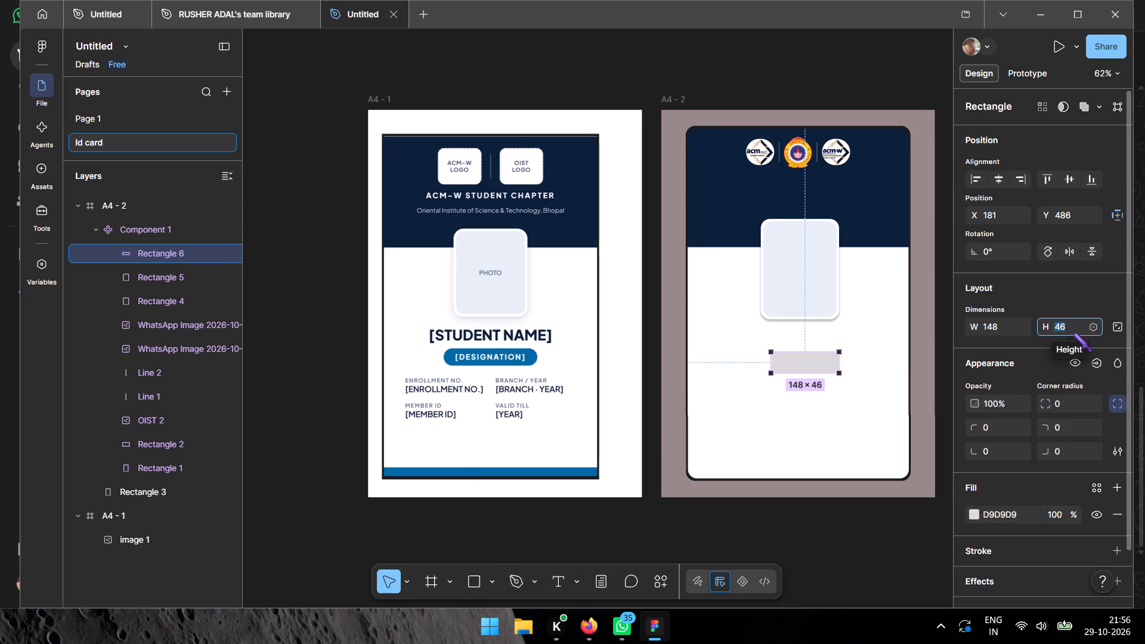
click(1060, 407)
text(100)
key(Return)
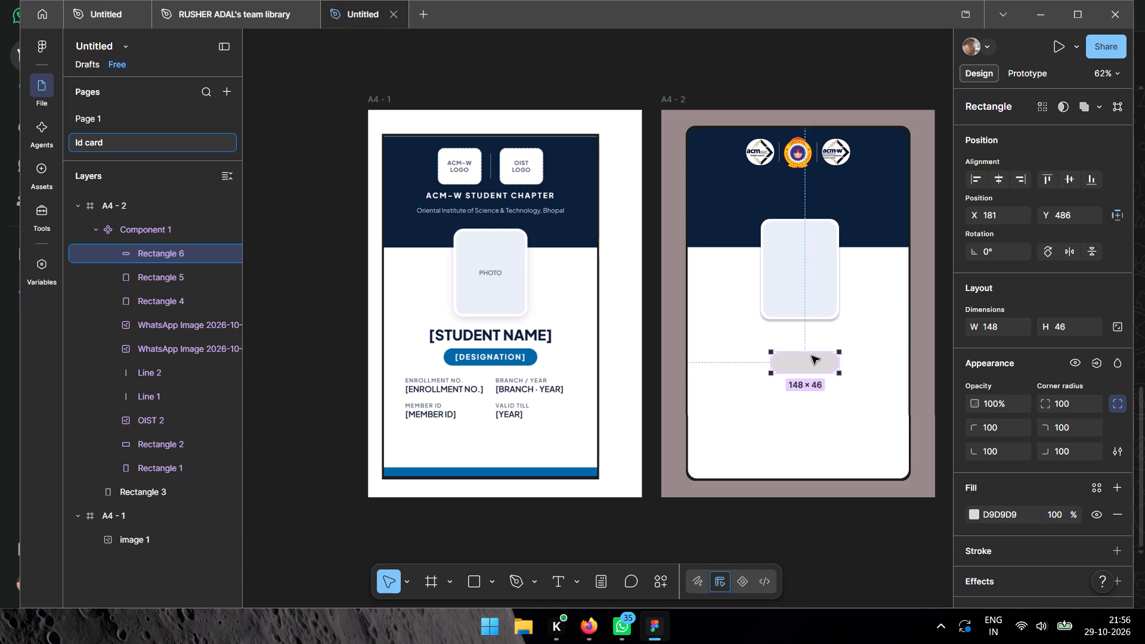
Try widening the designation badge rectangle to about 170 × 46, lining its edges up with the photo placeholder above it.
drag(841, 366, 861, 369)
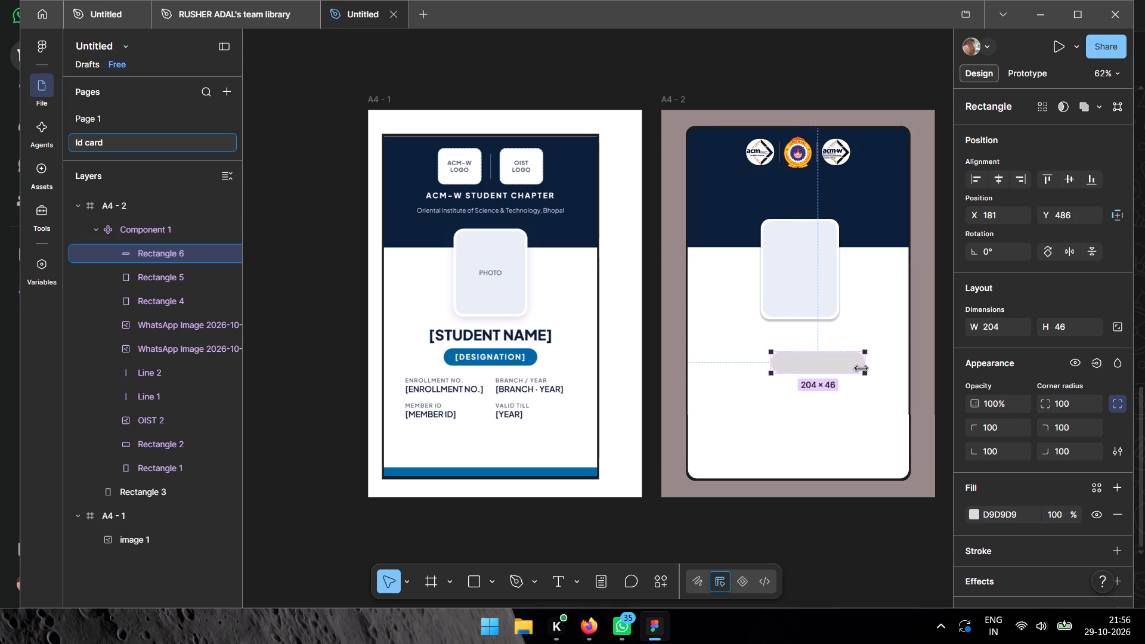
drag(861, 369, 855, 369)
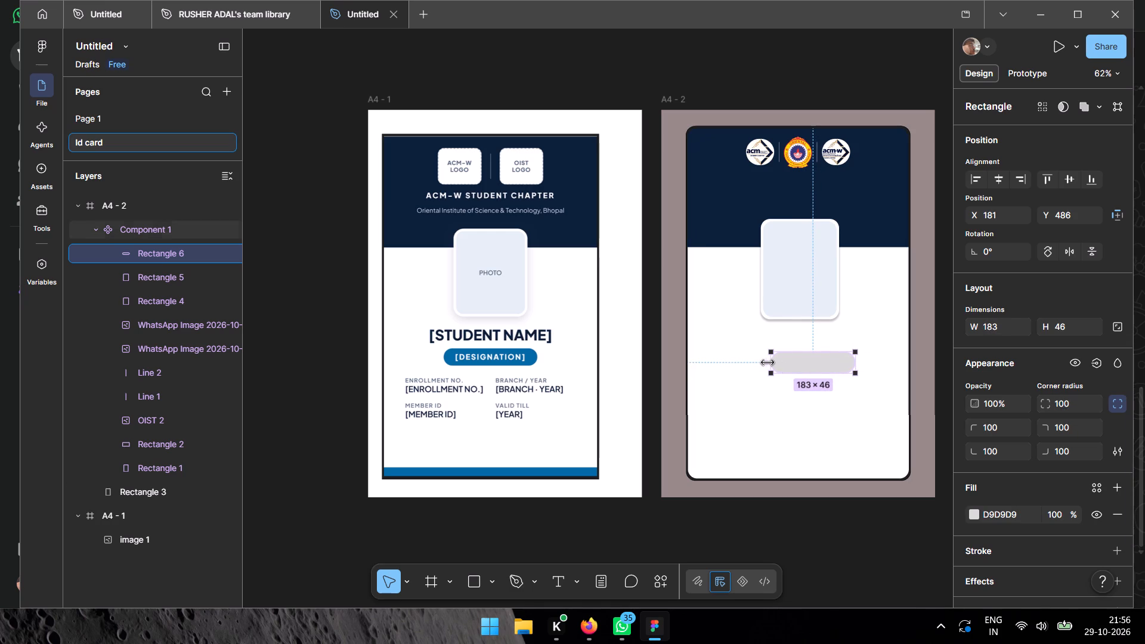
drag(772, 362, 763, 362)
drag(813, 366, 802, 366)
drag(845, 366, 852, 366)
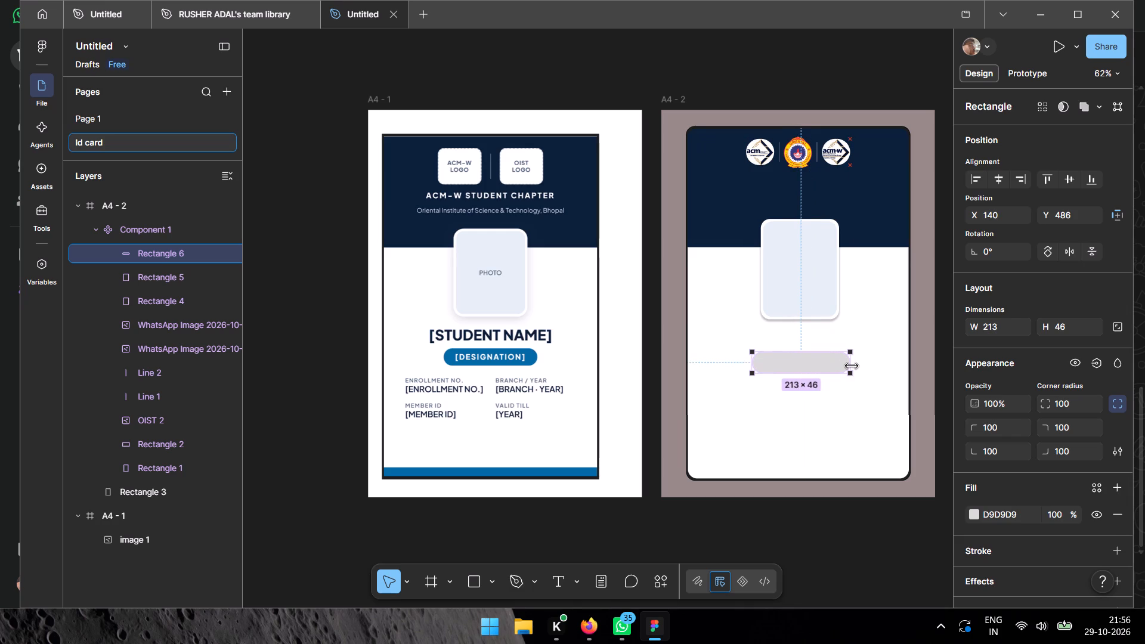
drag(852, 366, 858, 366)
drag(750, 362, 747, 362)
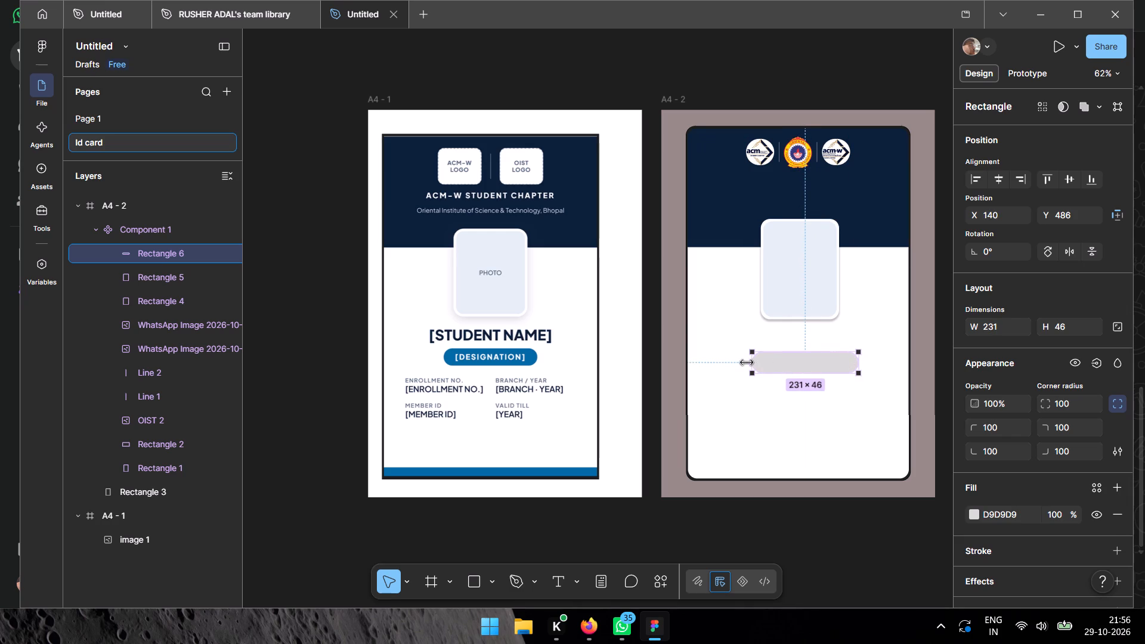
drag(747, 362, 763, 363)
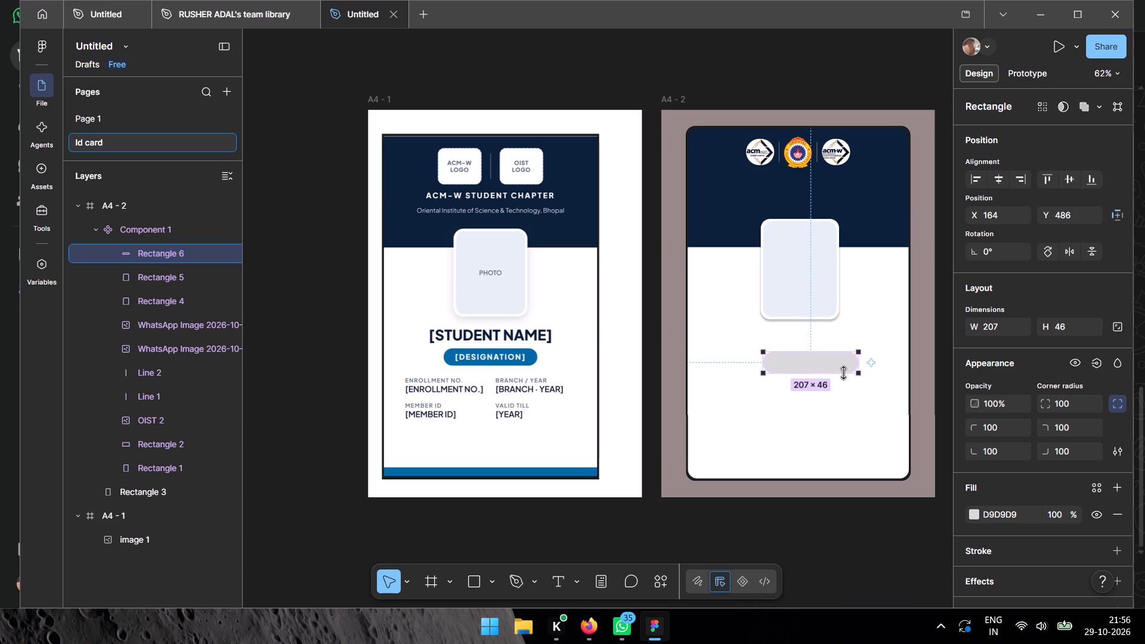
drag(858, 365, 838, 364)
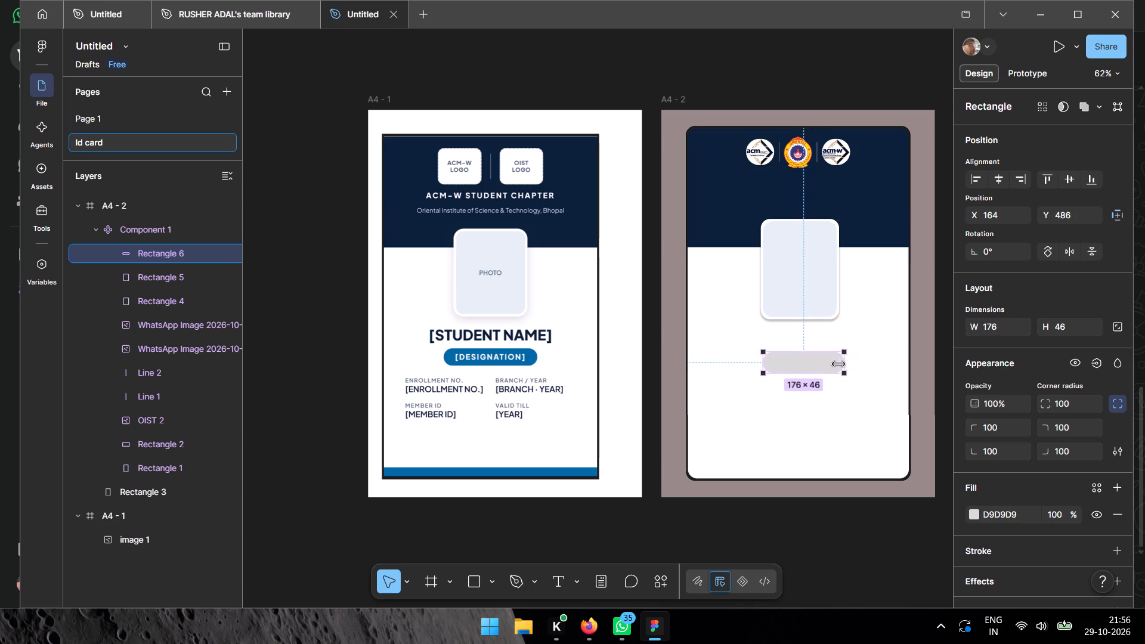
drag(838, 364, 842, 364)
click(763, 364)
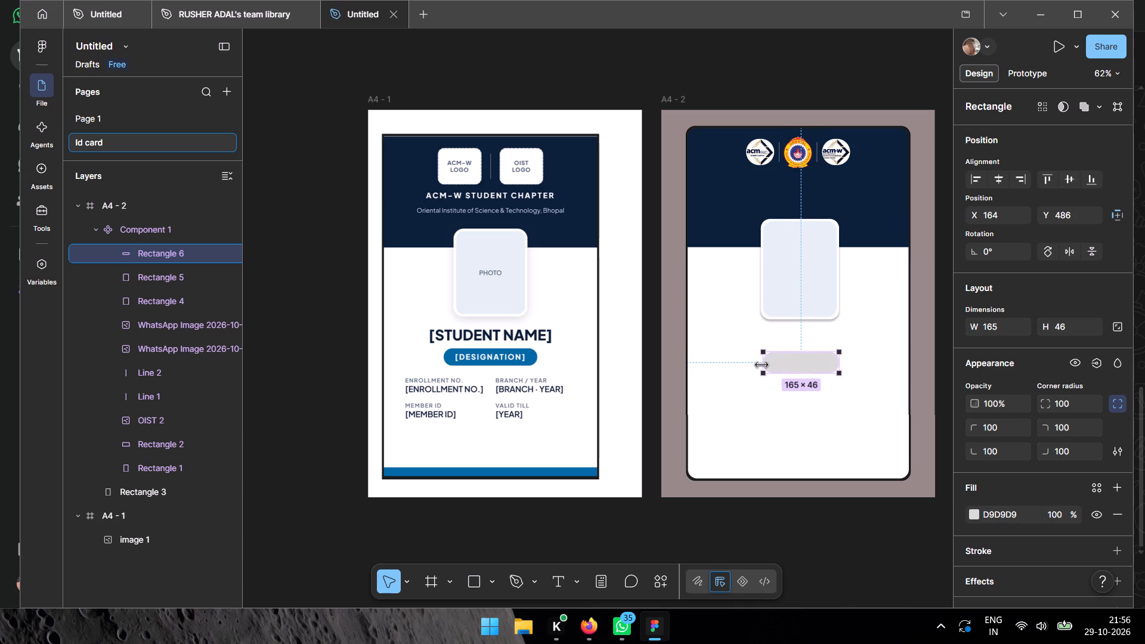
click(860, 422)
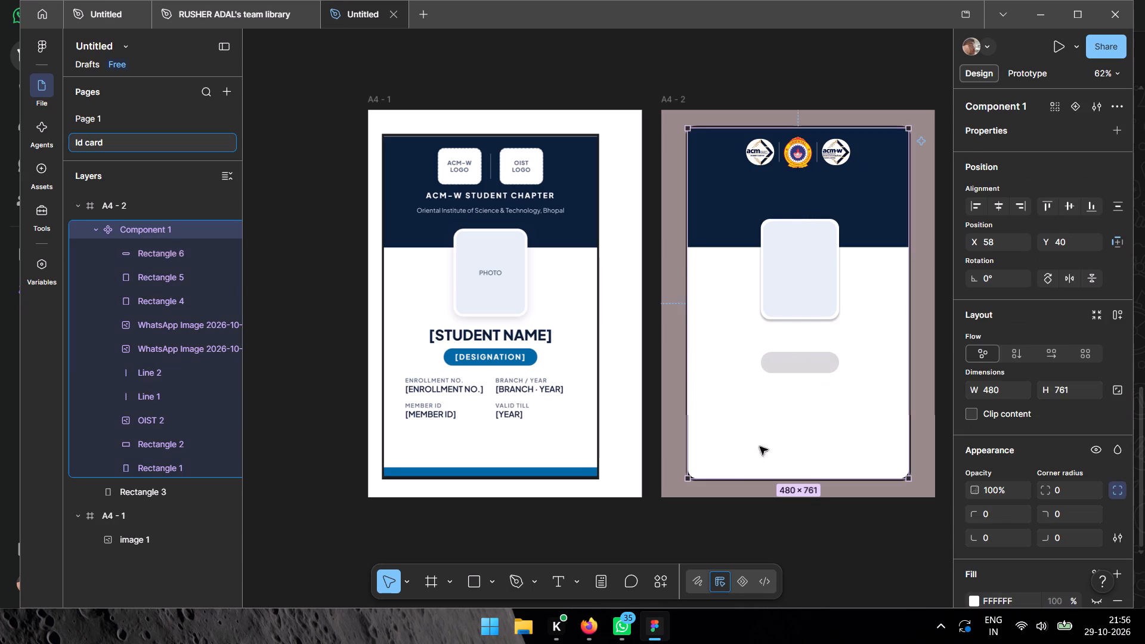
Widen the designation badge rectangle on both sides to about 226 × 46, centred on the card at about X 127.
click(801, 360)
click(159, 253)
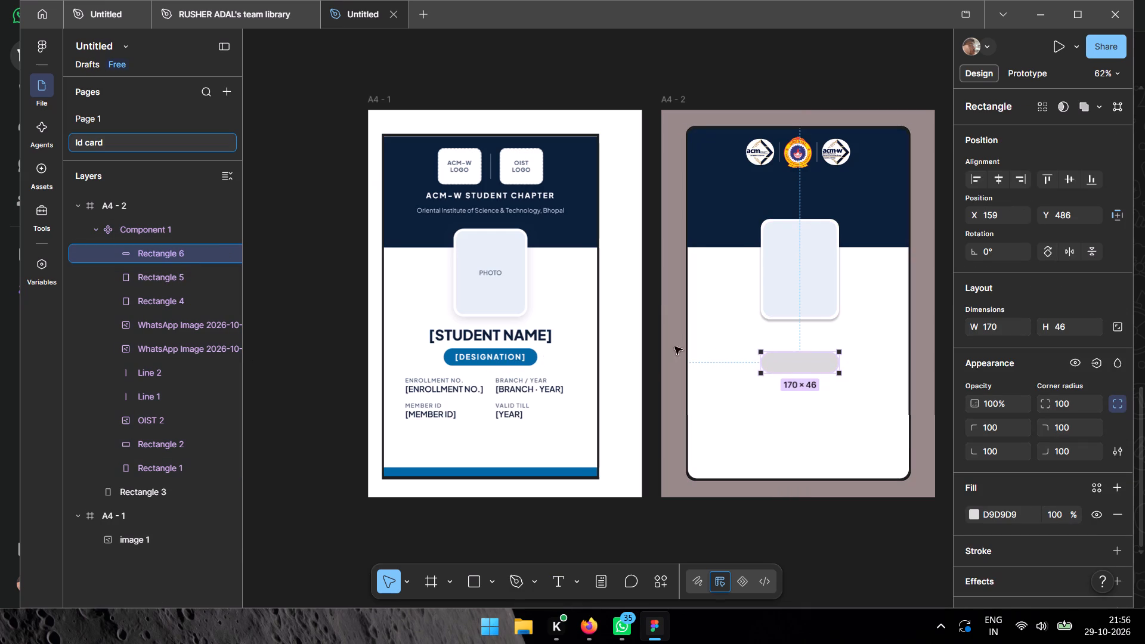
drag(757, 361, 746, 361)
drag(838, 361, 850, 361)
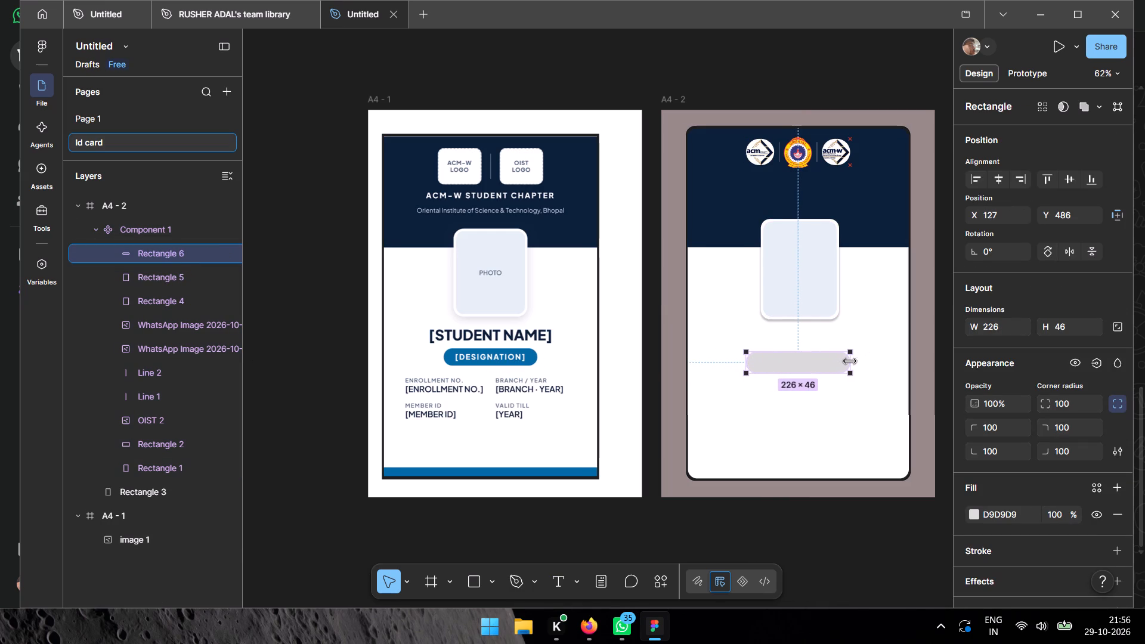
drag(850, 361, 850, 361)
click(918, 360)
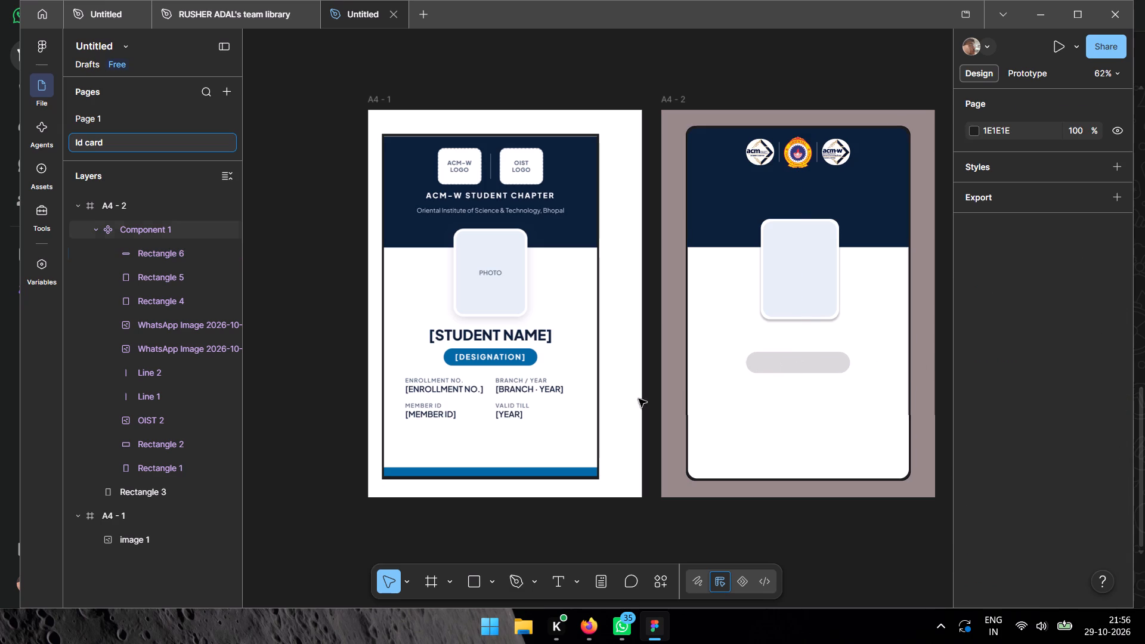
Fill the designation badge rectangle with the blue 0068A5 sampled from the [DESIGNATION] badge on the A4 - 1 reference.
click(165, 255)
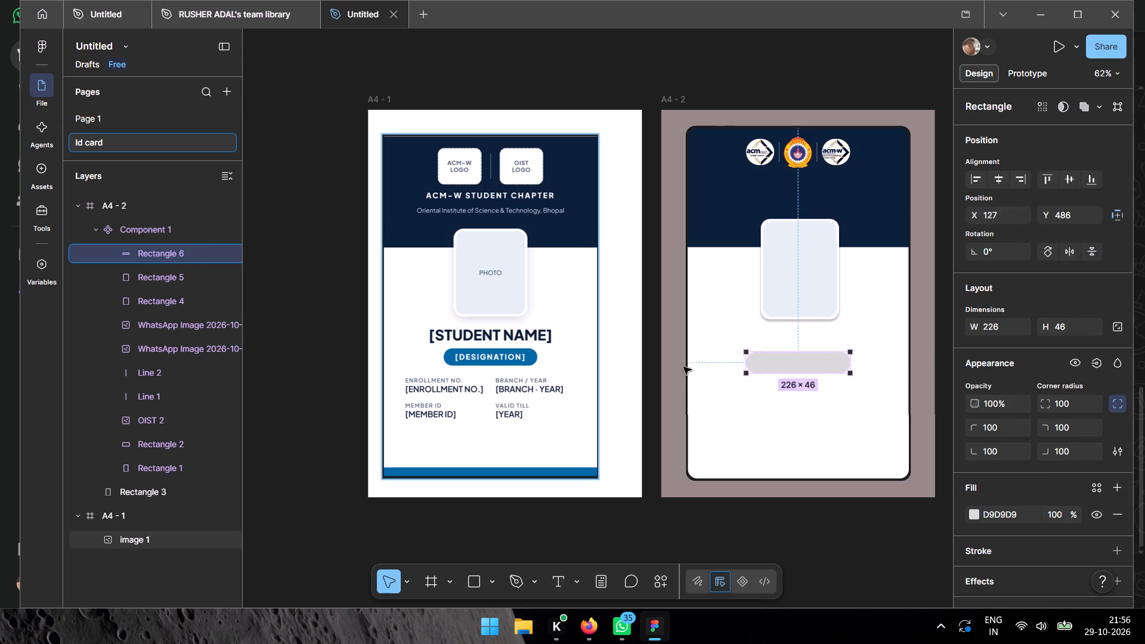
click(974, 513)
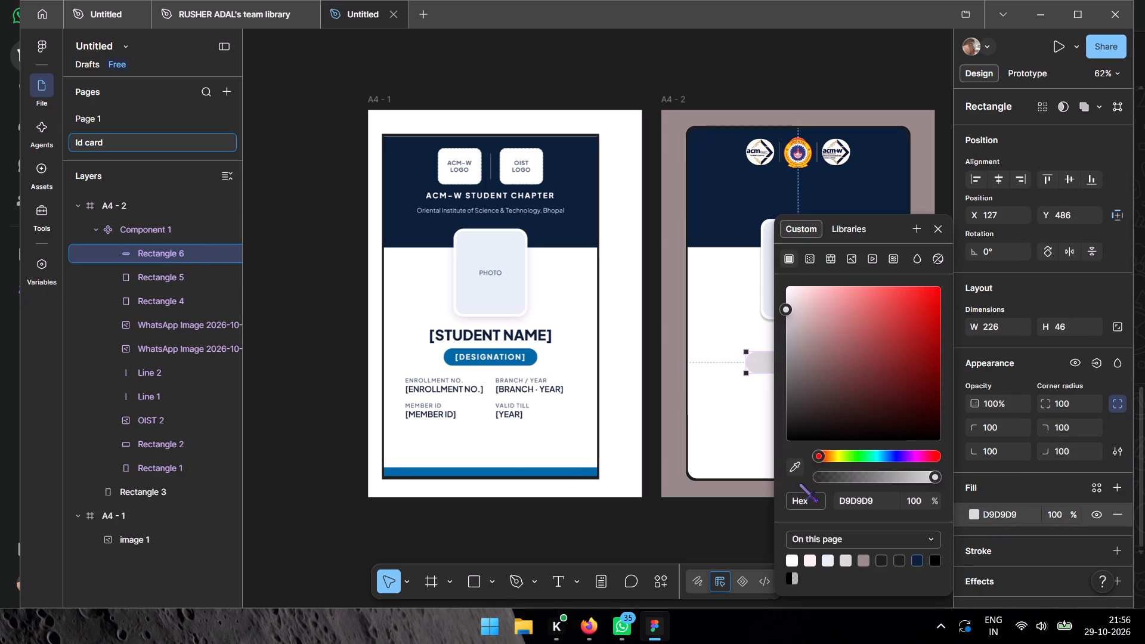
click(796, 477)
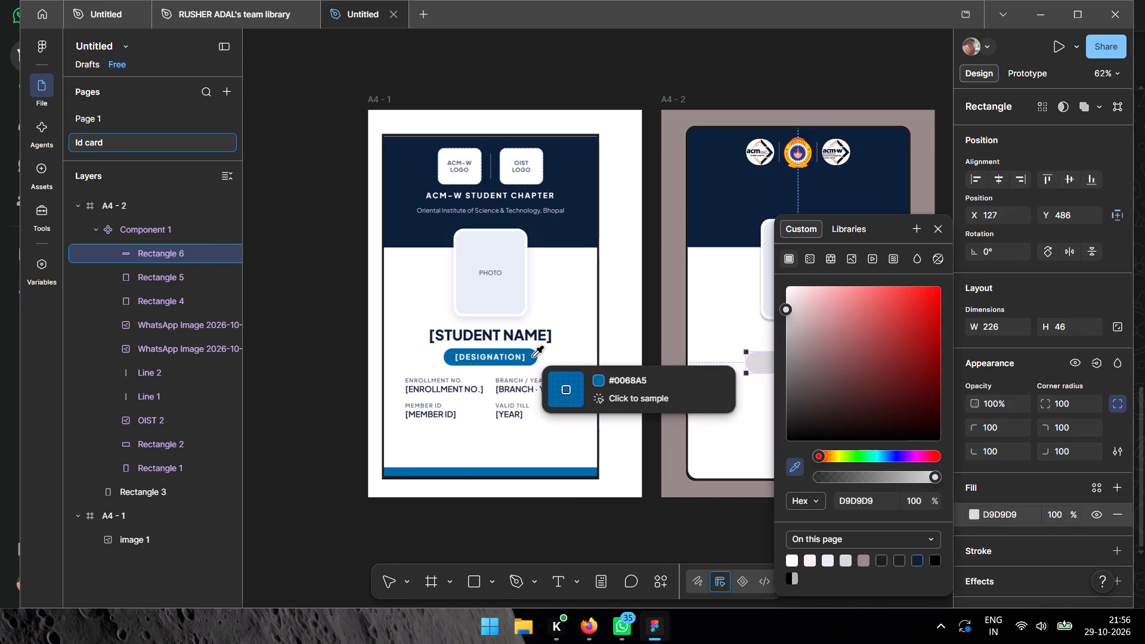
click(533, 357)
click(937, 151)
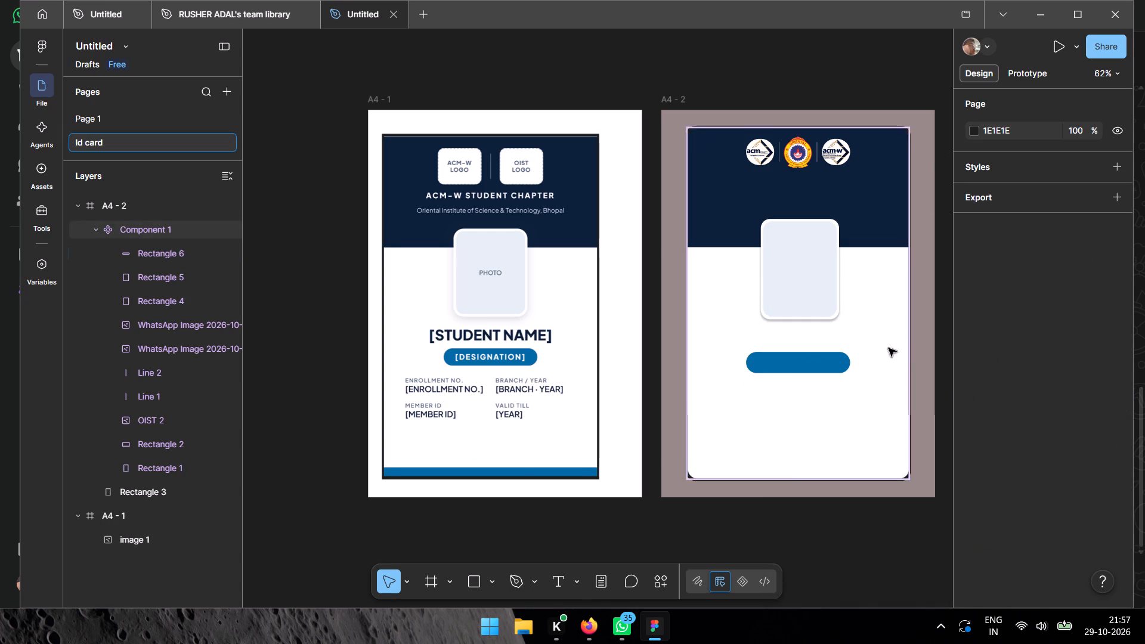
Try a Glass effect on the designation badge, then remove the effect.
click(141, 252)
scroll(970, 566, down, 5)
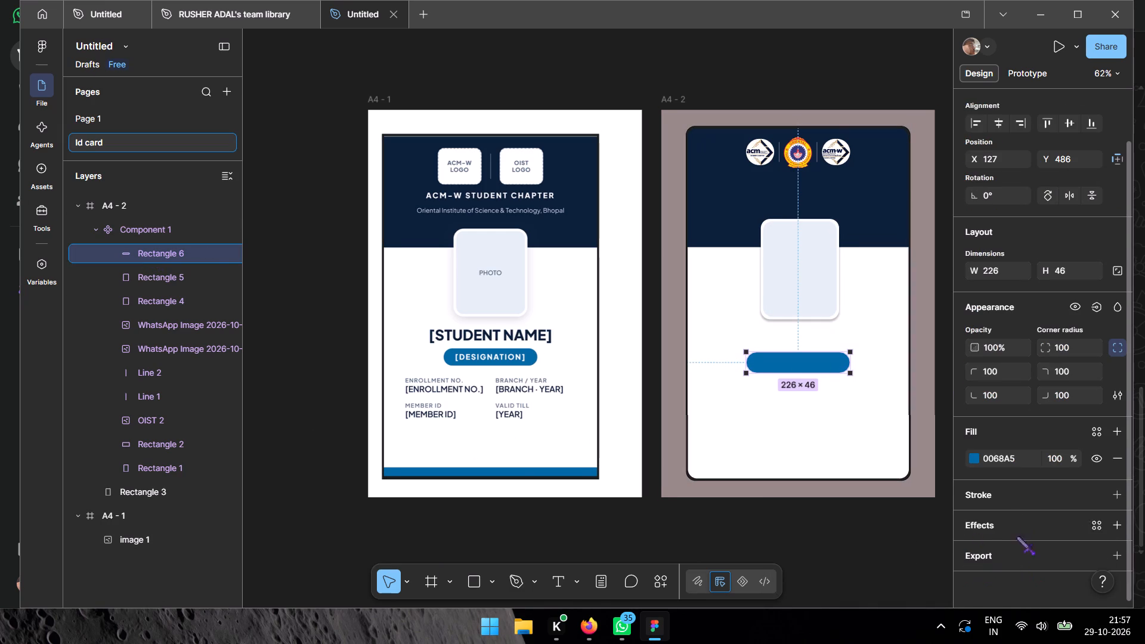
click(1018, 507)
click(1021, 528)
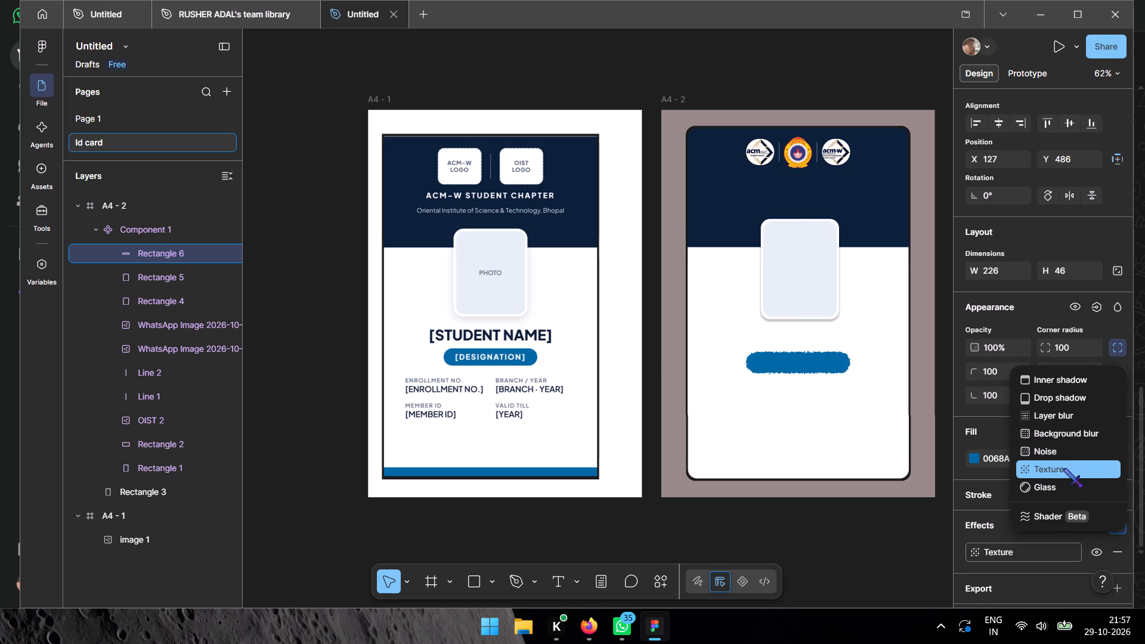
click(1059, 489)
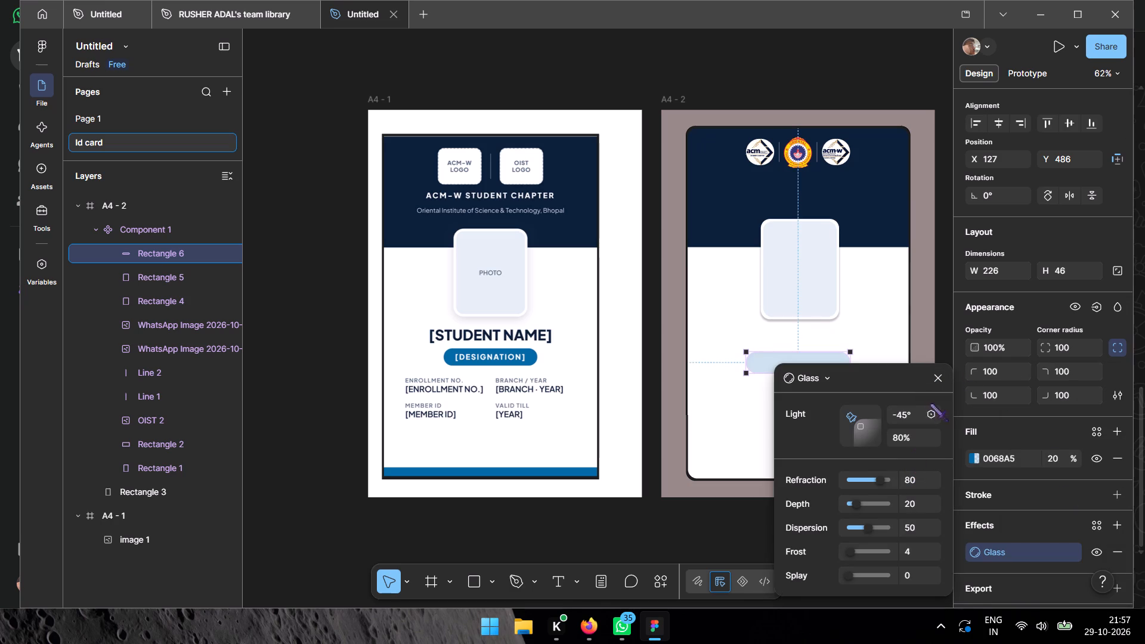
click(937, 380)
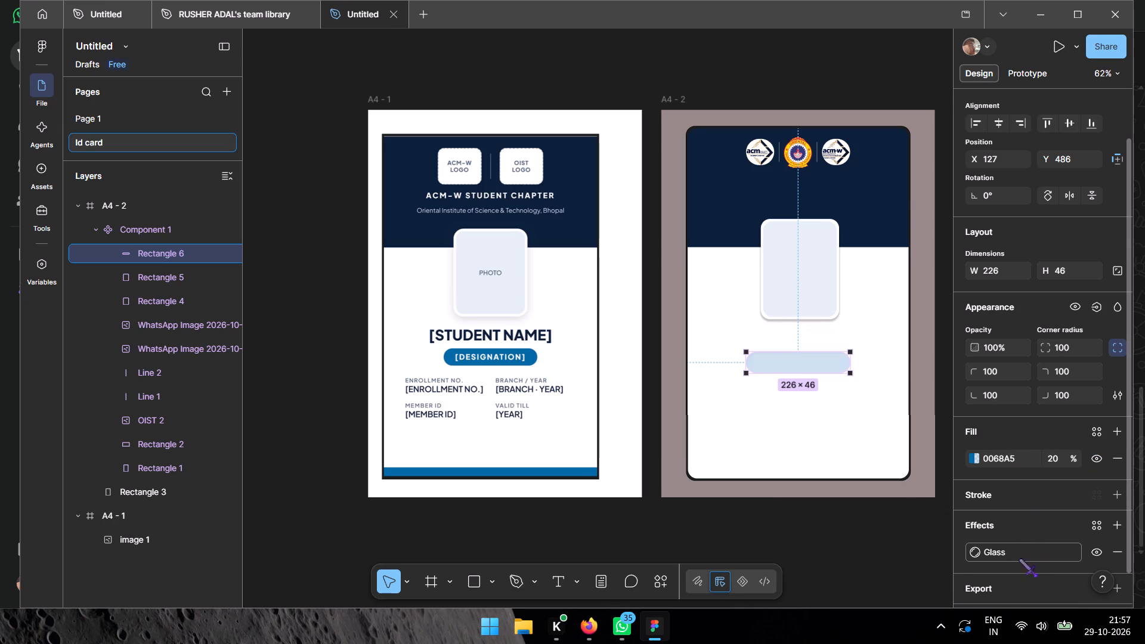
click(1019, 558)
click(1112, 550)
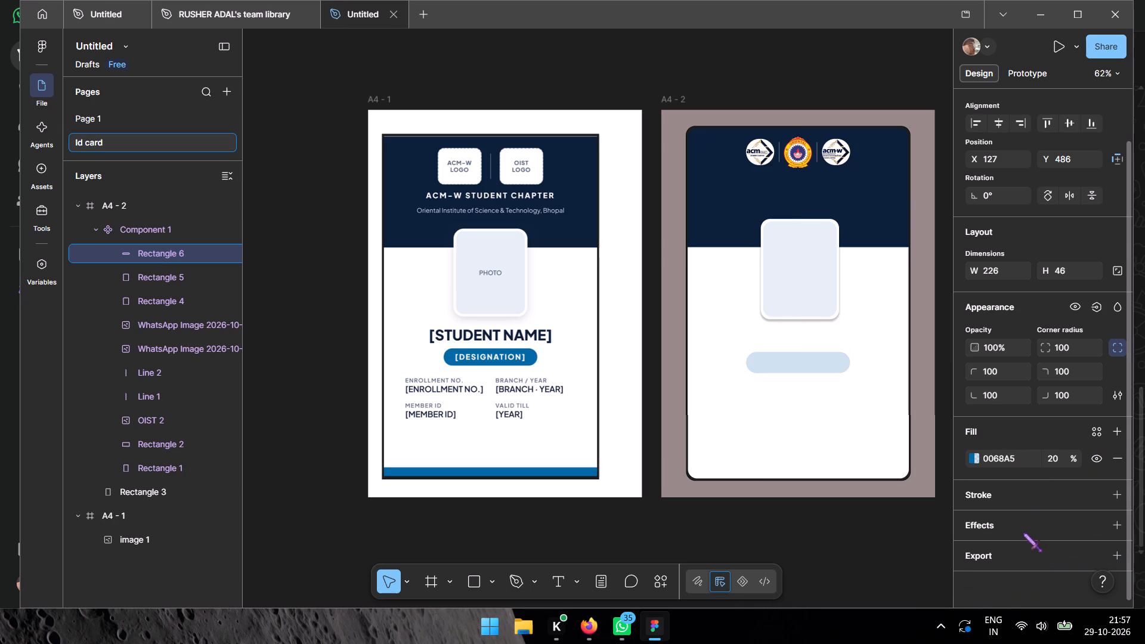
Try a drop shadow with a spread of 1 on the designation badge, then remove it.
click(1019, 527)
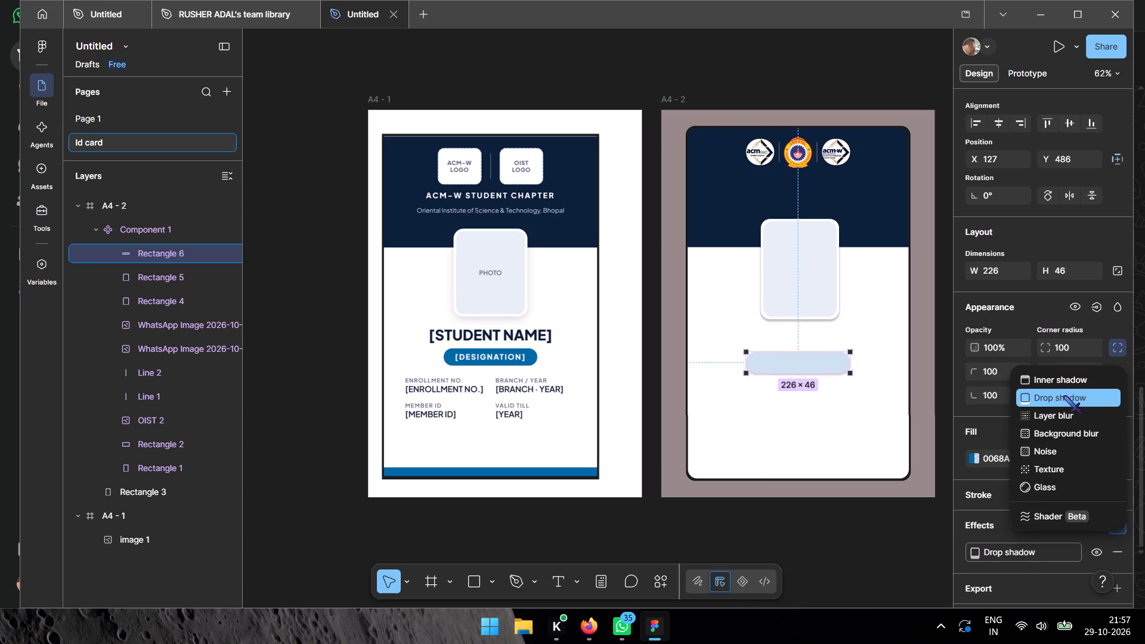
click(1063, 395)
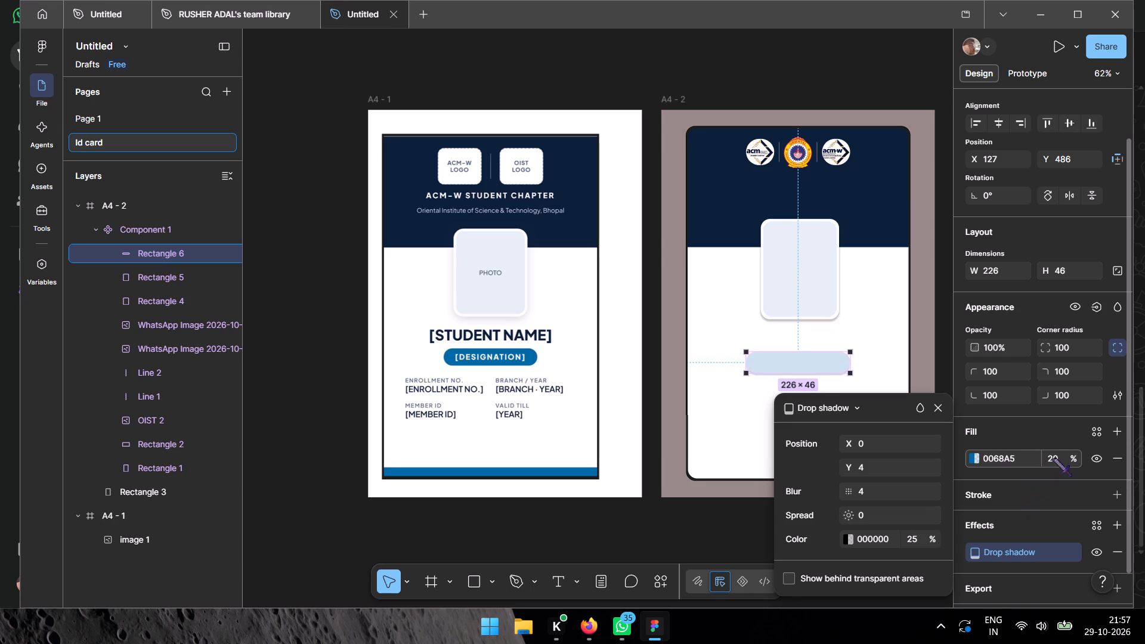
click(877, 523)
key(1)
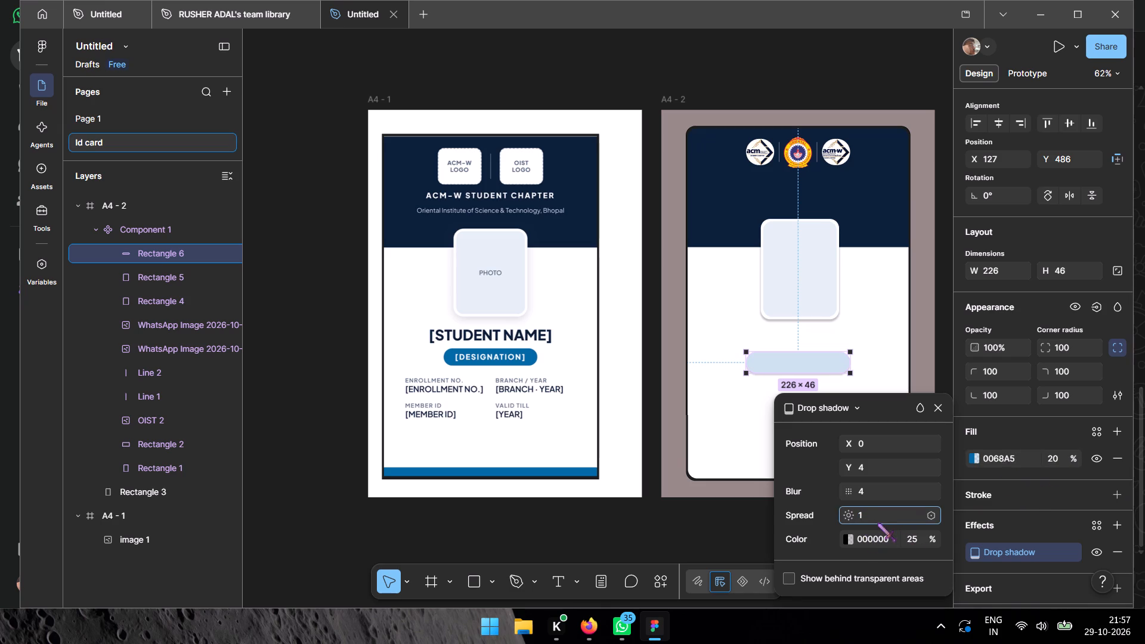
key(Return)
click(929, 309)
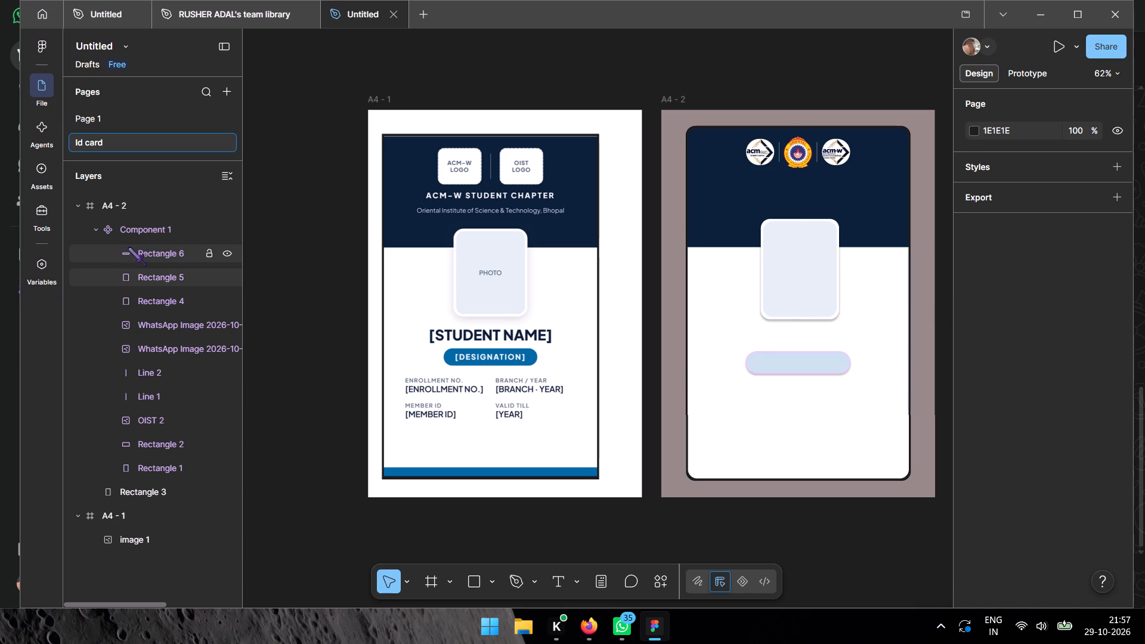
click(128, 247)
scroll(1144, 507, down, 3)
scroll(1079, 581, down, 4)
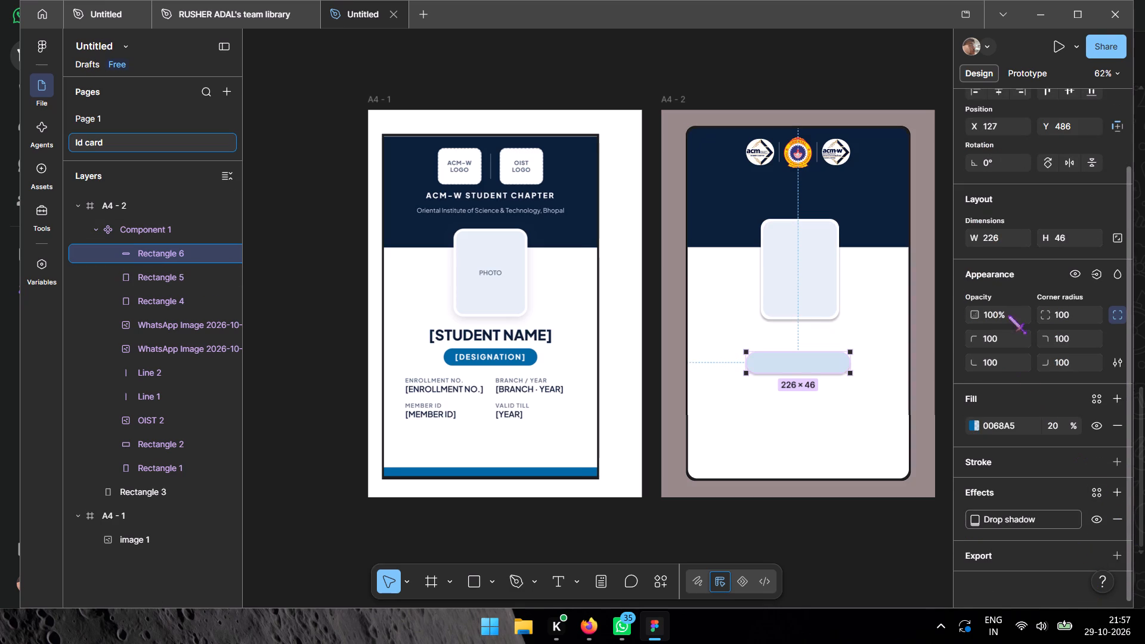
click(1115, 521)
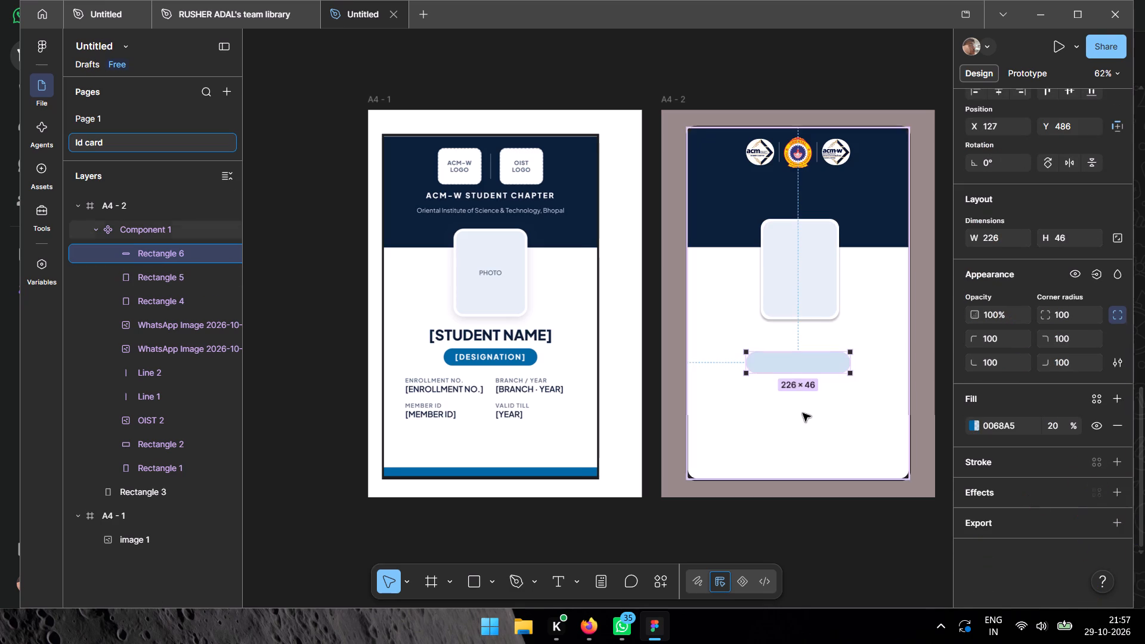
Refill the designation badge with 0068A5 at 100% opacity, sampled from the [DESIGNATION] badge on the A4 - 1 reference.
click(799, 365)
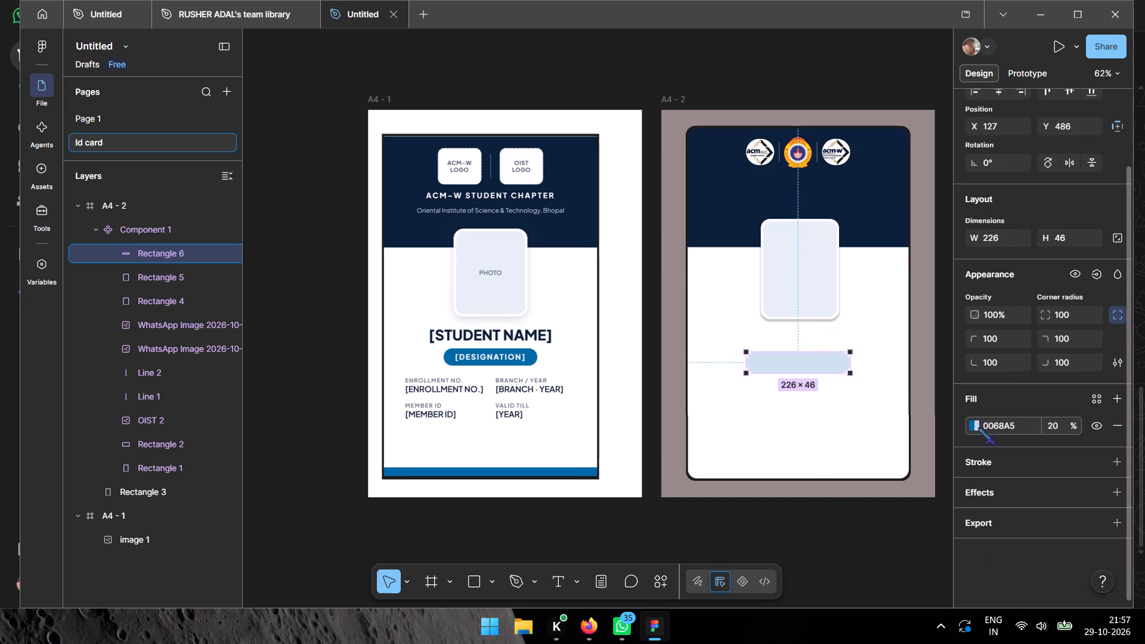
click(978, 428)
click(797, 469)
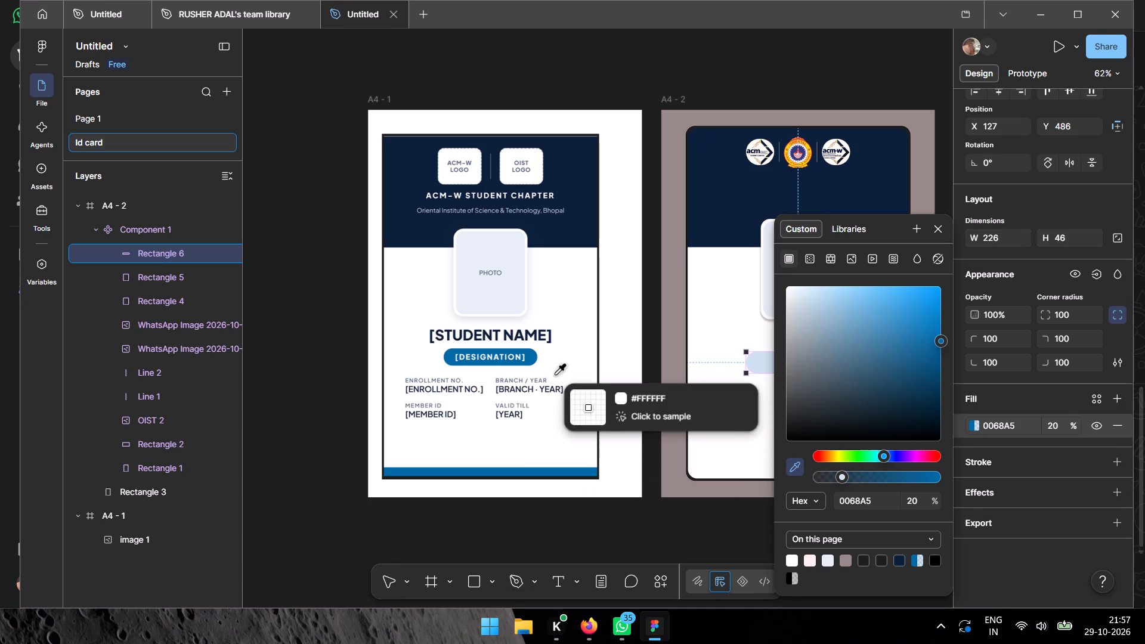
click(531, 354)
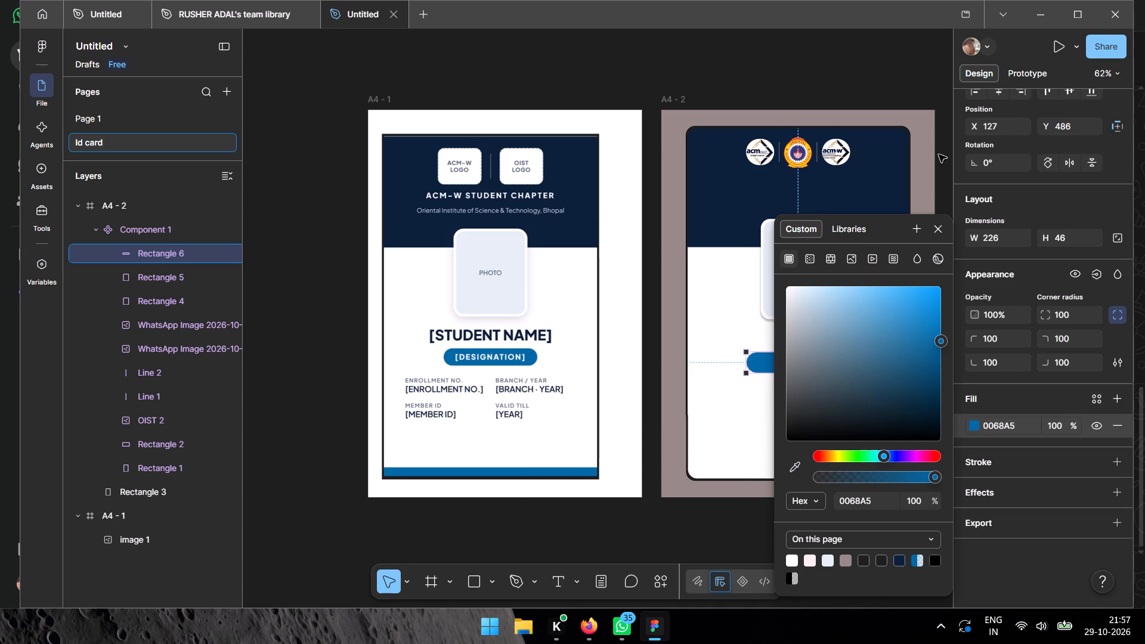
click(939, 154)
Add a black 000000 inside stroke of weight 1 to the designation badge.
click(174, 248)
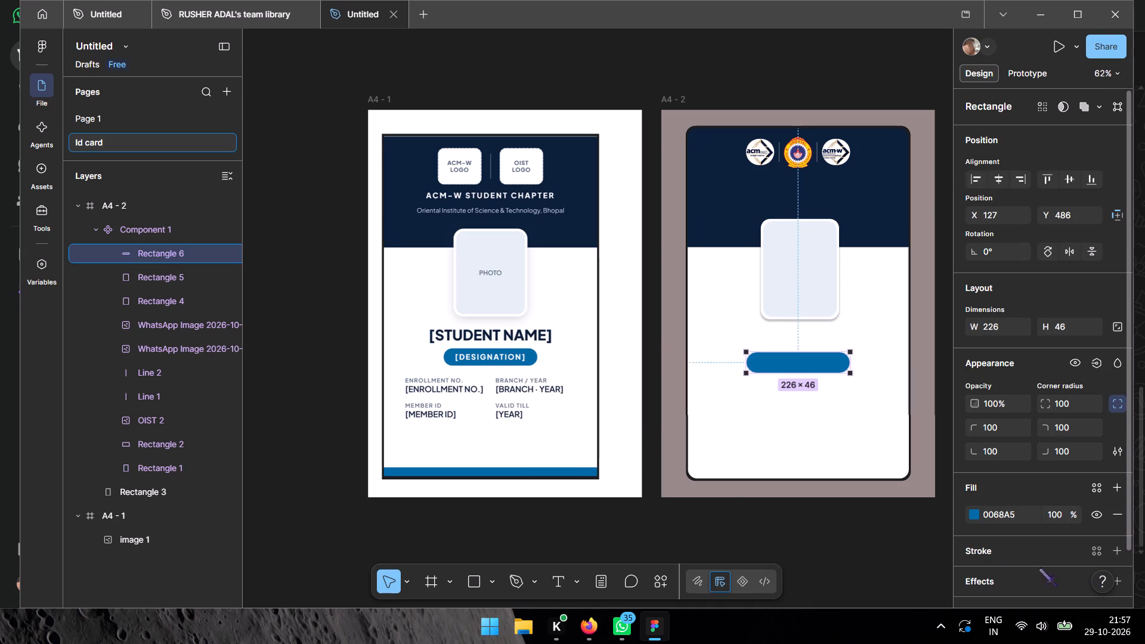
click(1017, 544)
click(930, 231)
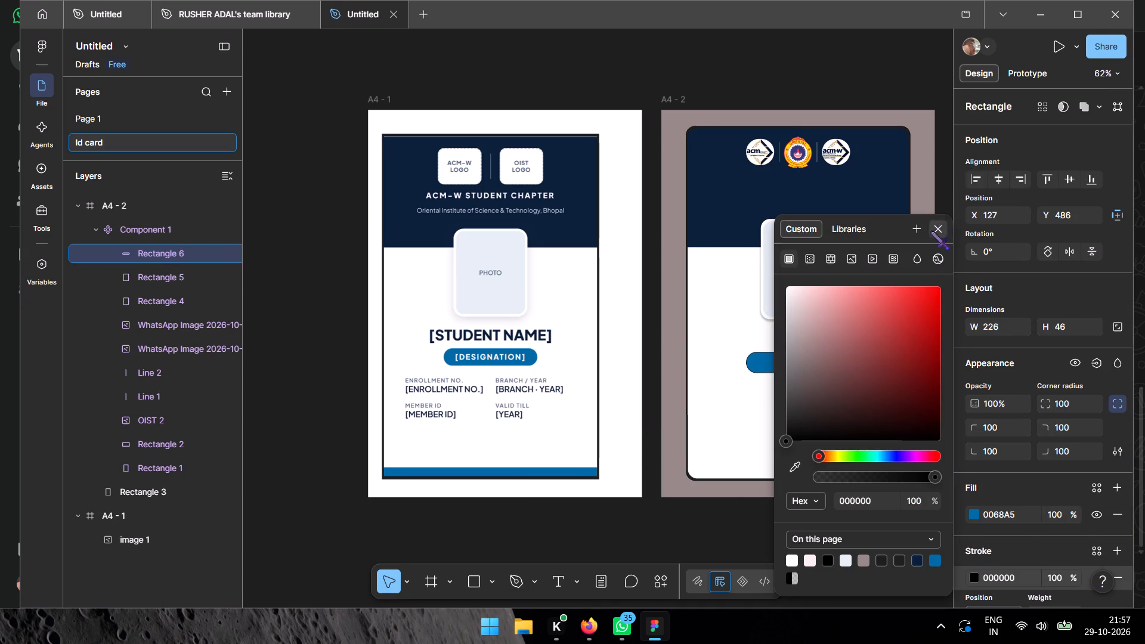
Add a drop shadow with a spread of 1 to the blue designation badge on A4 - 2.
scroll(1034, 323, down, 3)
click(991, 534)
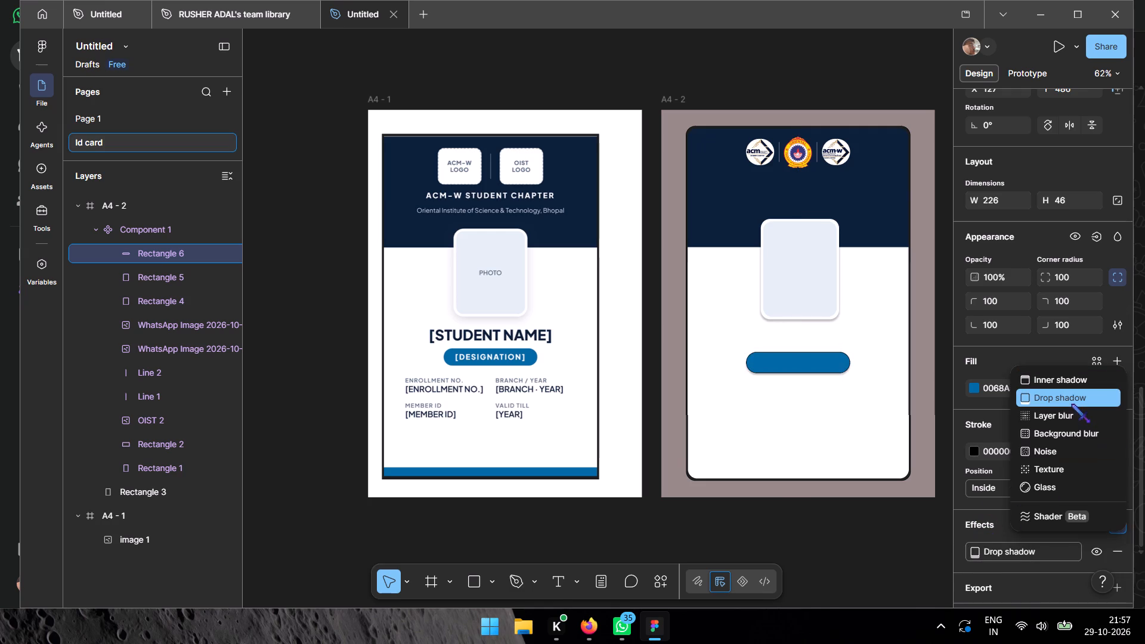
click(1071, 404)
click(886, 559)
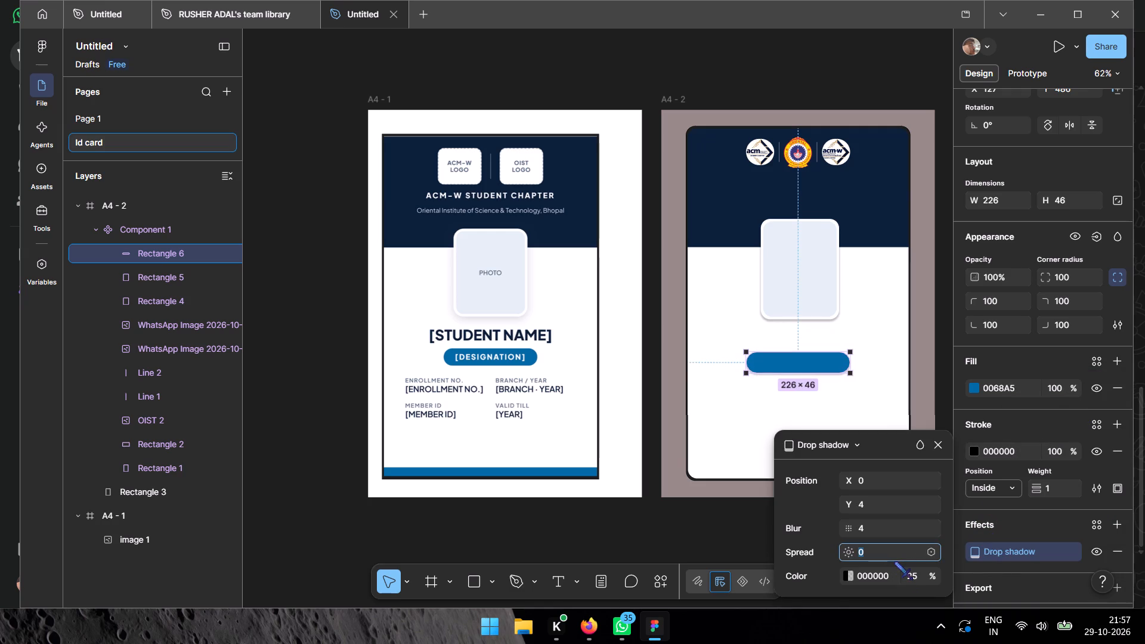
key(1)
key(Return)
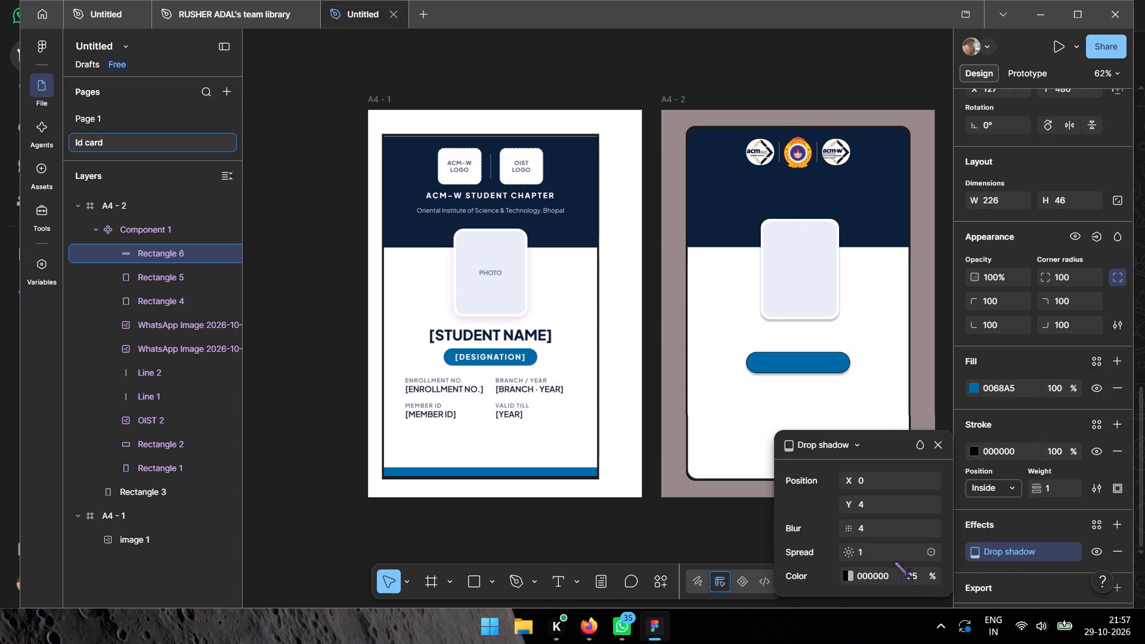
click(934, 360)
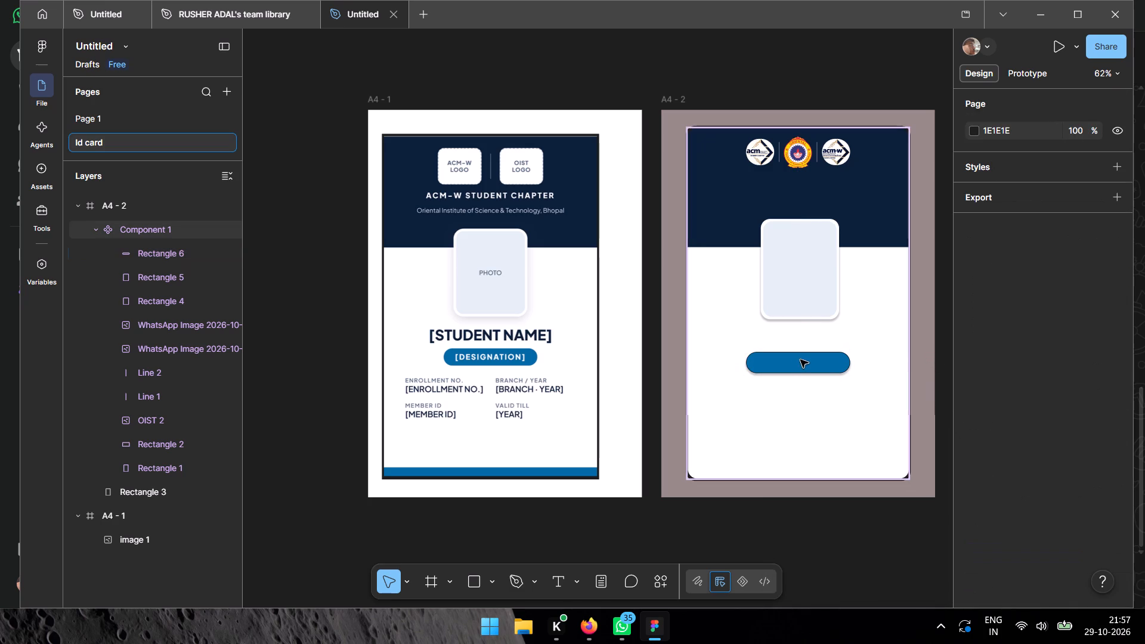
Set the blur of the designation badge's drop shadow to 20.
click(171, 247)
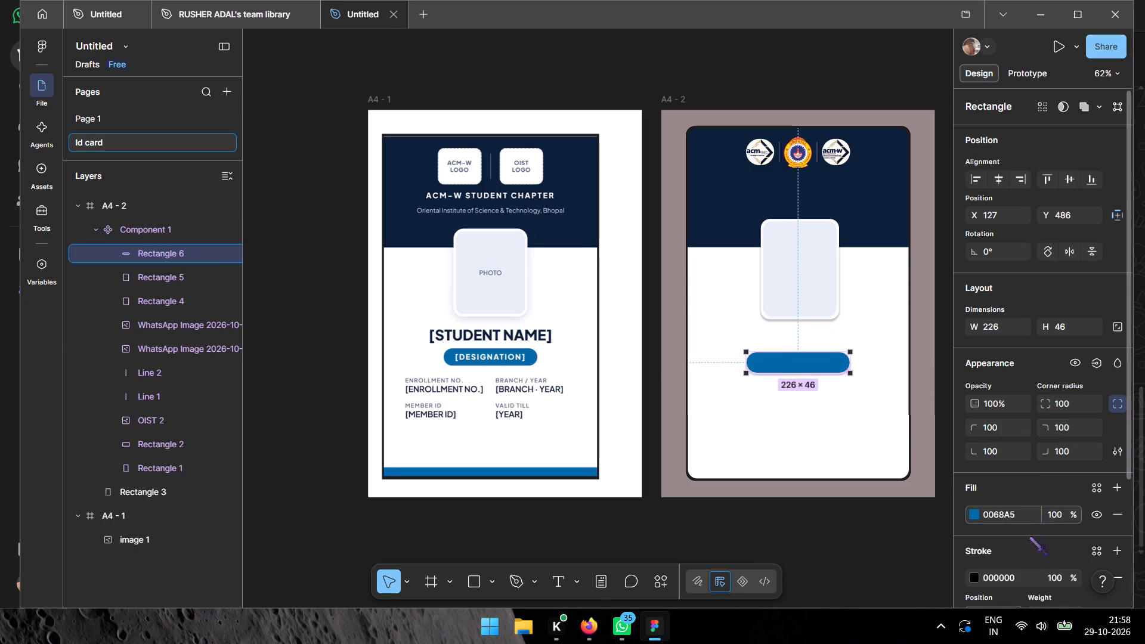
scroll(1020, 518, down, 4)
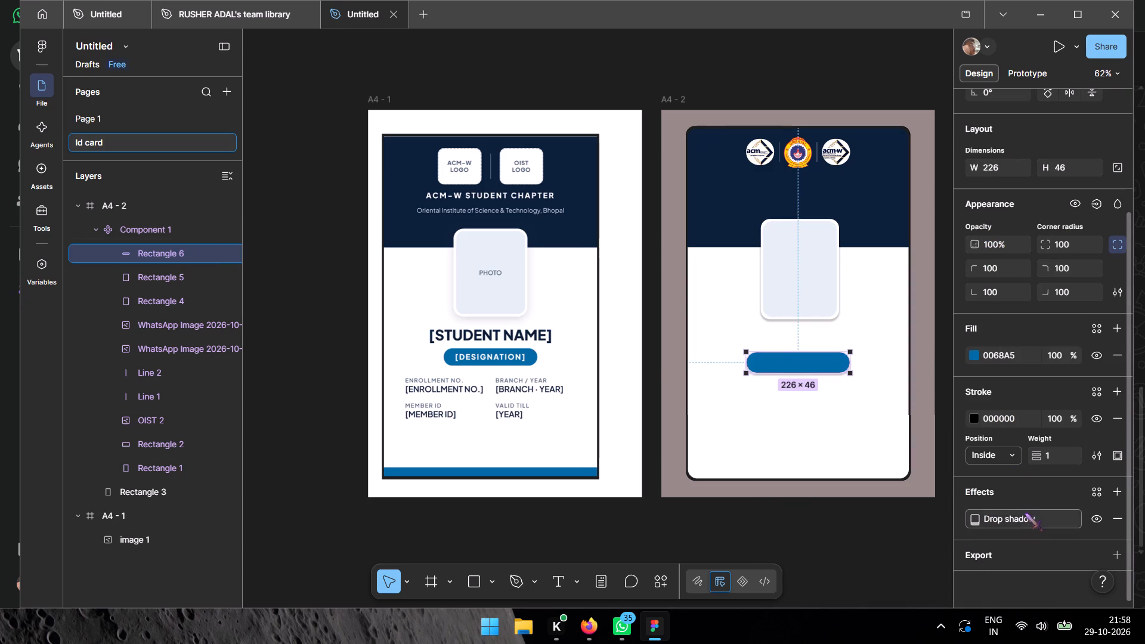
click(1028, 513)
click(880, 527)
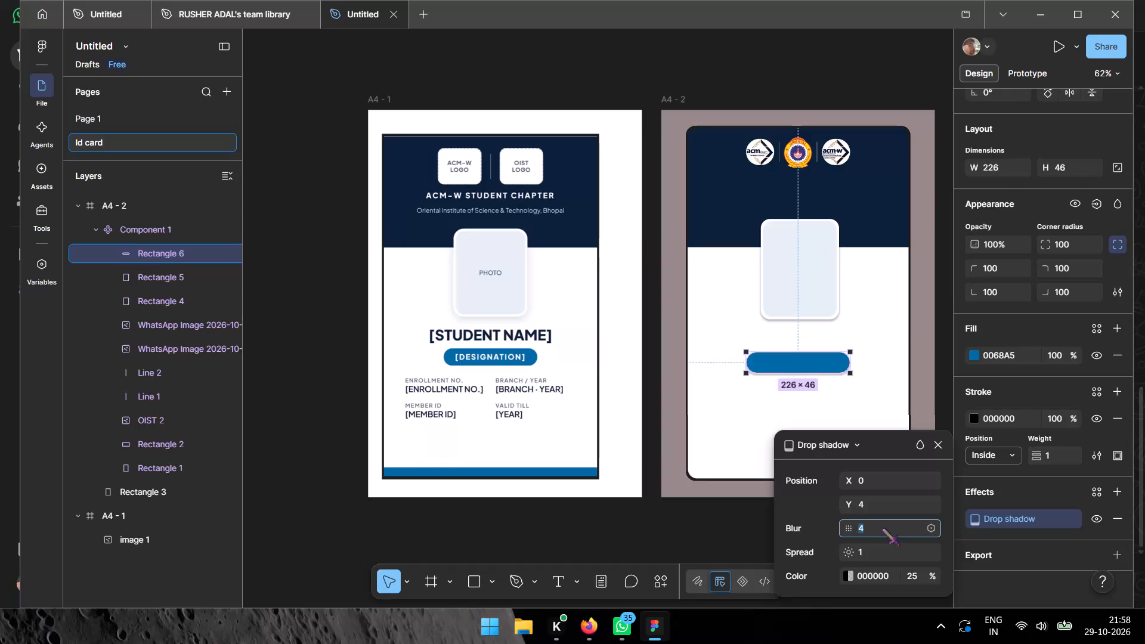
text(20)
key(Return)
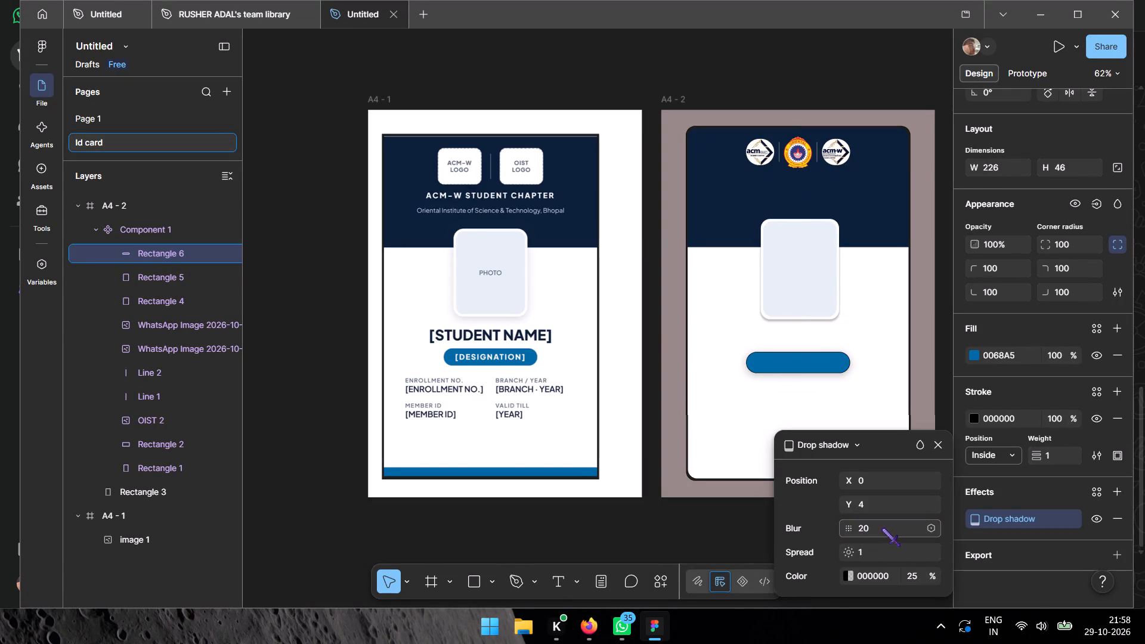
click(937, 209)
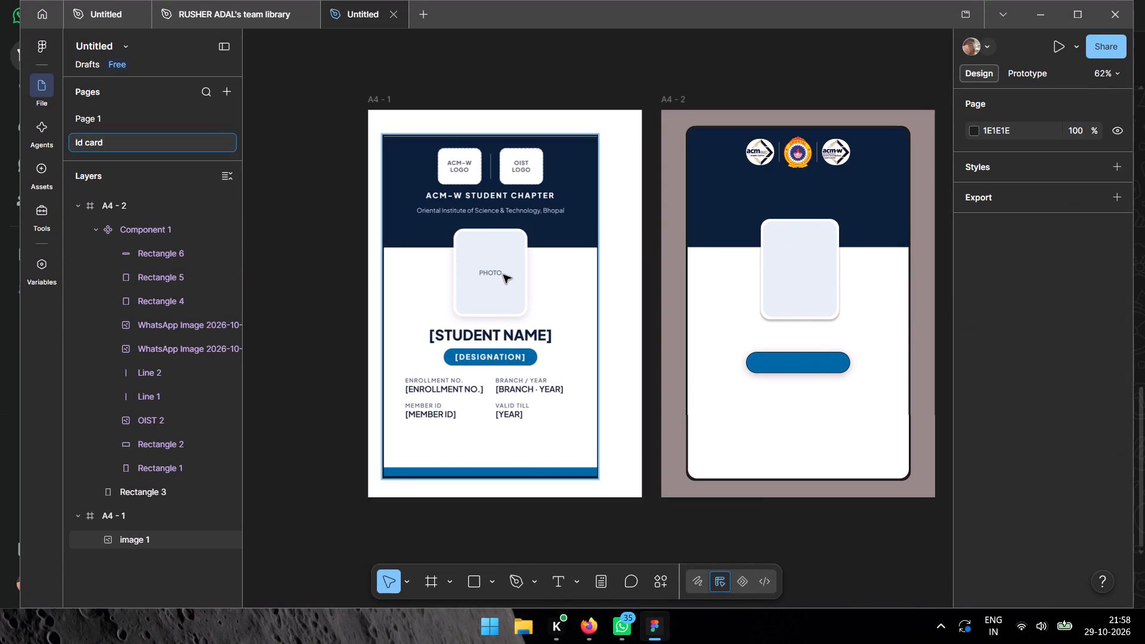
Move the designation badge up slightly to Y 484, keeping it centred on the card at X 127.
click(138, 245)
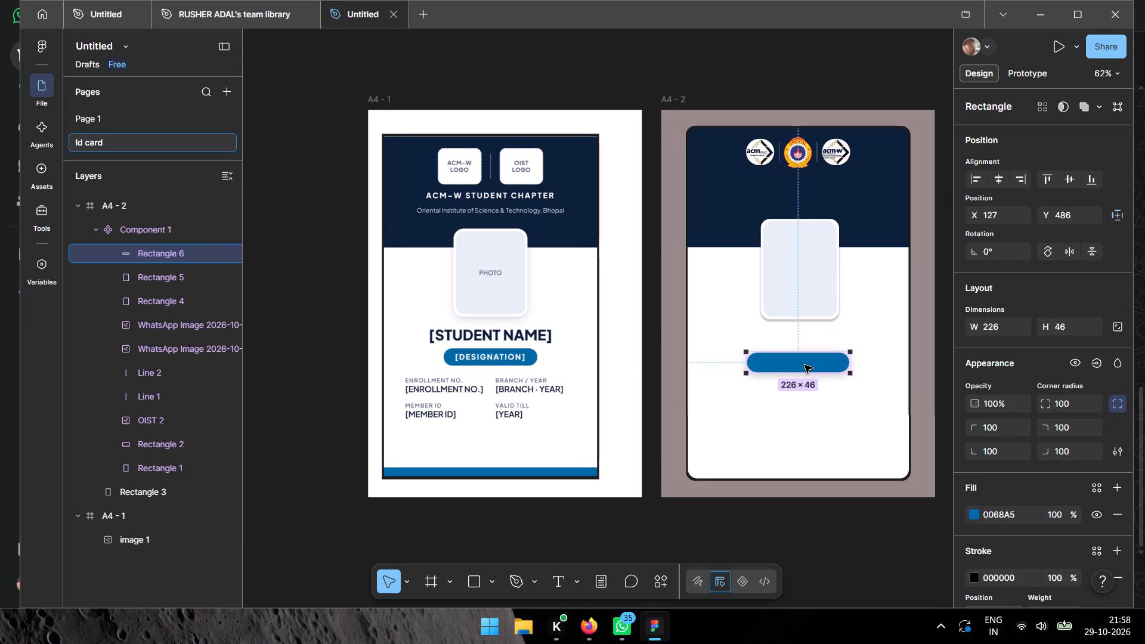
click(804, 365)
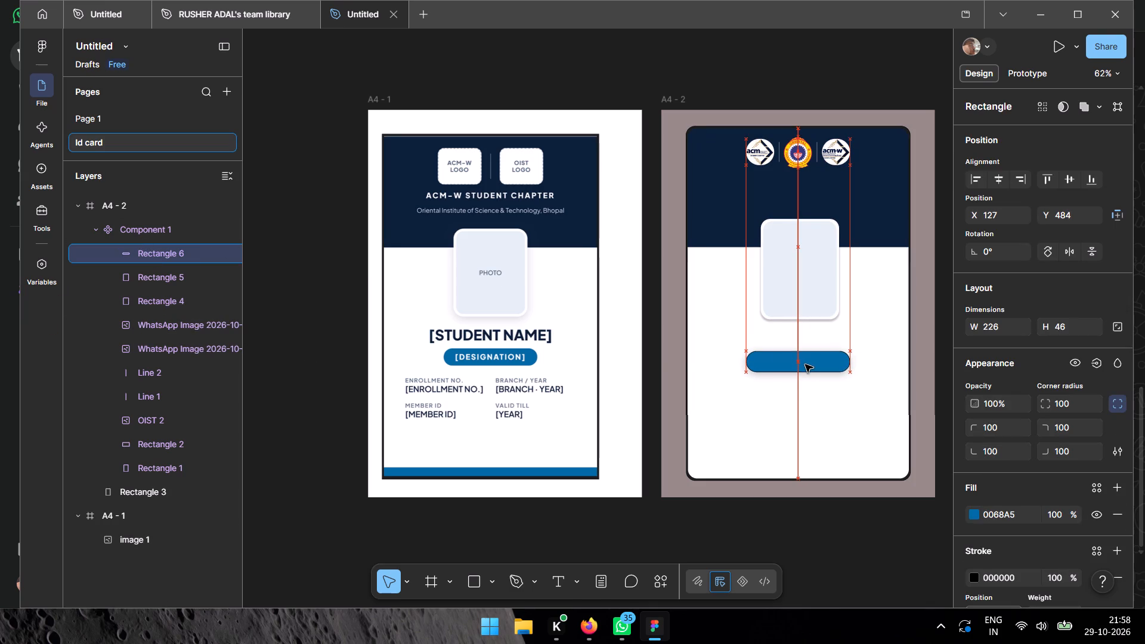
click(924, 348)
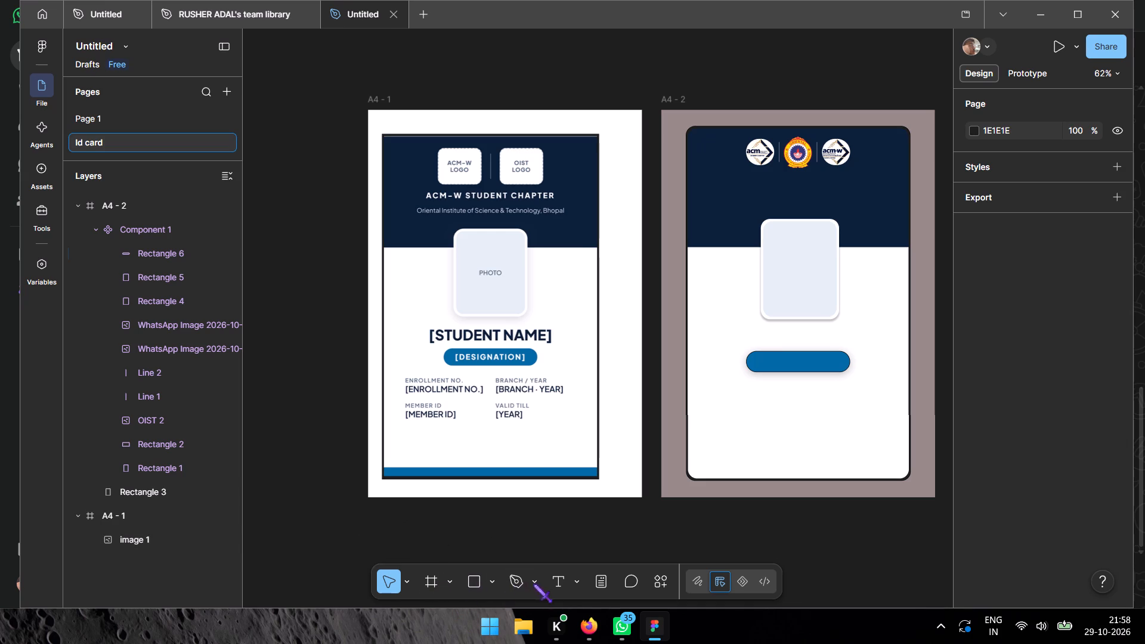
Draw a horizontal line 480 wide across the navy header on A4 - 2 and move it to the card's top edge at Y 0.
click(494, 578)
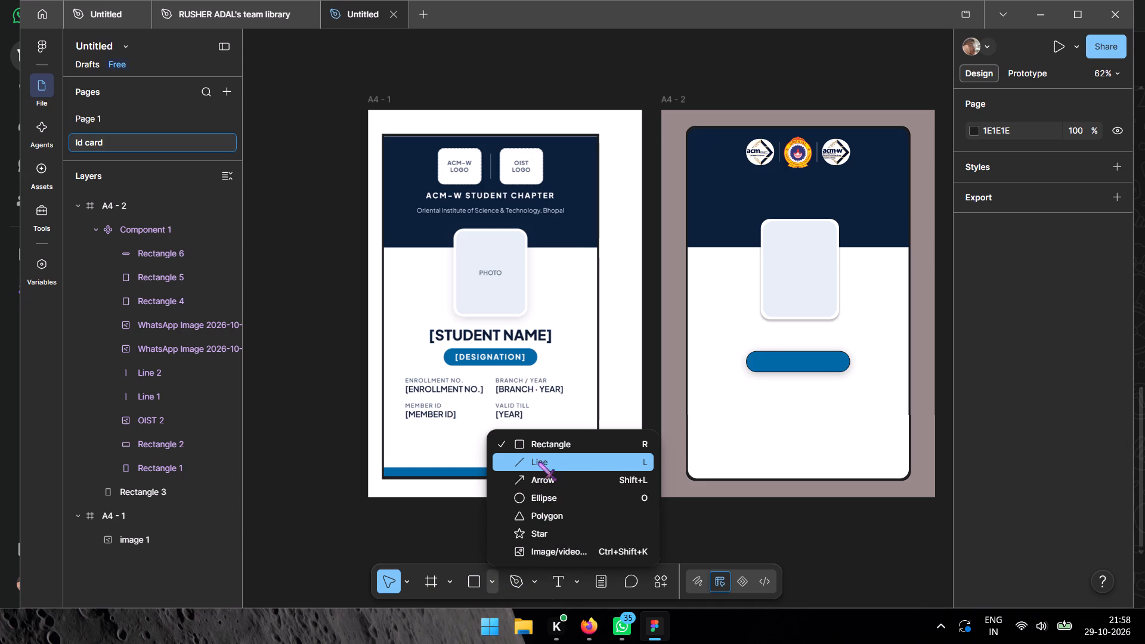
click(538, 462)
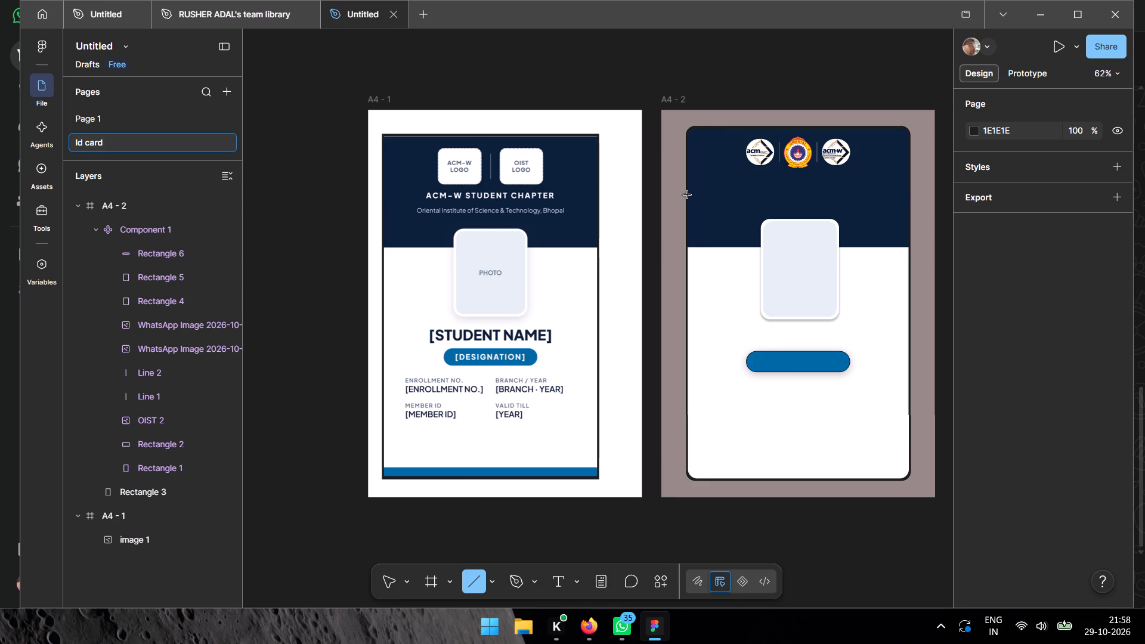
drag(688, 195, 905, 196)
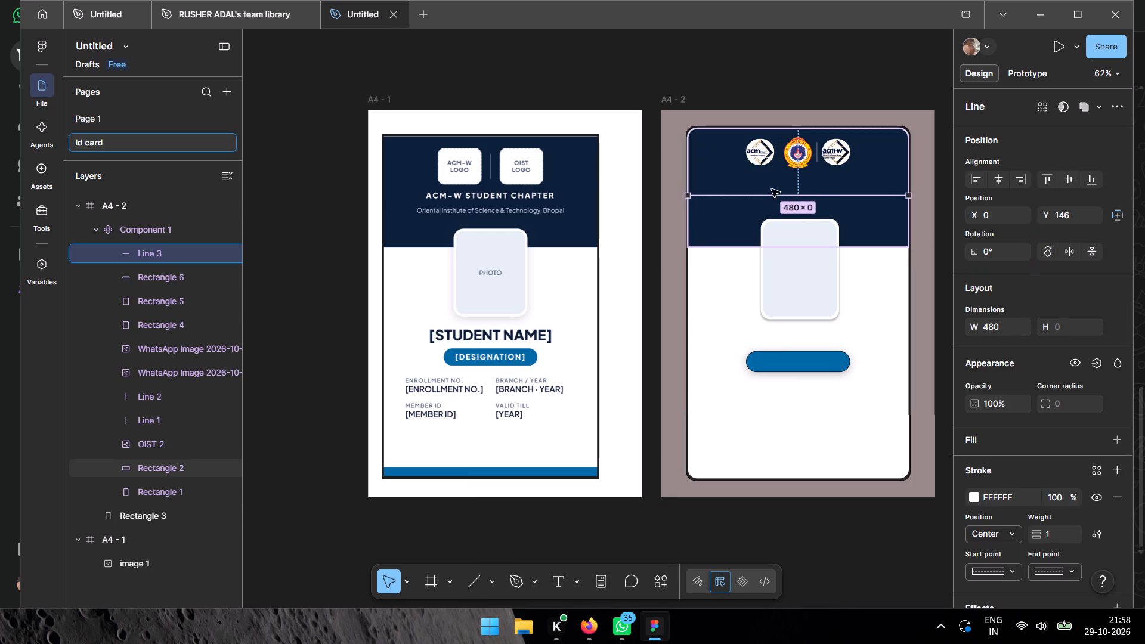
click(824, 194)
drag(824, 194, 824, 160)
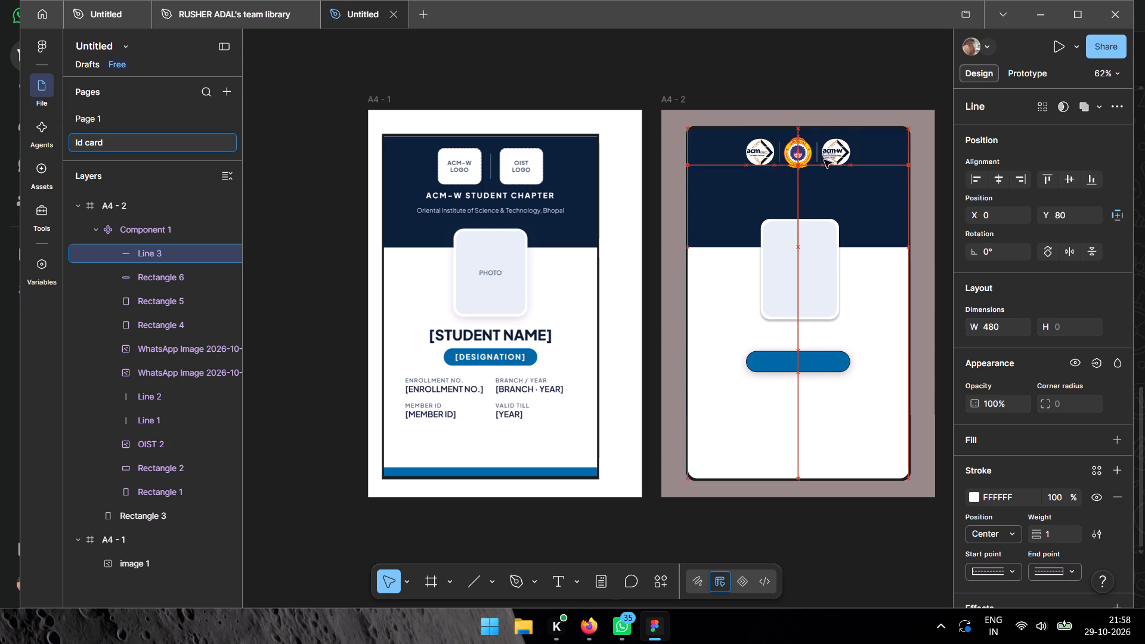
drag(824, 160, 824, 114)
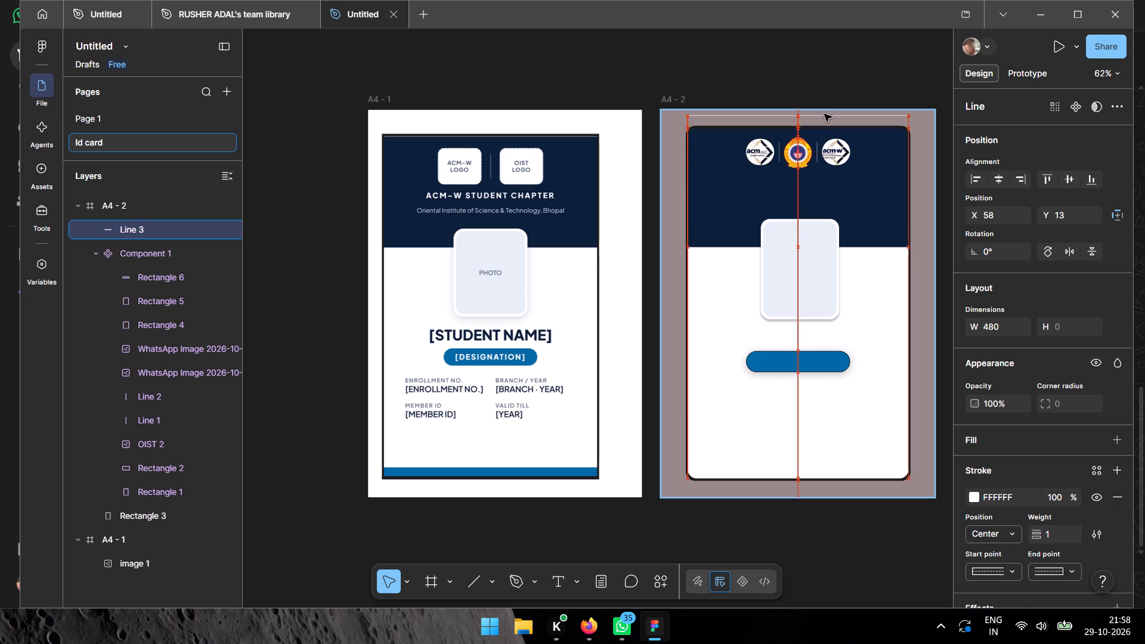
drag(824, 114, 825, 131)
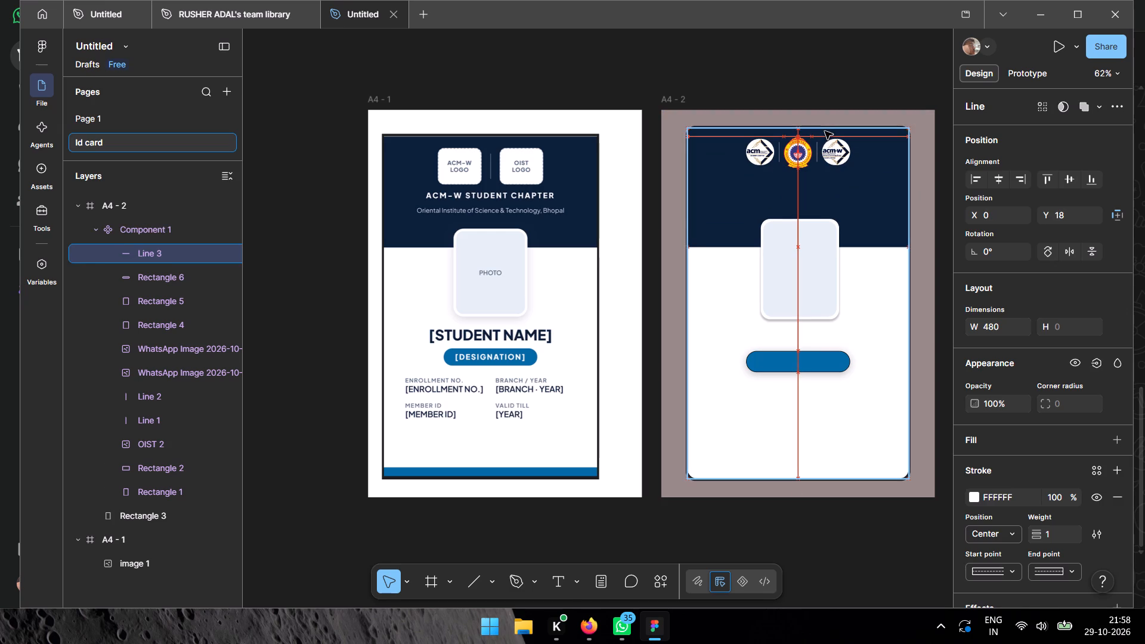
drag(825, 131, 825, 123)
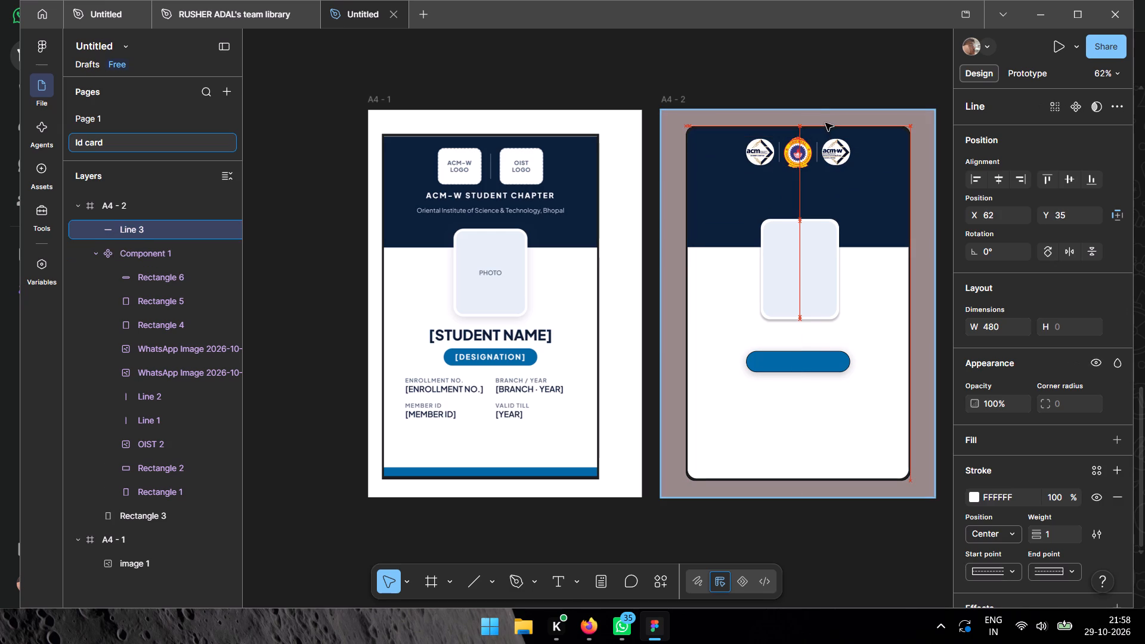
drag(825, 123, 825, 130)
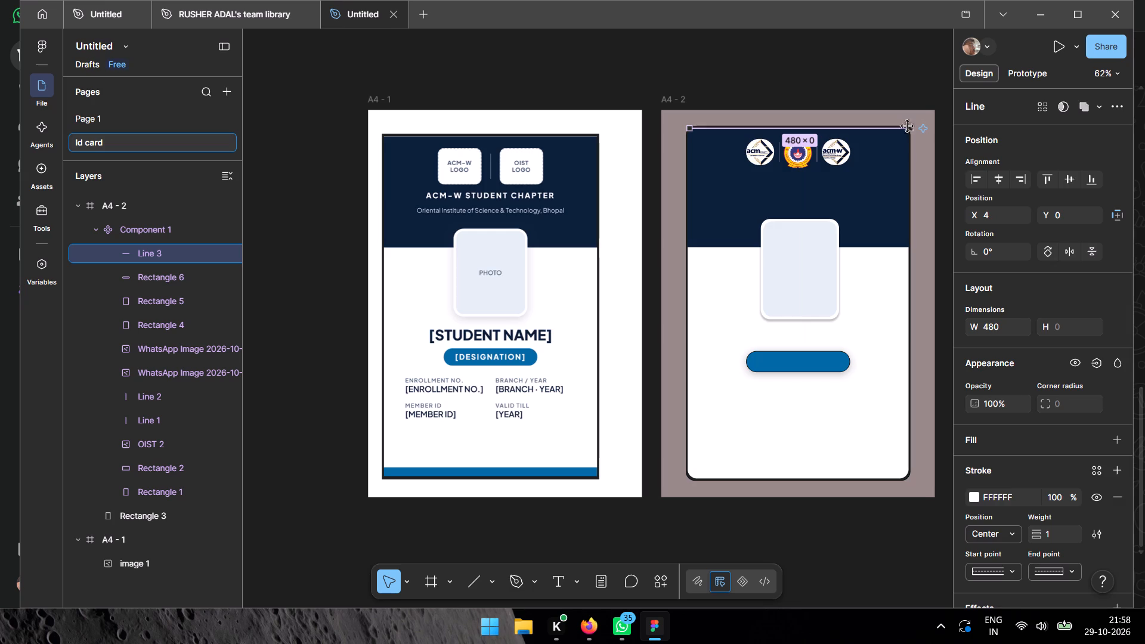
click(933, 105)
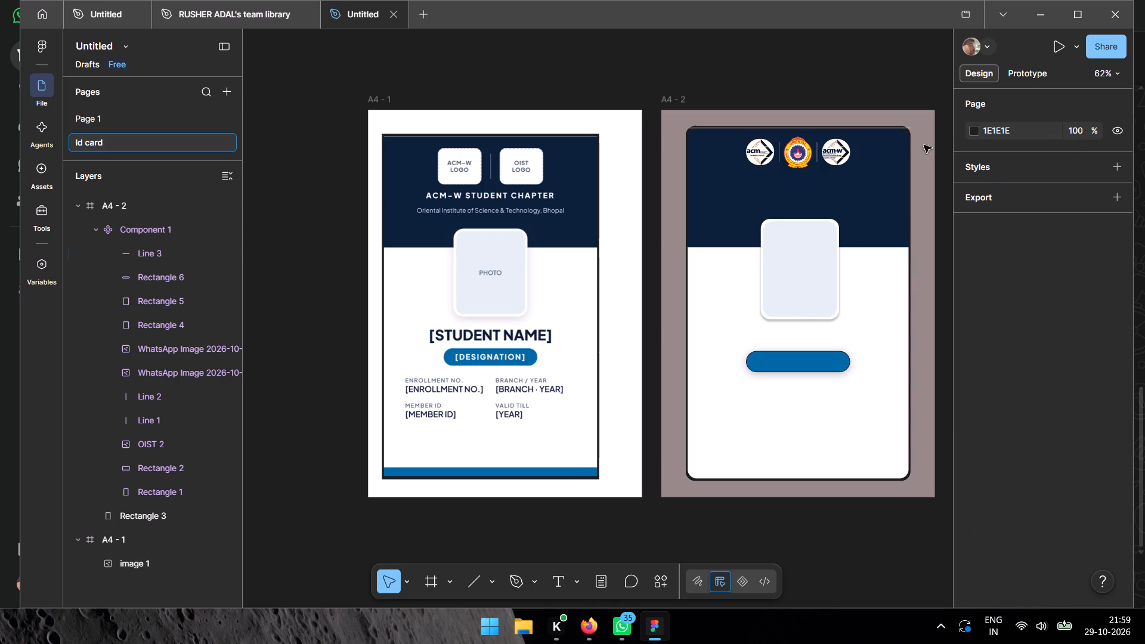
Shorten the top-edge line to 470 and centre it on the card at X 5, Y 0.
click(142, 250)
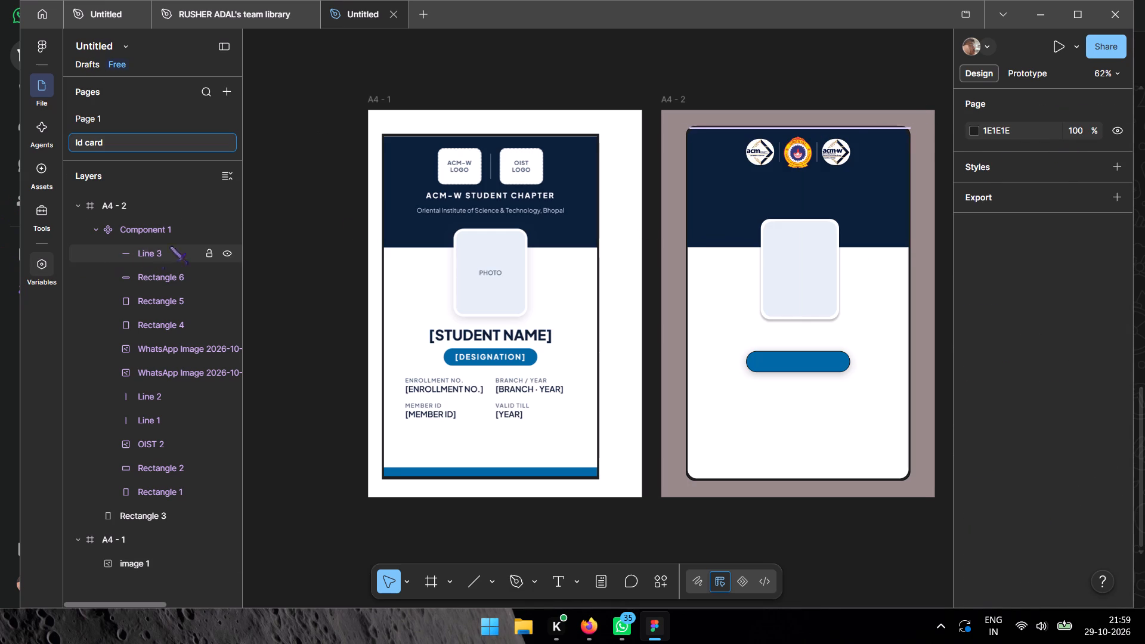
drag(914, 129, 908, 129)
click(689, 130)
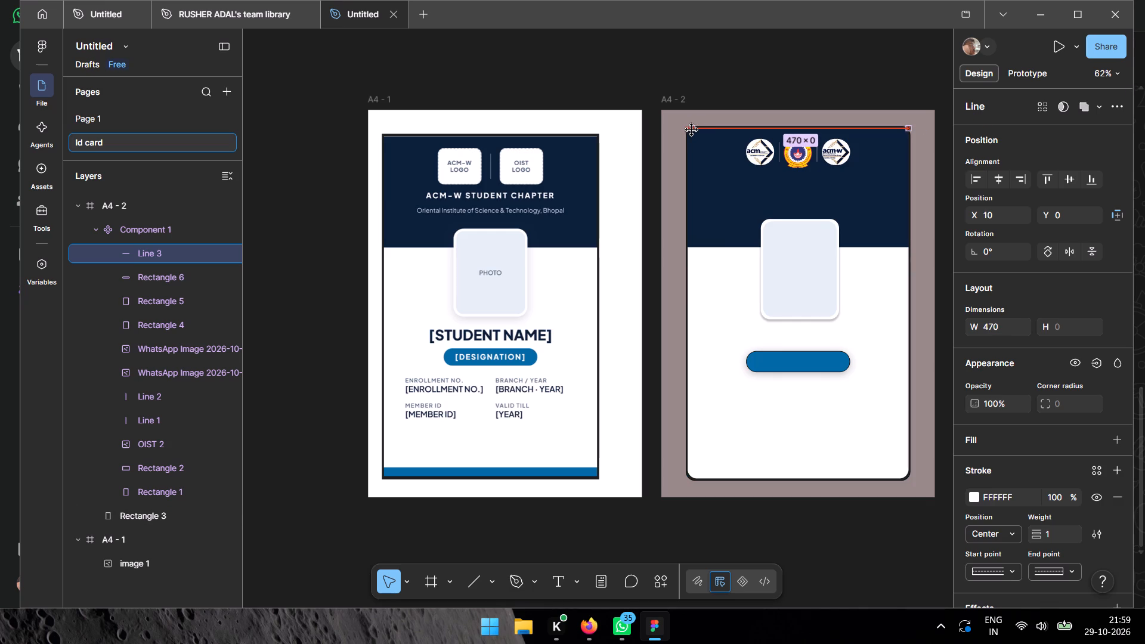
click(784, 104)
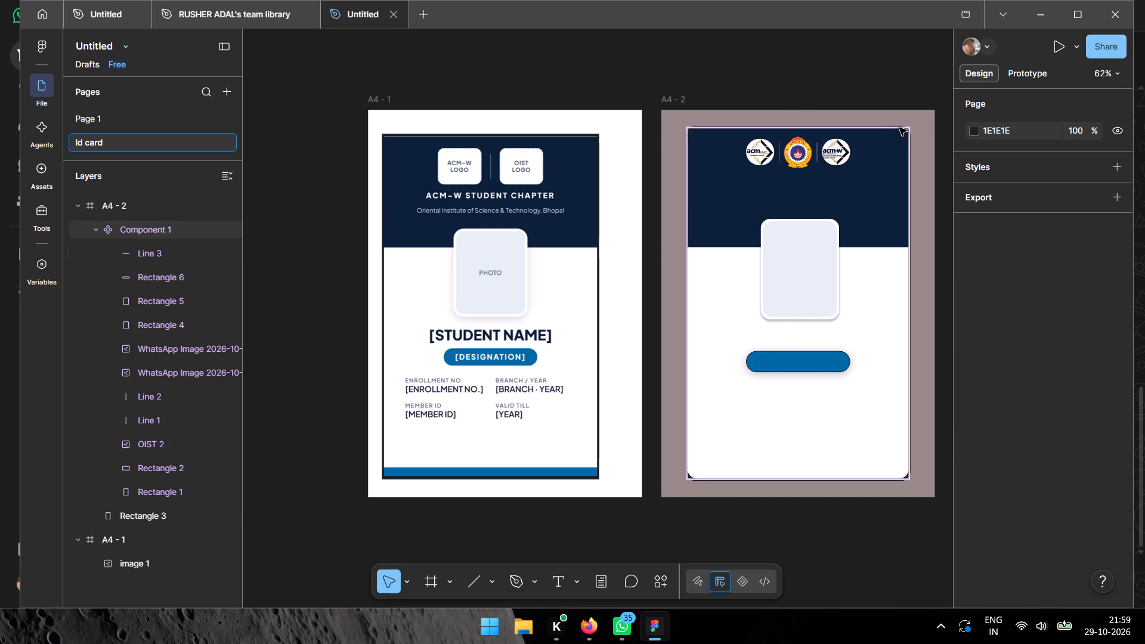
click(167, 247)
click(770, 126)
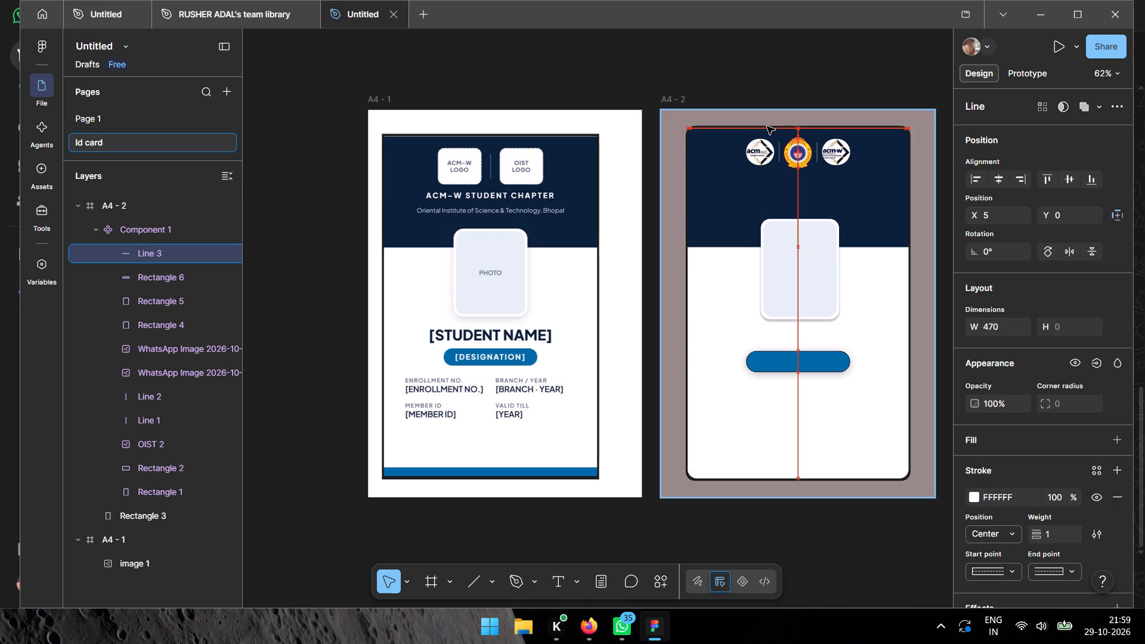
click(831, 113)
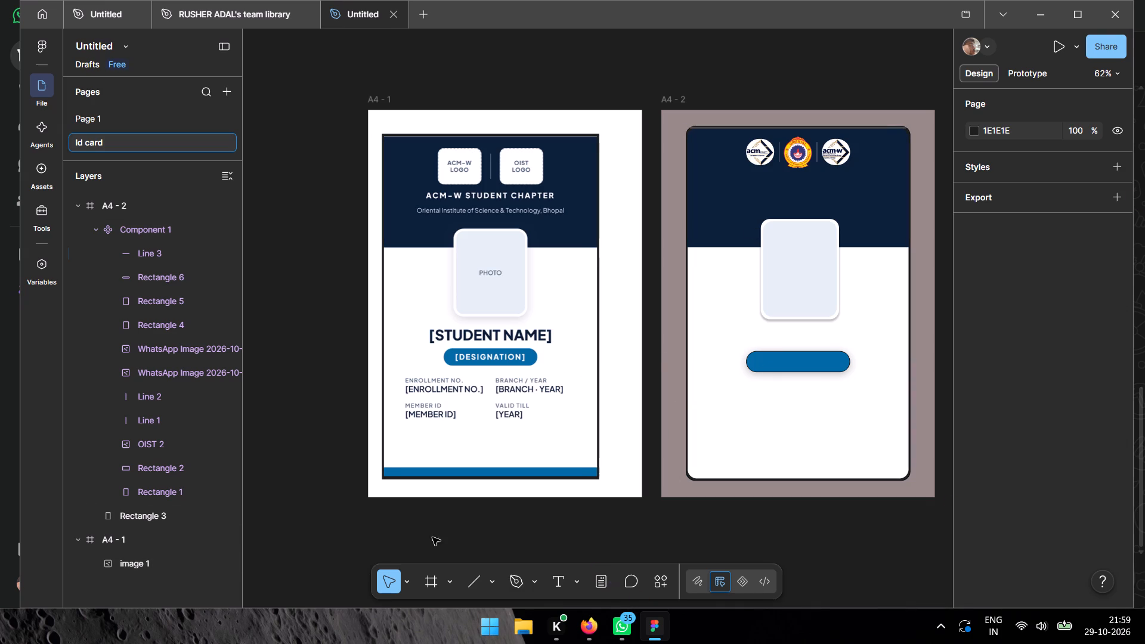
Draw a footer bar rectangle about 475 × 12 along the card's bottom edge, at X 5, Y 749.
click(533, 584)
click(492, 582)
click(492, 582)
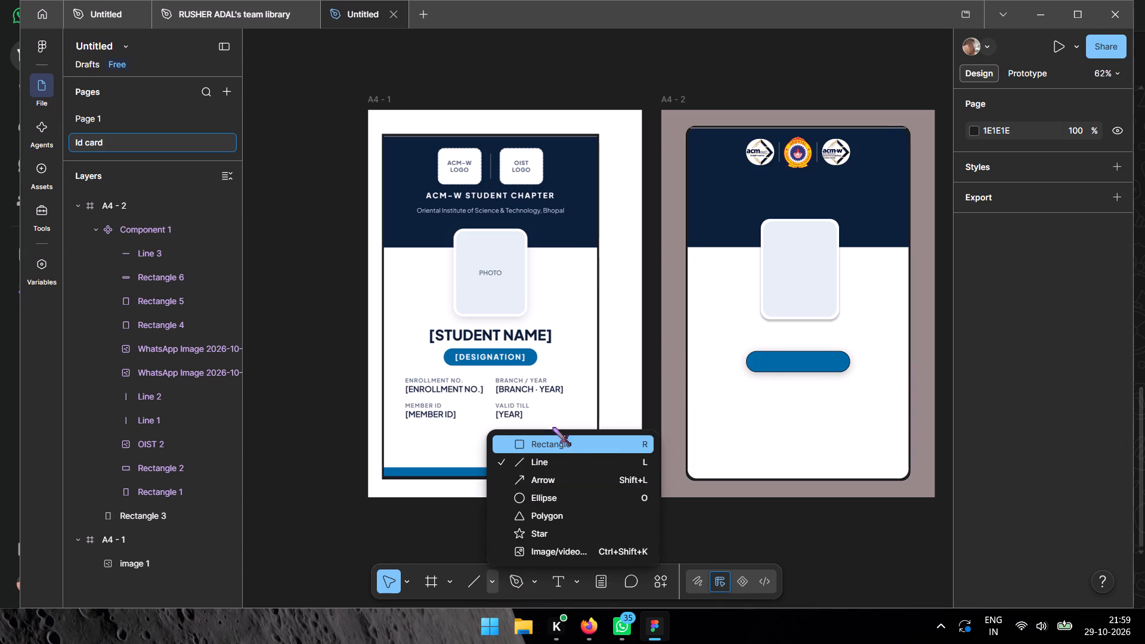
click(562, 450)
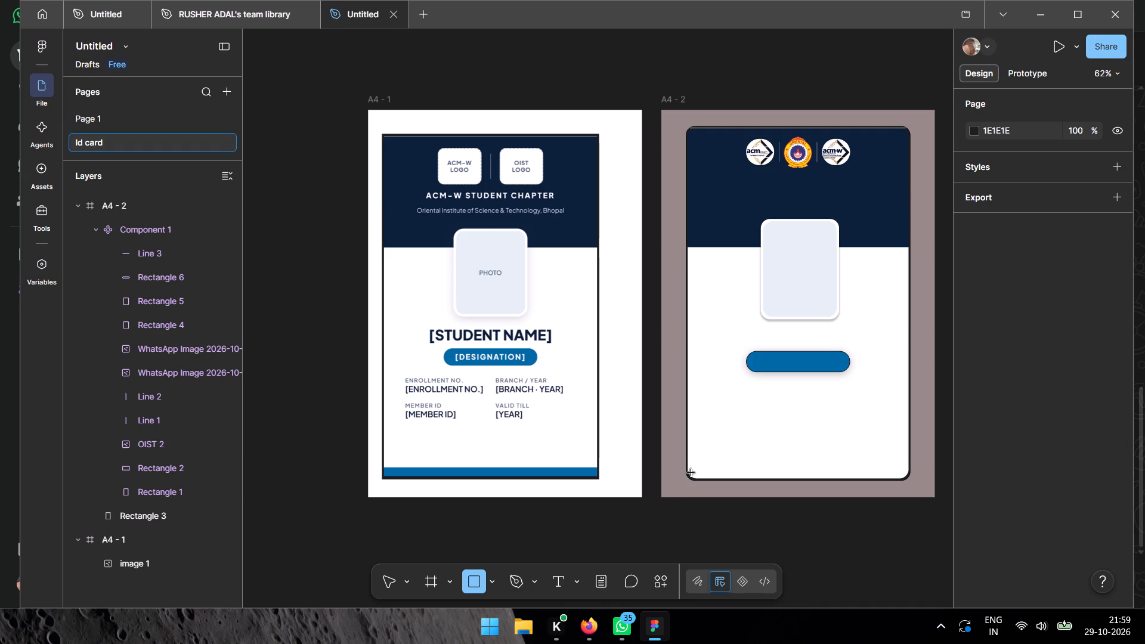
drag(689, 473, 885, 470)
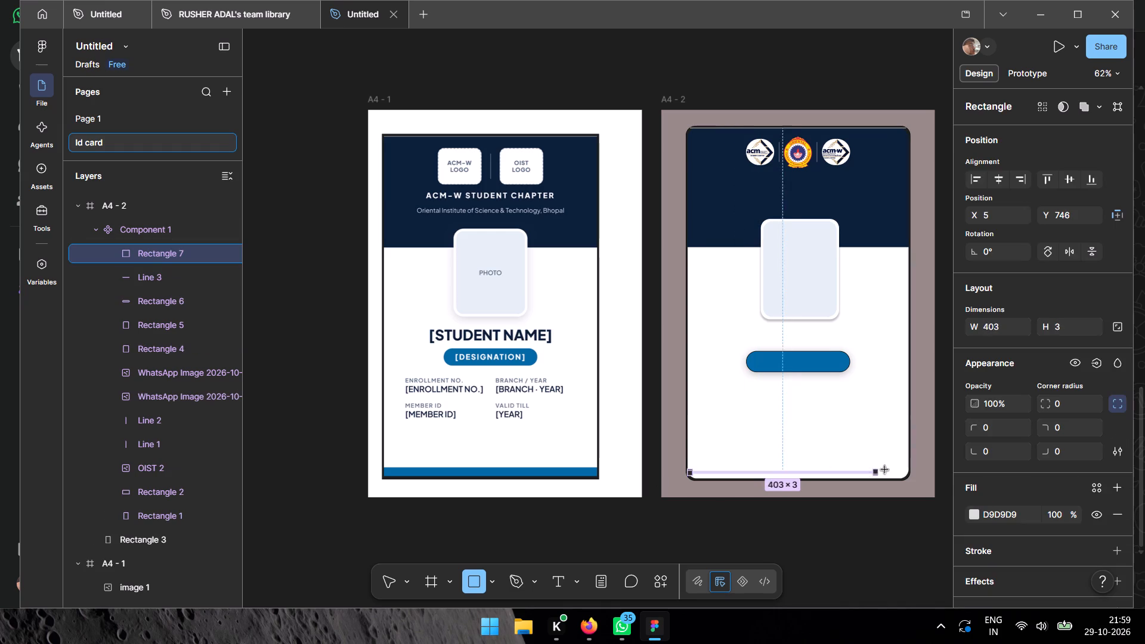
drag(885, 470, 910, 477)
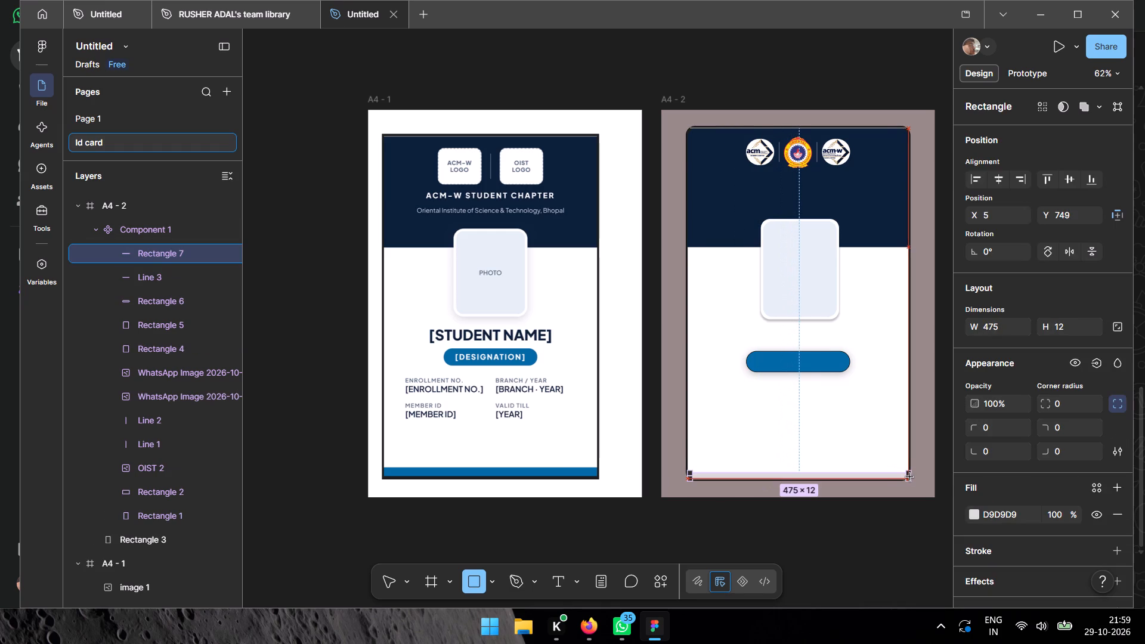
drag(910, 477, 910, 482)
Set the footer bar's corner radius to 20.
click(1070, 400)
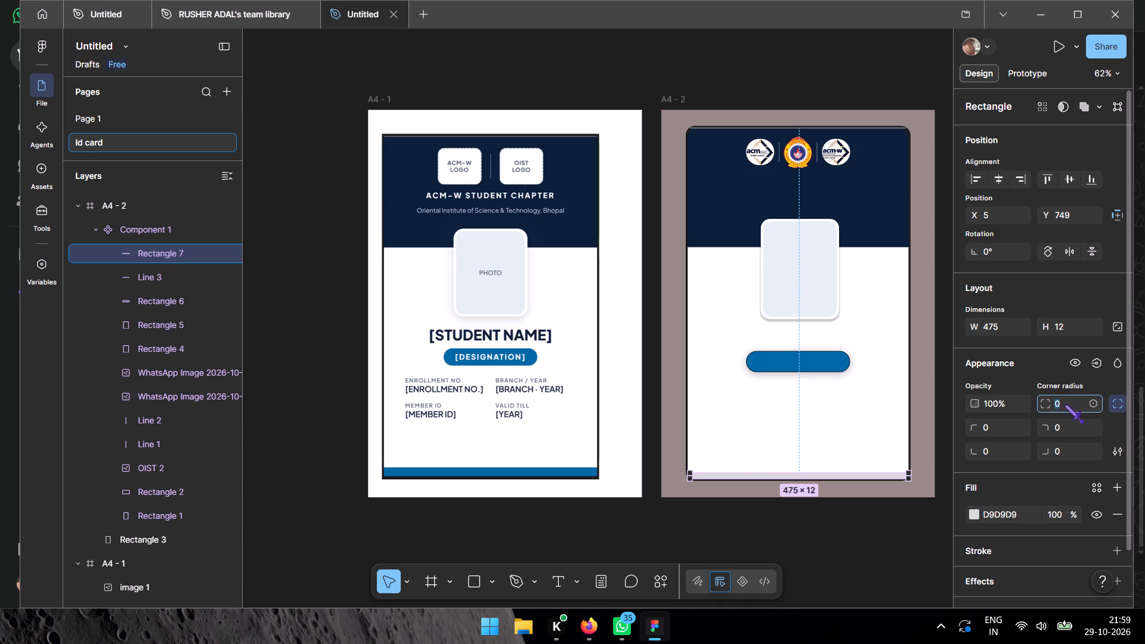
text(20)
key(Return)
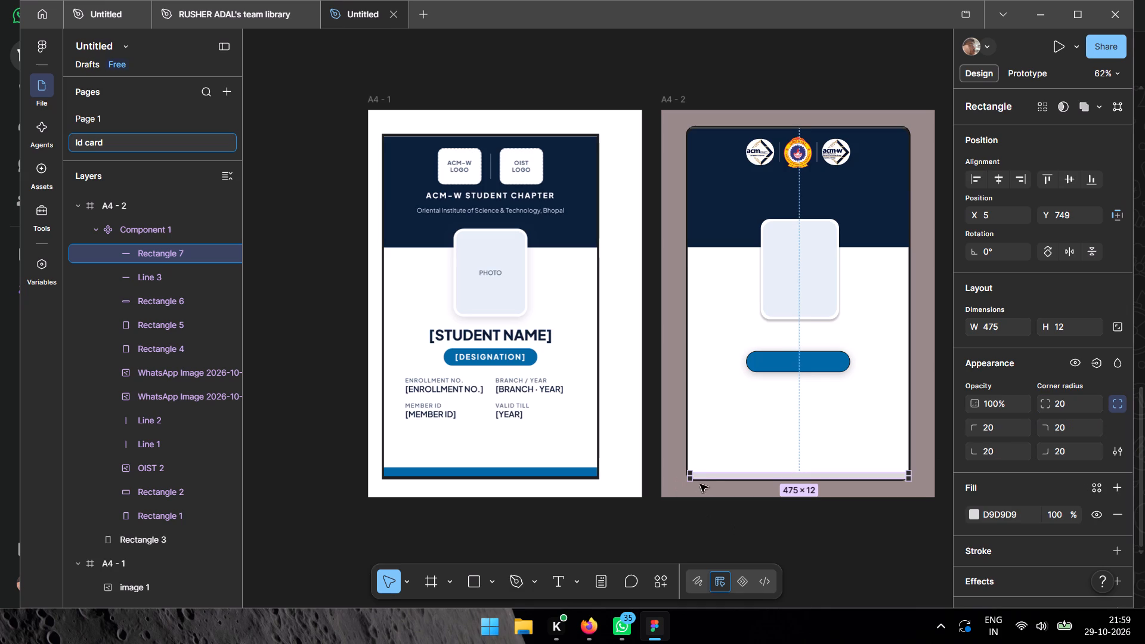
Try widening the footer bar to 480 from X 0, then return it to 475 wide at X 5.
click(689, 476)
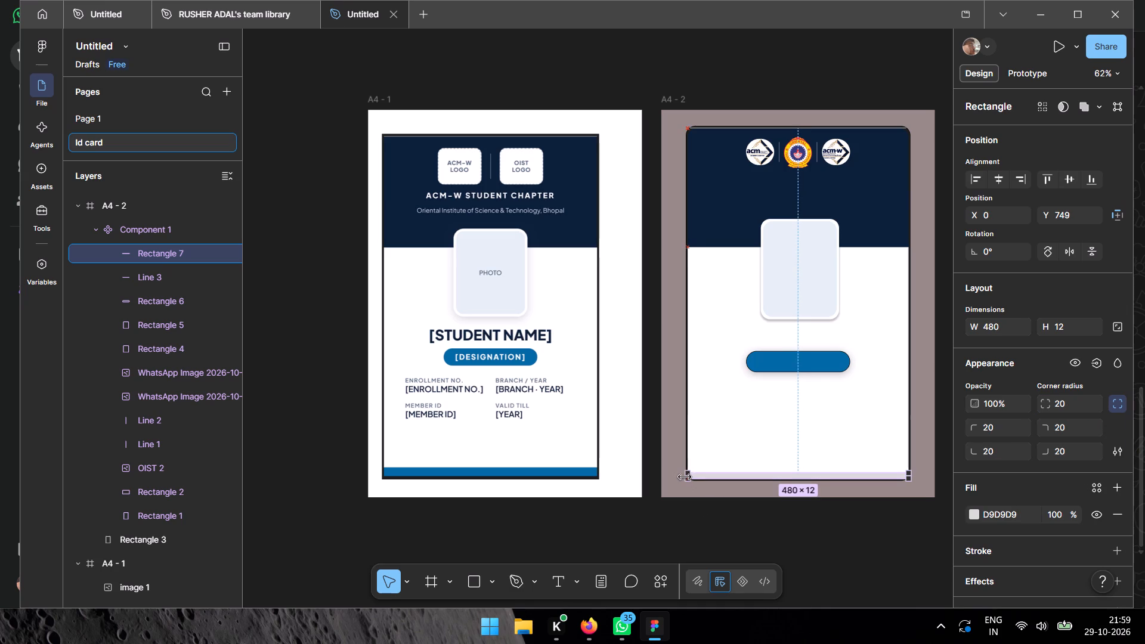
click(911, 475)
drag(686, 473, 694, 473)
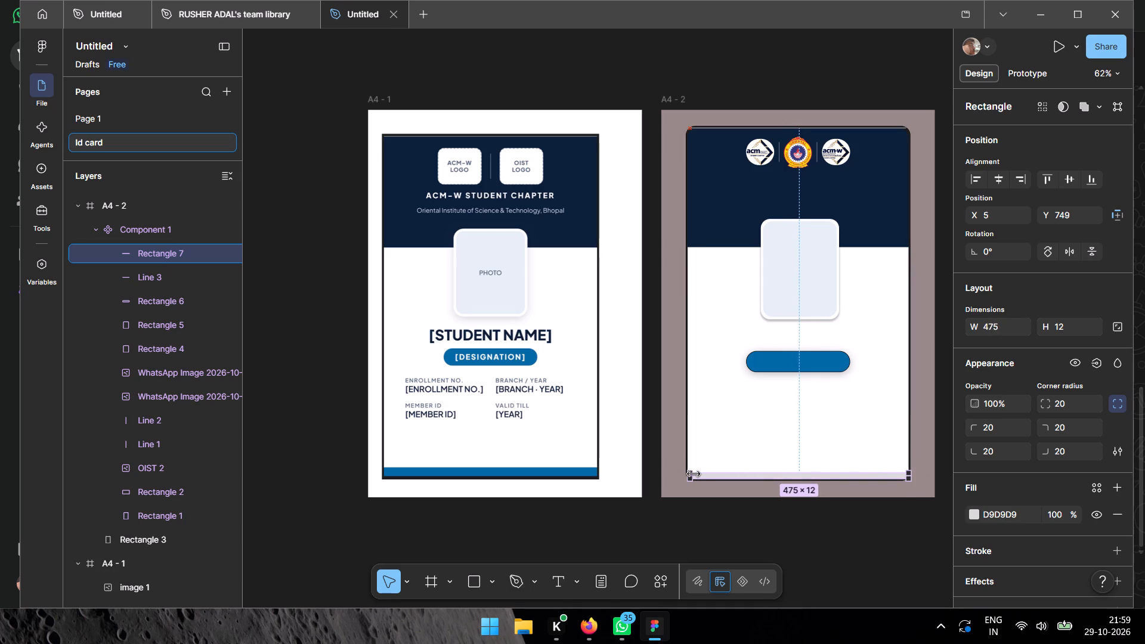
Fill the footer bar on A4 - 2 with the blue 0068A5 sampled from the A4 - 1 reference's footer.
drag(694, 473, 694, 474)
click(744, 476)
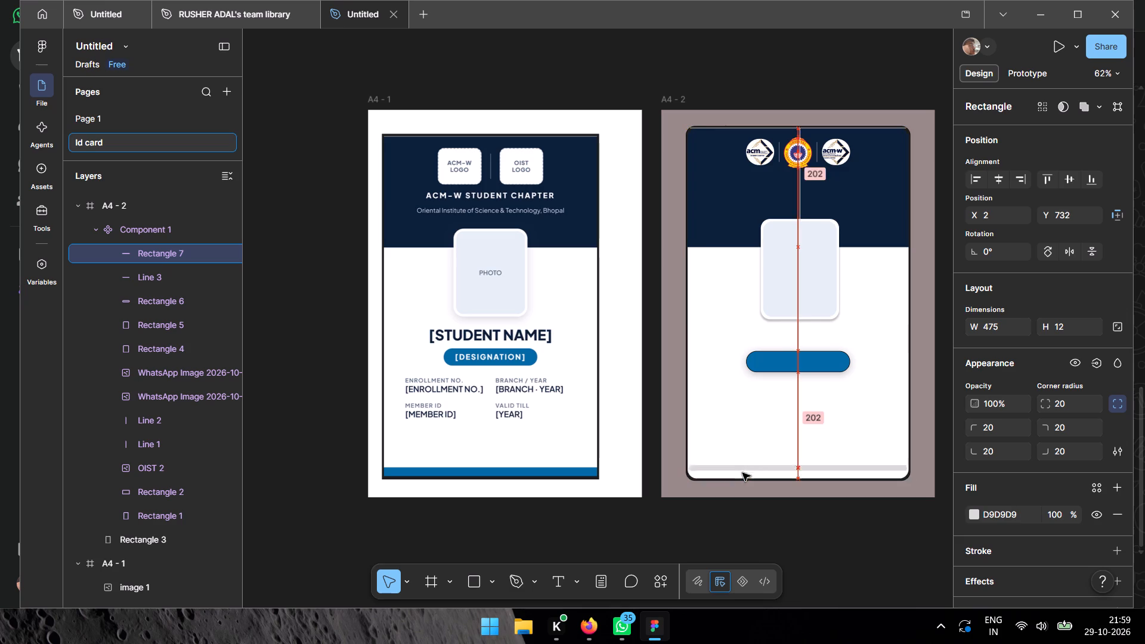
click(971, 518)
click(799, 459)
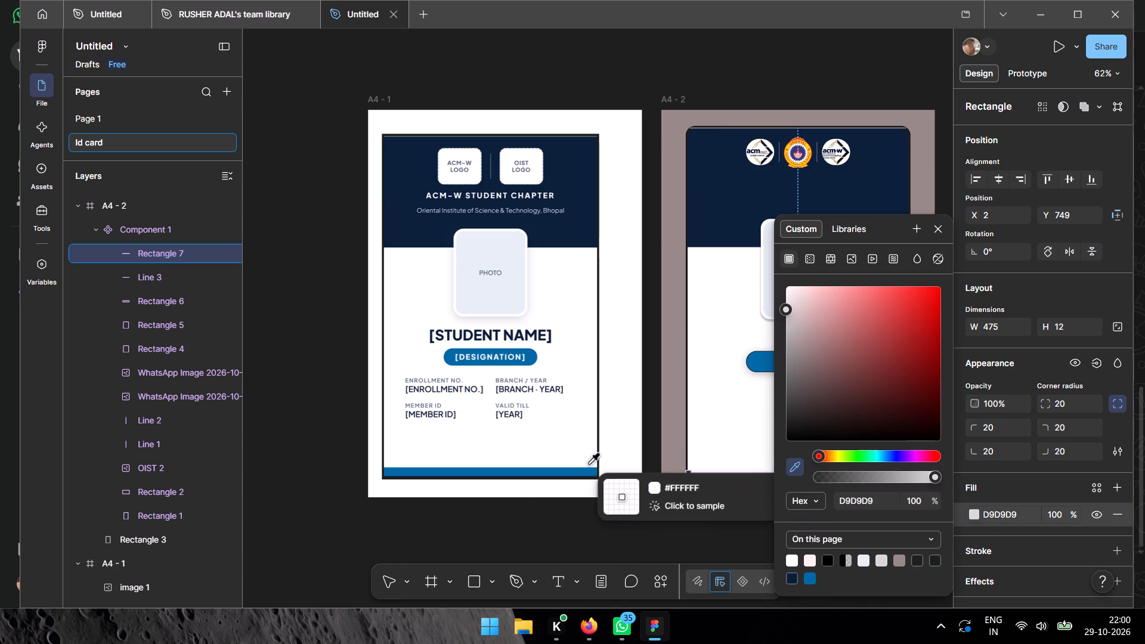
click(574, 473)
click(658, 382)
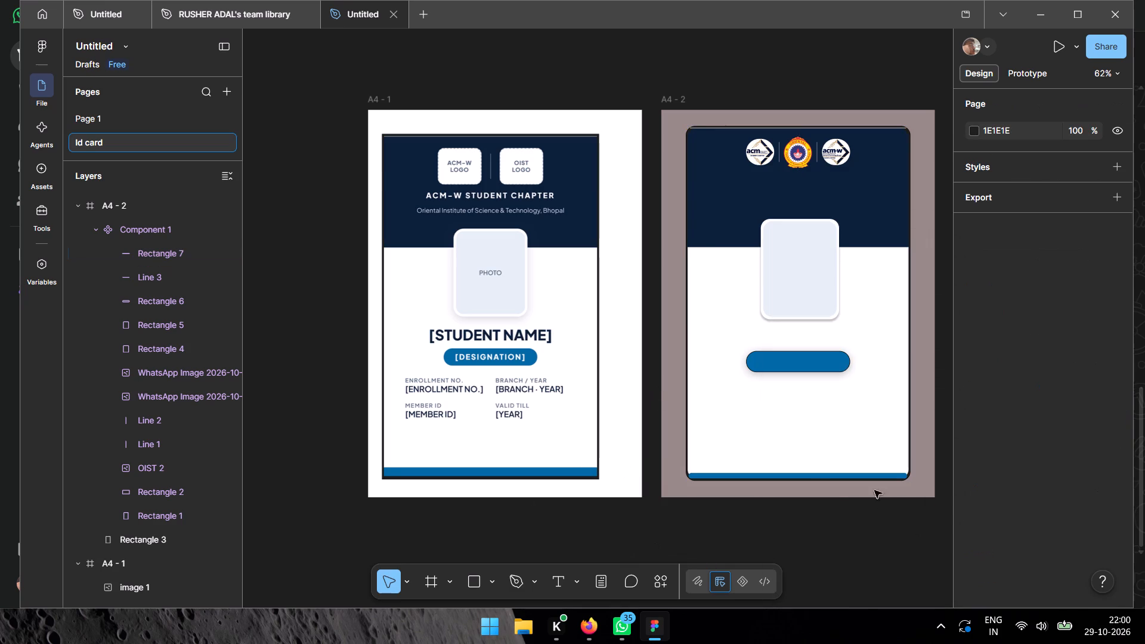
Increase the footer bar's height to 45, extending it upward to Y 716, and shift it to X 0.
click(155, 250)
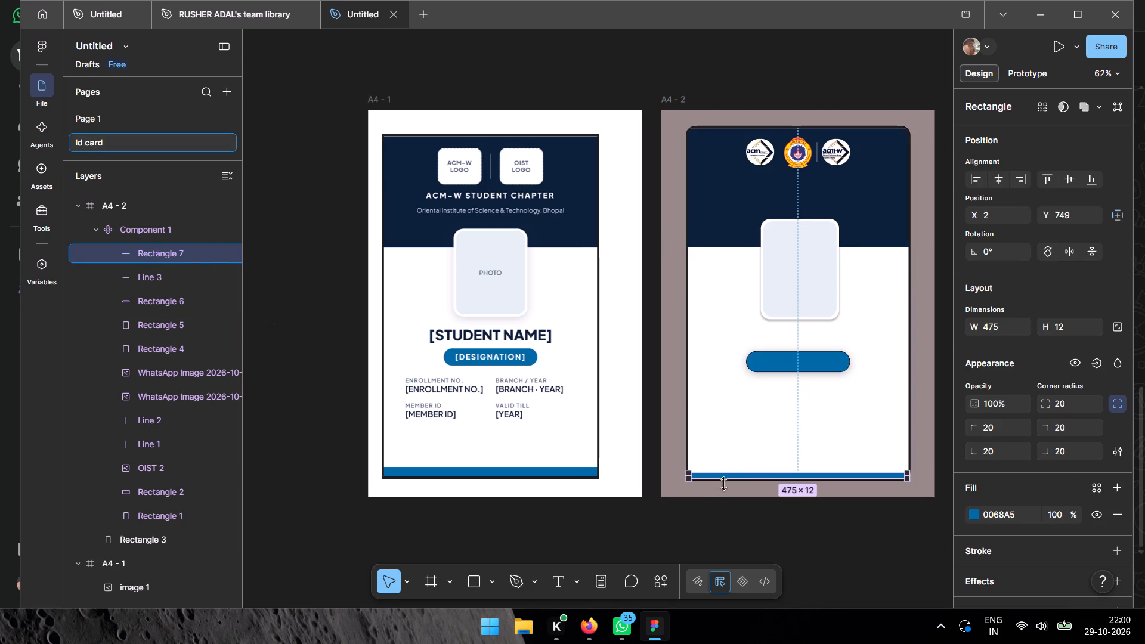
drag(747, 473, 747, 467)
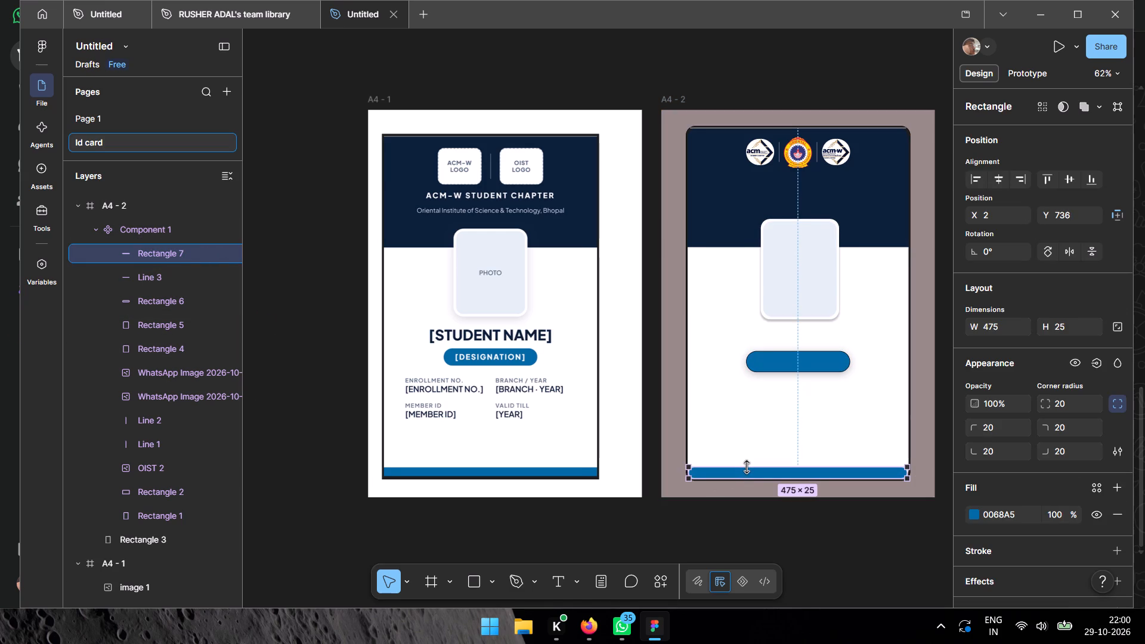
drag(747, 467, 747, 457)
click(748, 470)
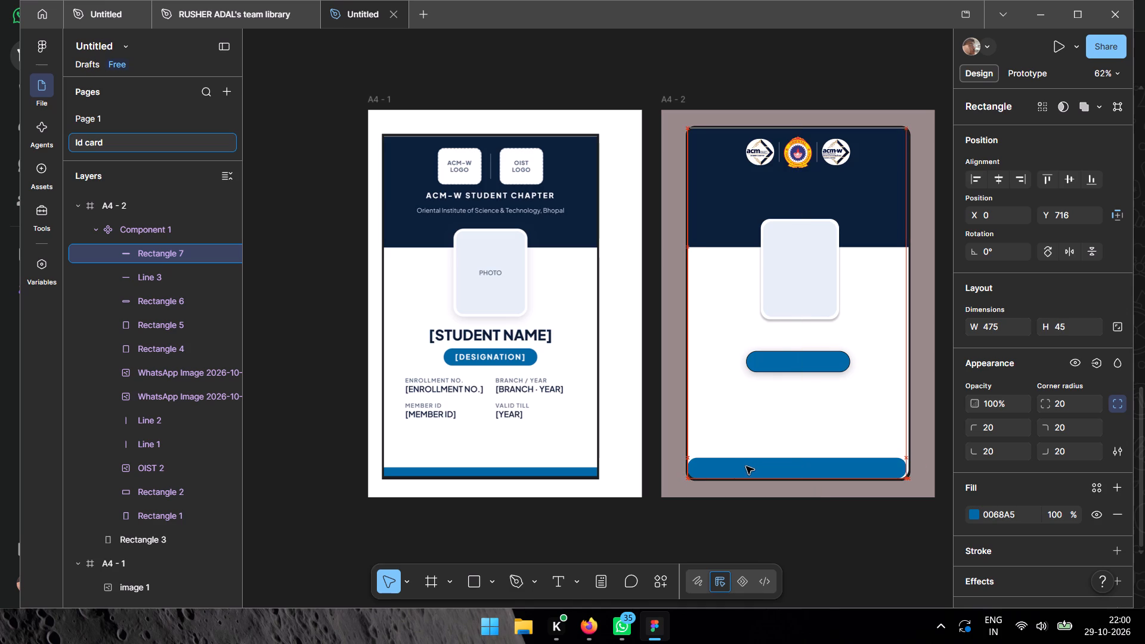
Set the footer bar's top-left and top-right corner radii to 0, leaving only the bottom corners rounded.
click(765, 466)
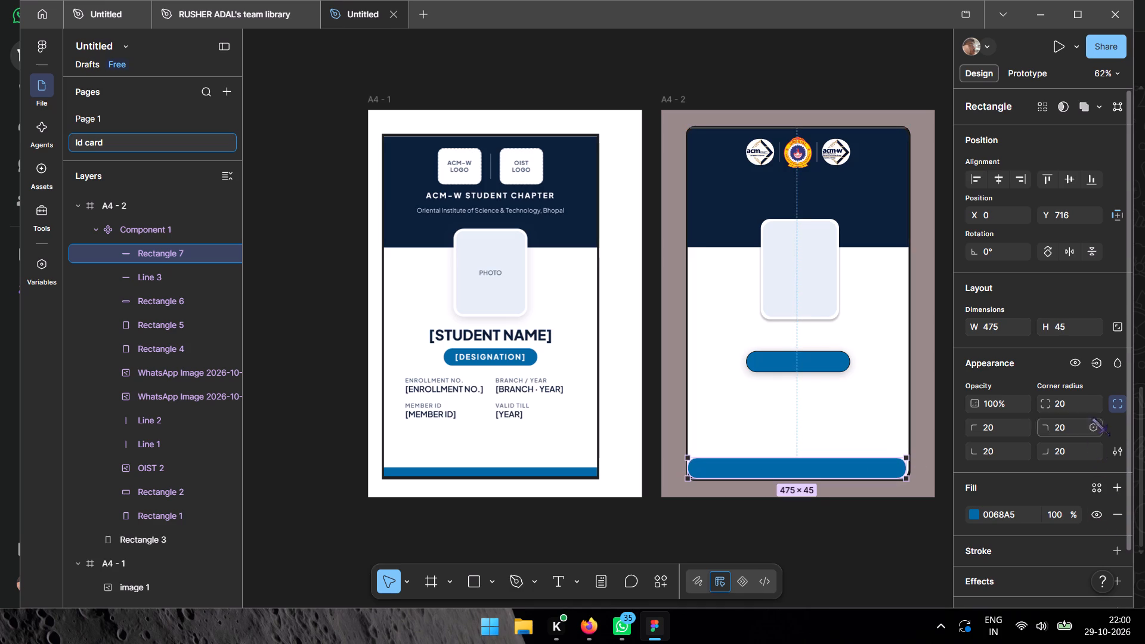
click(1067, 430)
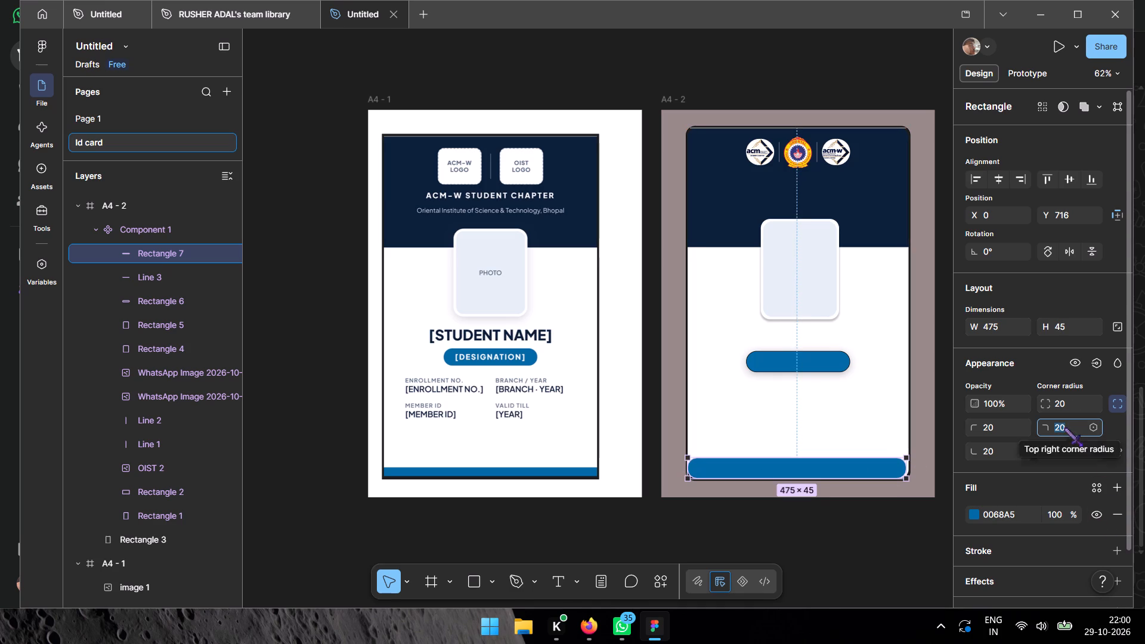
key(0)
click(1003, 436)
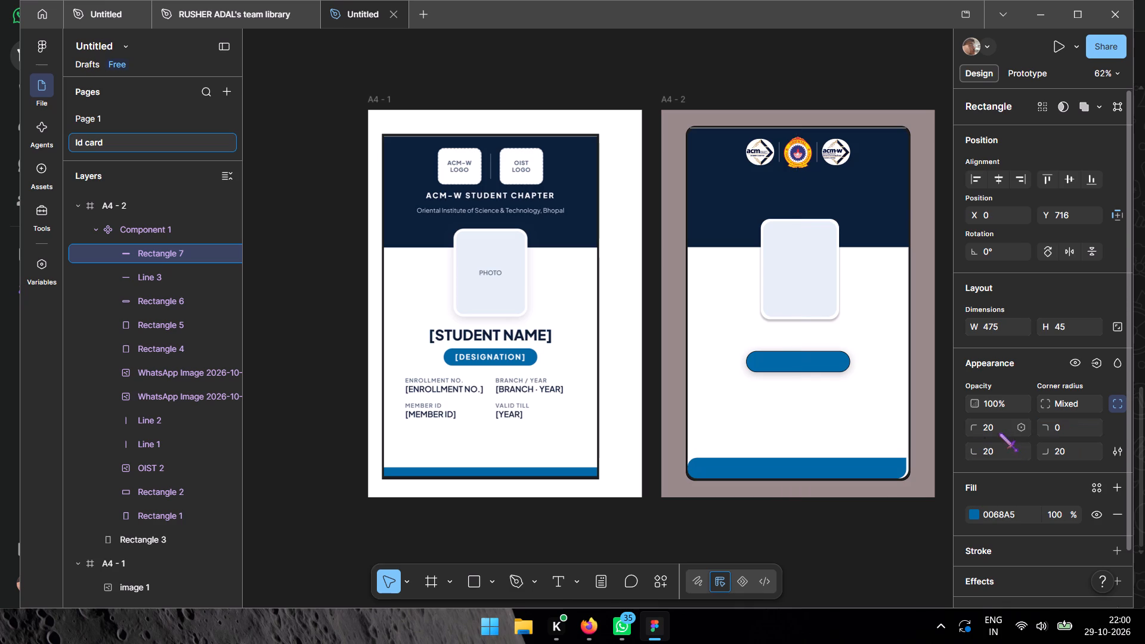
click(991, 429)
key(0)
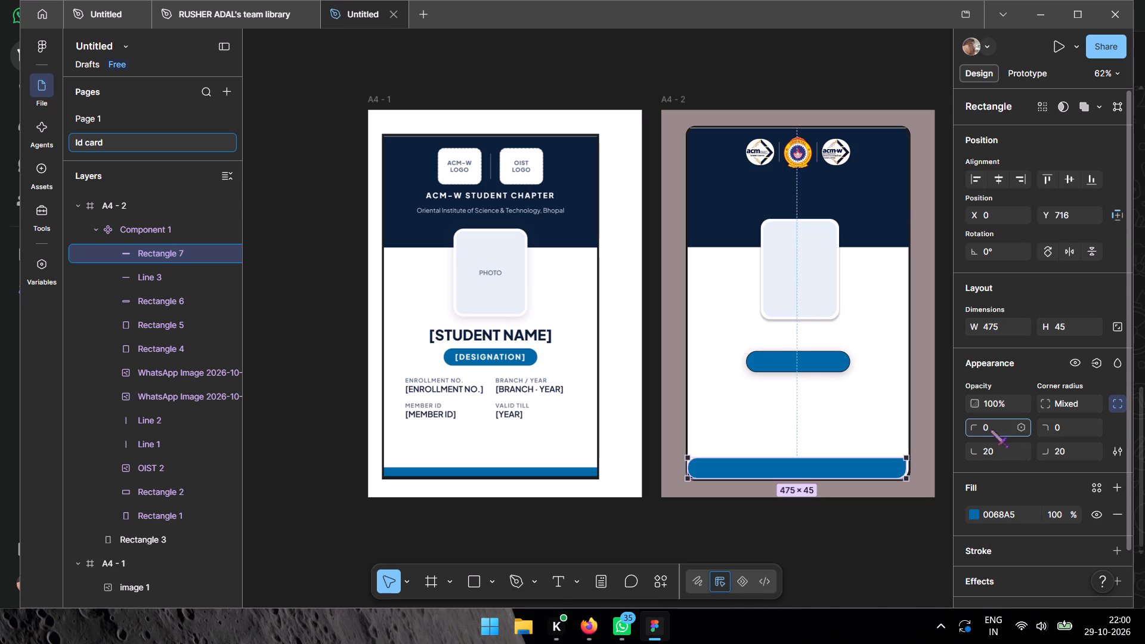
key(Return)
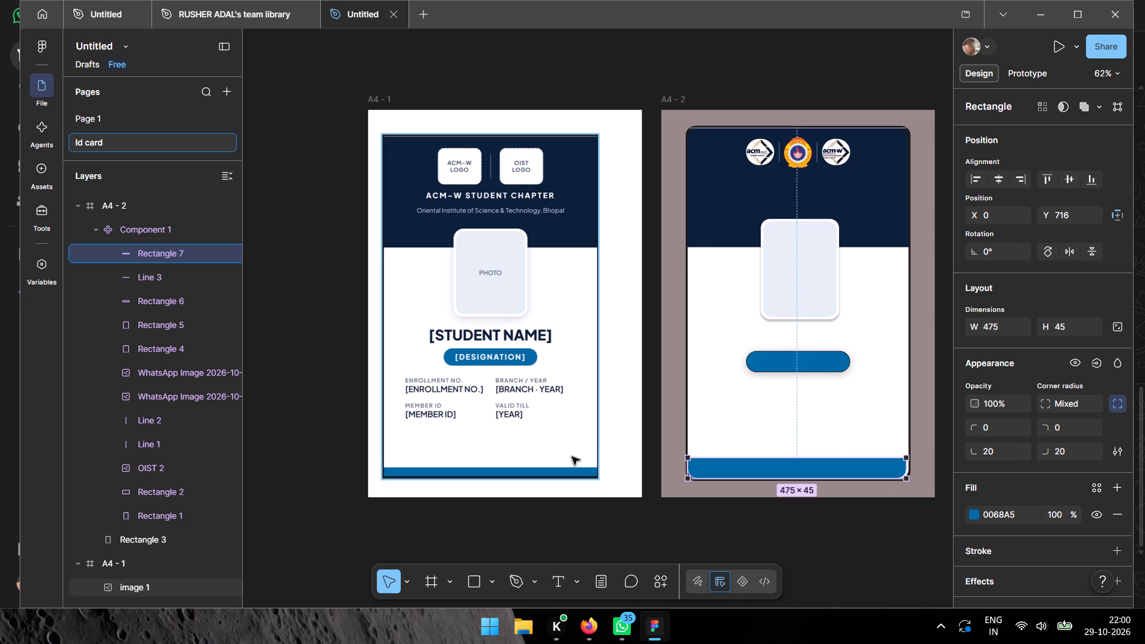
click(643, 413)
Reposition the footer bar and widen it to about 481 so it spans the card's full width.
click(836, 463)
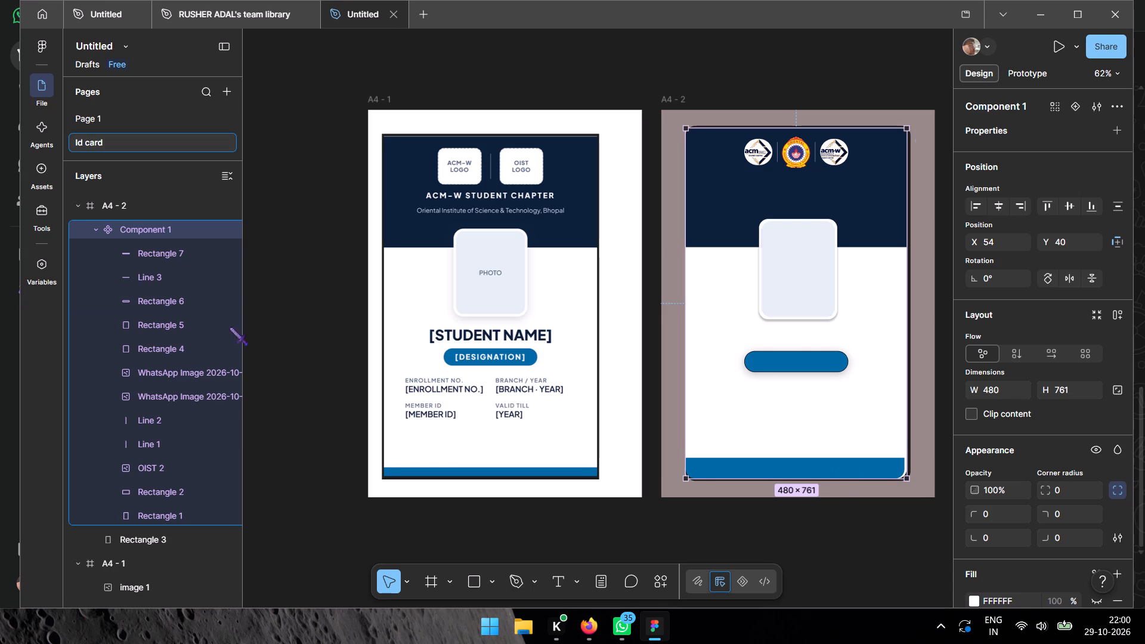
click(145, 259)
click(811, 467)
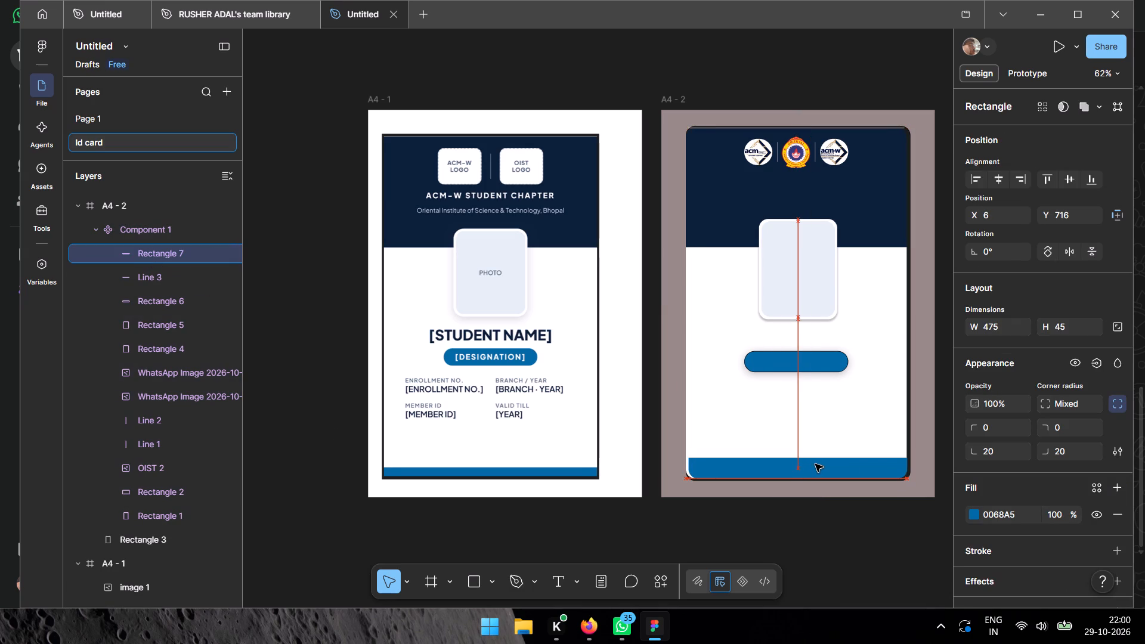
click(690, 463)
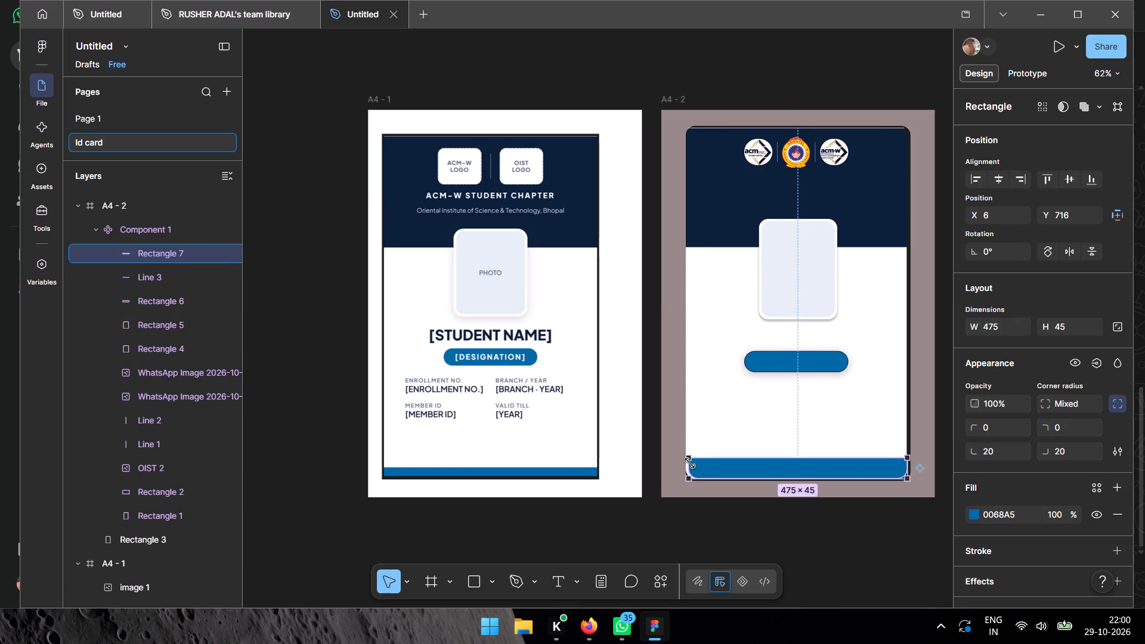
drag(692, 470, 688, 470)
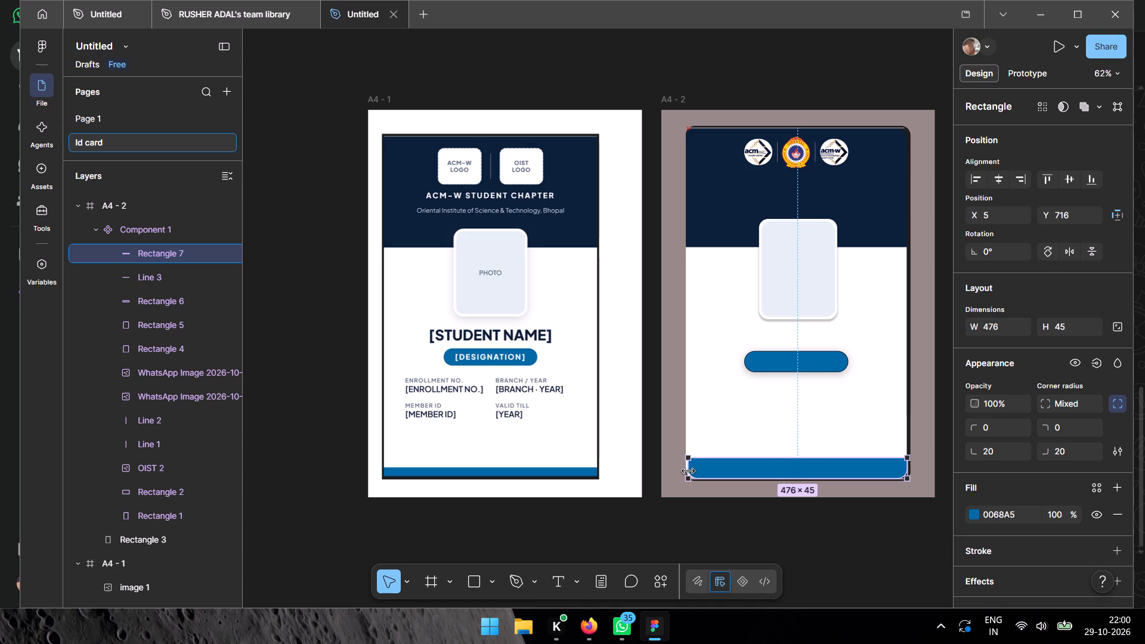
drag(688, 470, 685, 470)
click(636, 426)
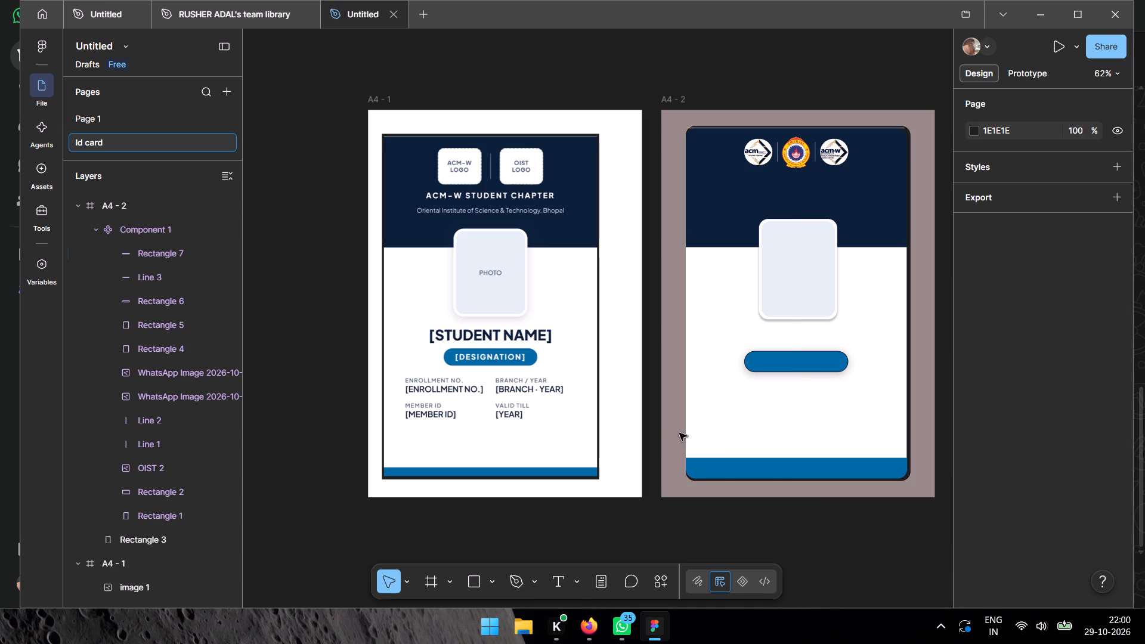
Re-centre the whole card component on the A4 - 2 frame at X 58, Y 40.
click(851, 326)
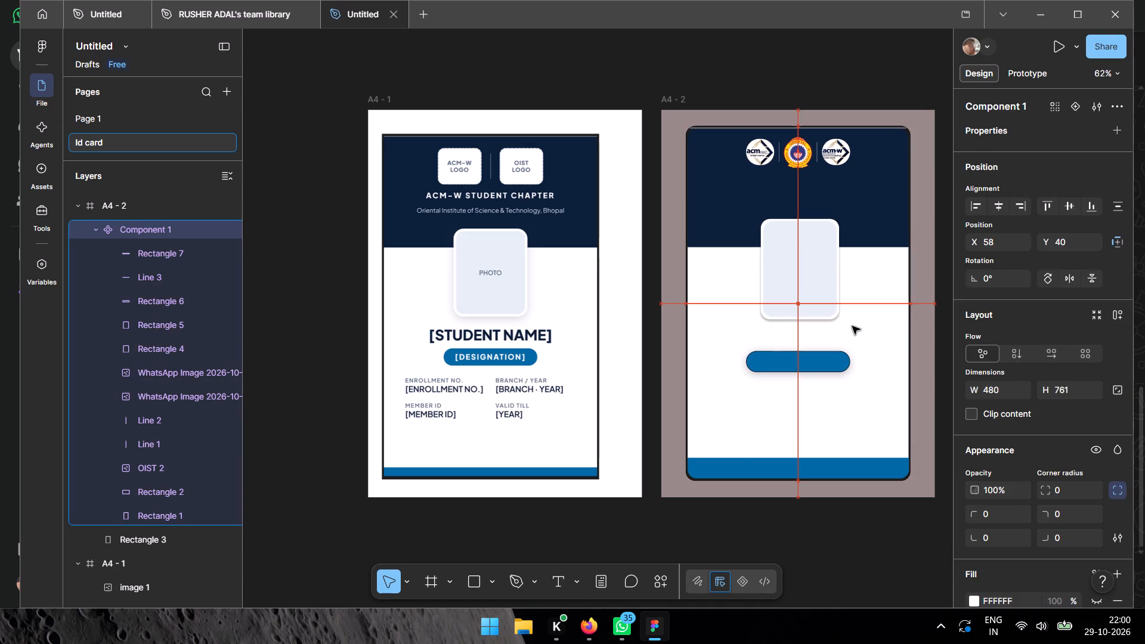
click(932, 319)
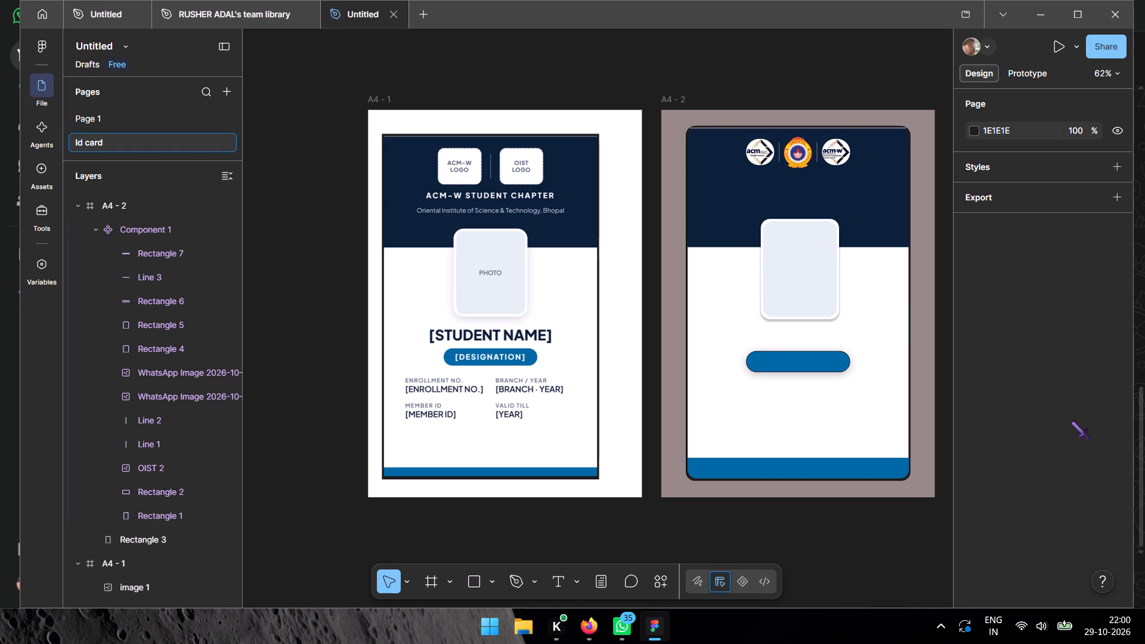
Reduce the footer bar's height to about 25 by lowering its top edge, matching the A4 - 1 reference.
click(173, 259)
drag(803, 459, 803, 467)
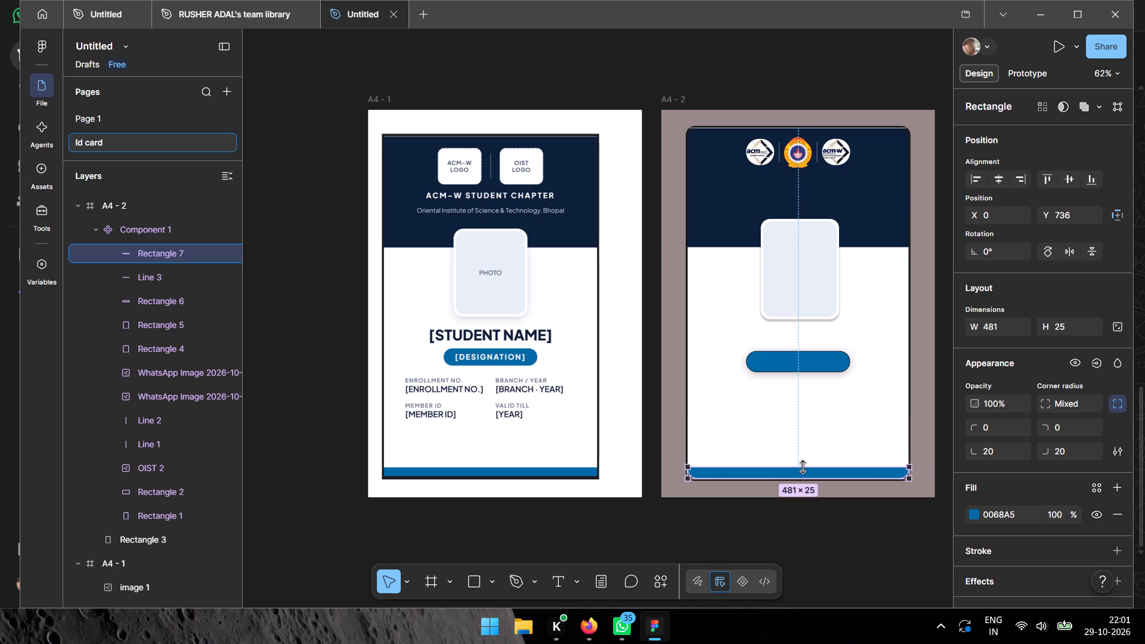
drag(803, 467, 803, 466)
click(604, 348)
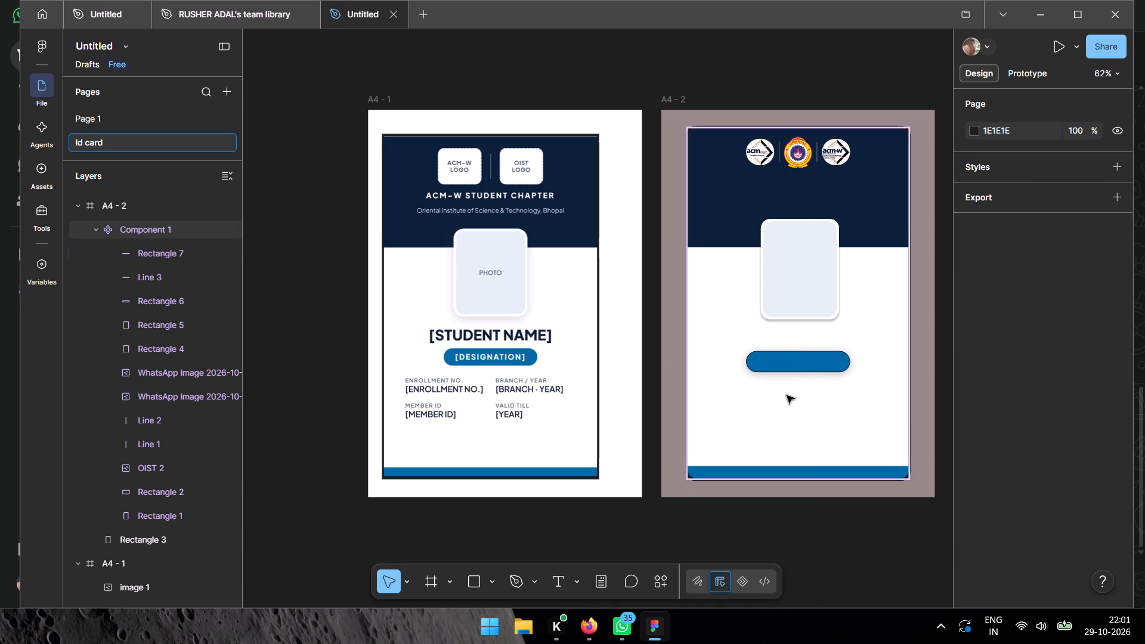
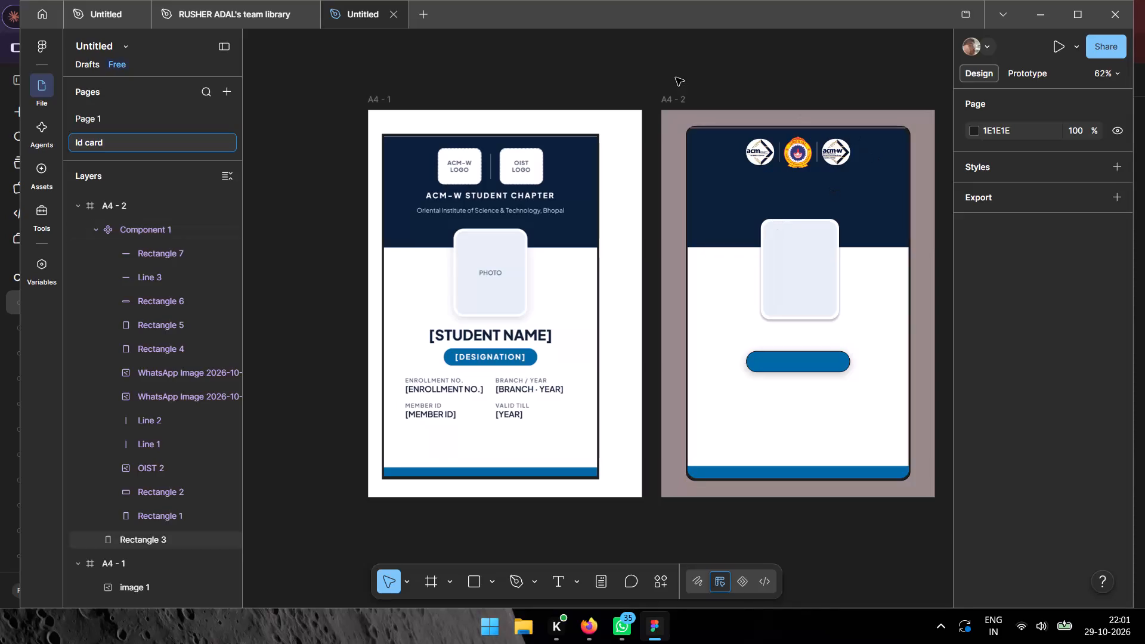
Draw a text box about 230 × 43 beneath the three logos in the A4 - 2 card's header.
click(556, 583)
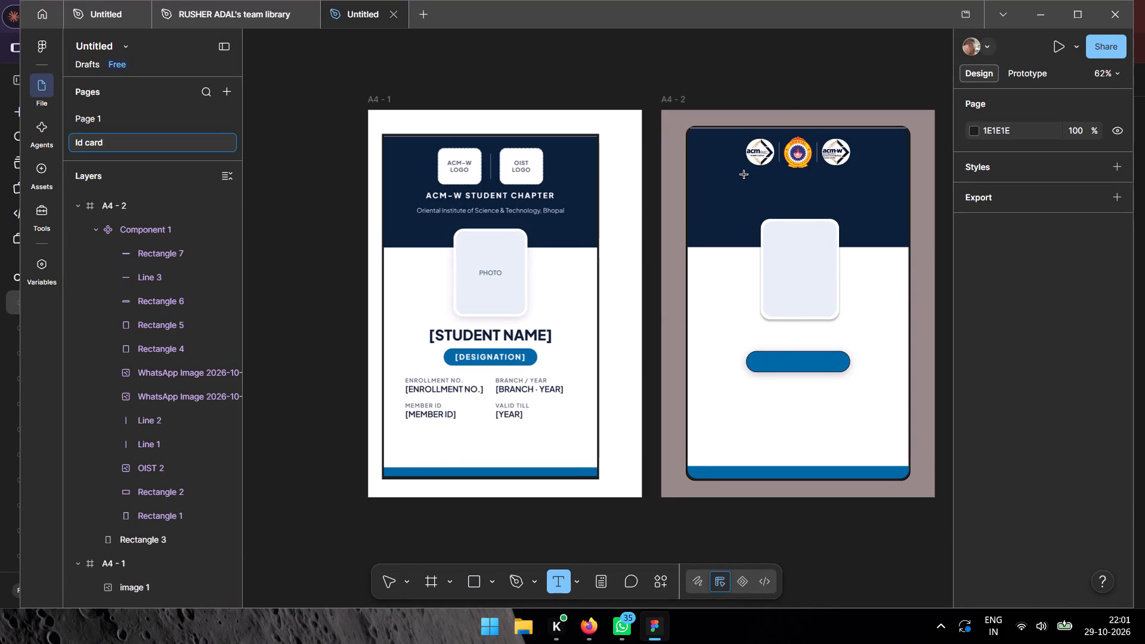
drag(744, 173, 846, 175)
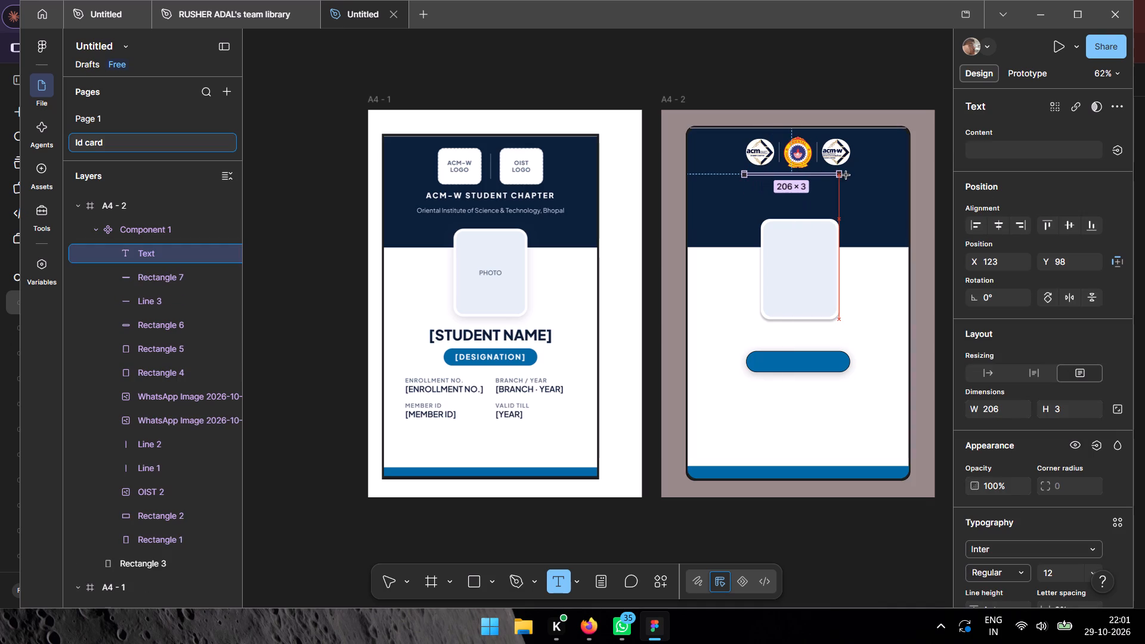
drag(846, 175, 853, 190)
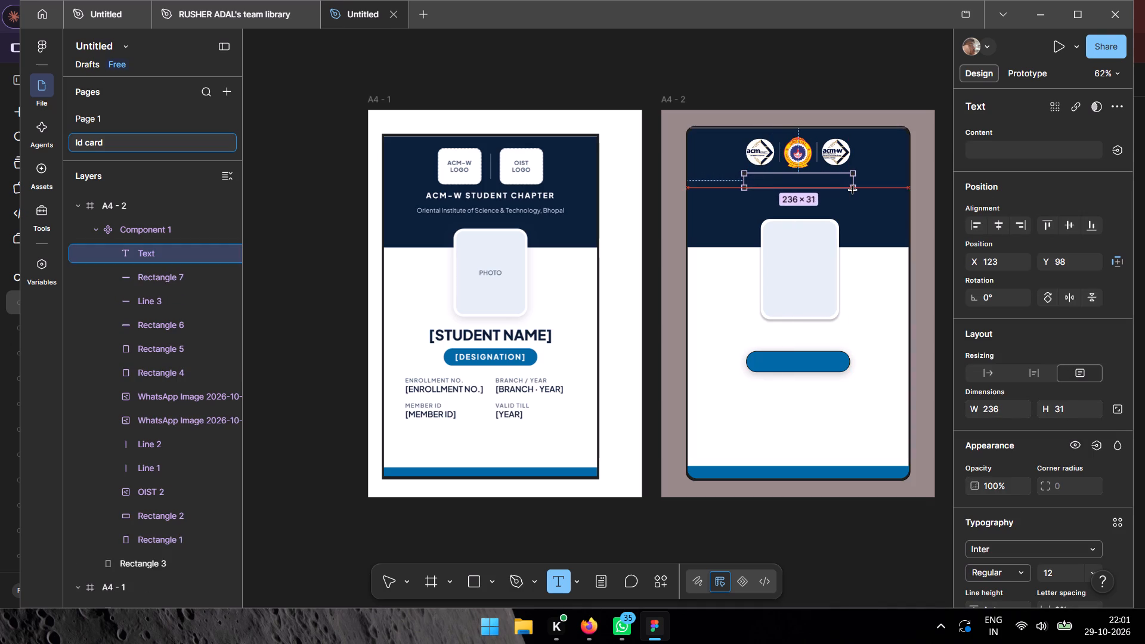
drag(853, 190, 853, 193)
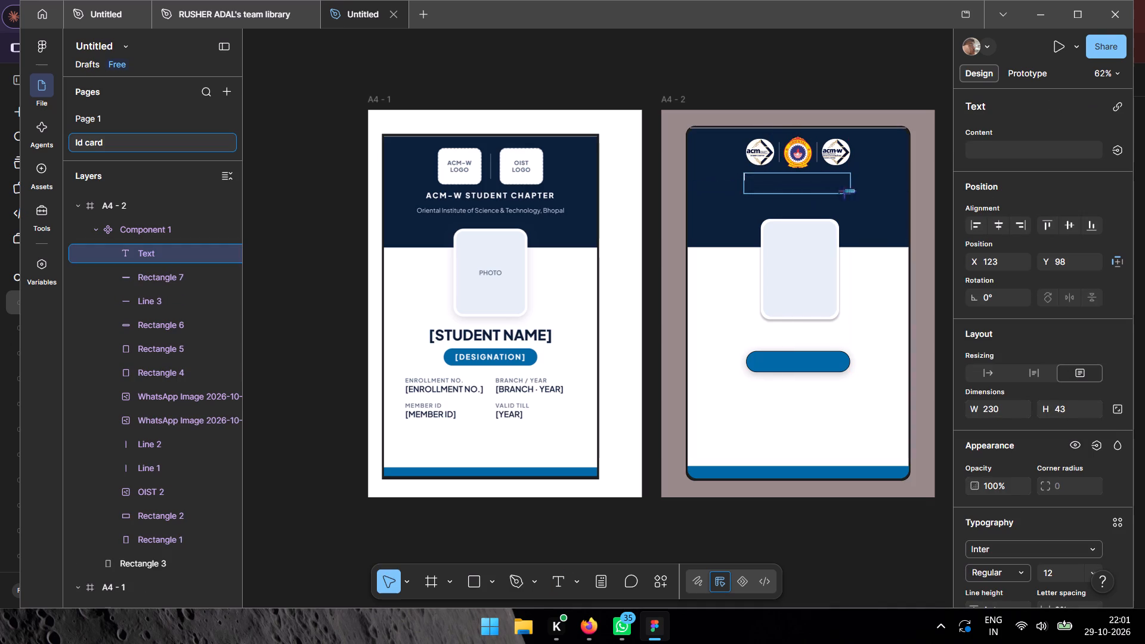
Enter the heading text "OIST ACM & ACM-W STUDENT CHAPTER" in the new text box.
click(768, 184)
text(AC)
key(BackSpace)
key(BackSpace)
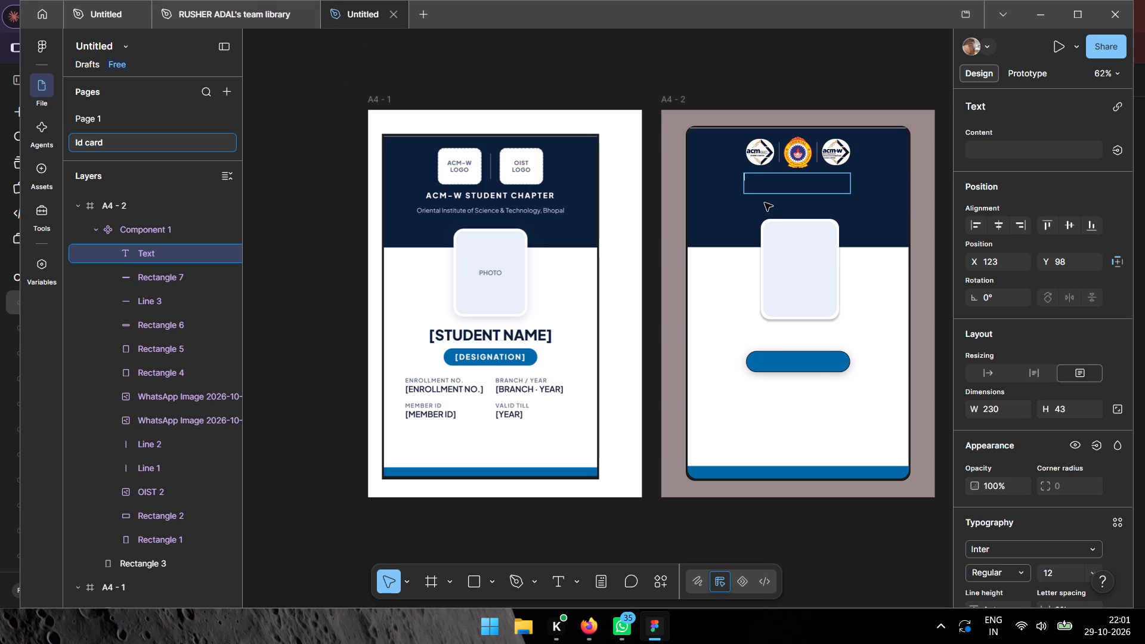
text(OIS)
text(T ACM AN)
key(shift+BackSpace)
key(shift+BackSpace)
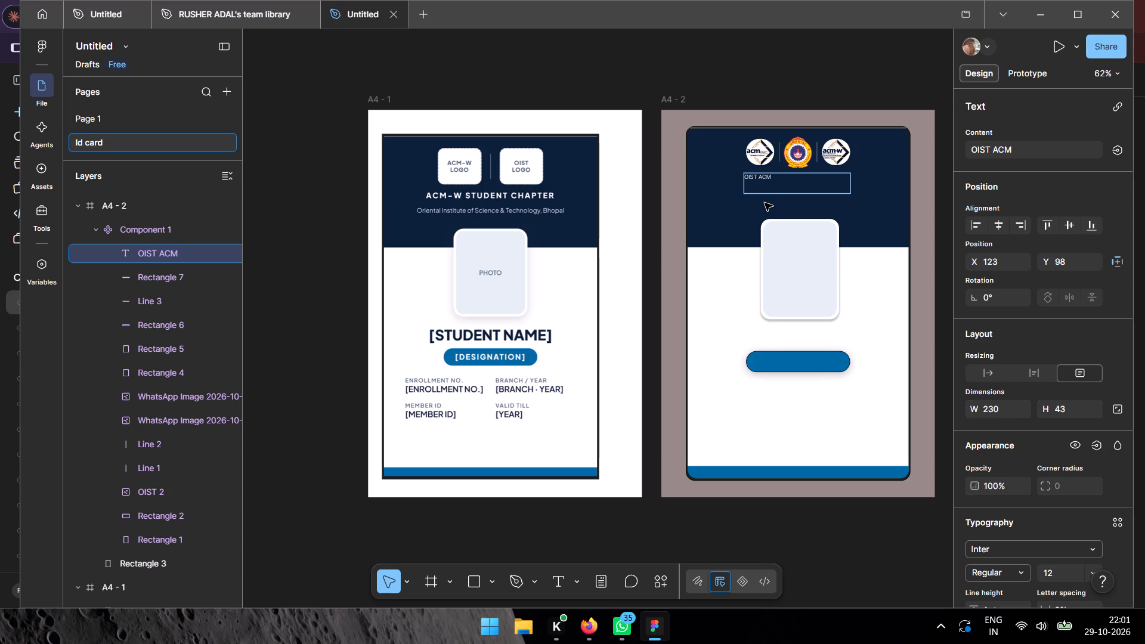
text(& ACM)
text(-W)
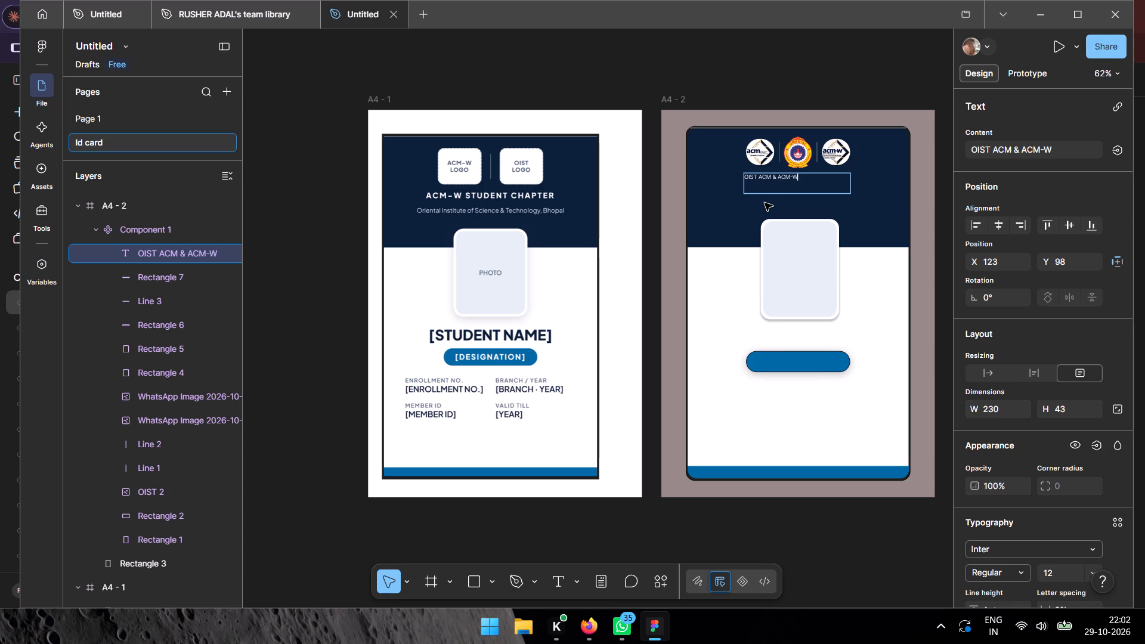
key(space)
text(STUDENT CHA)
text(PTER)
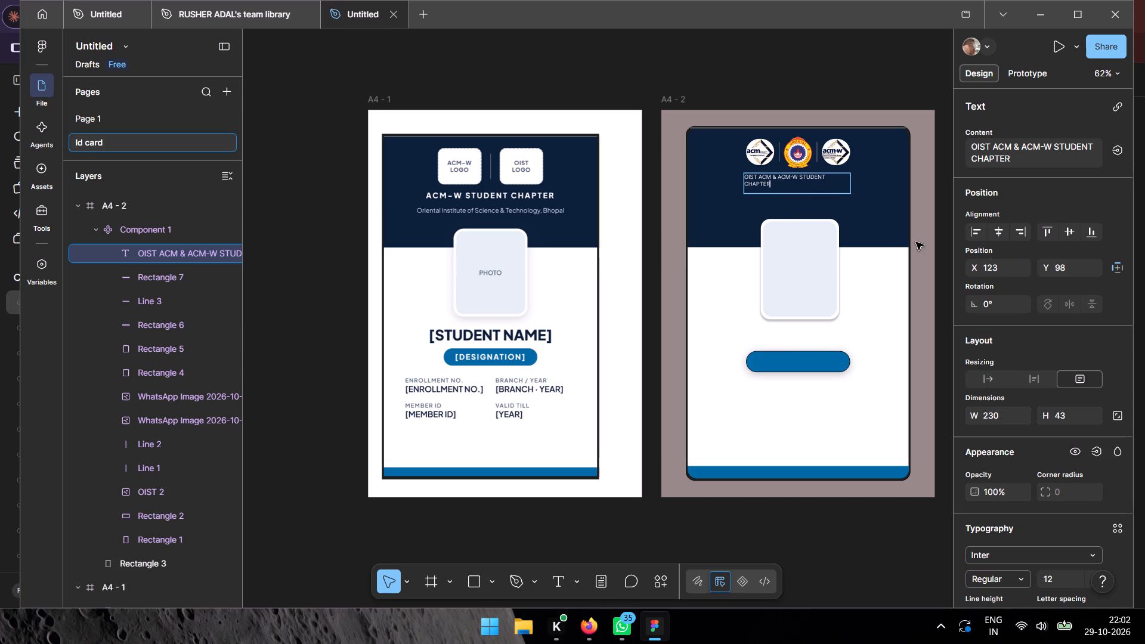
Centre the heading text box horizontally within the card, at X 125.
click(1000, 237)
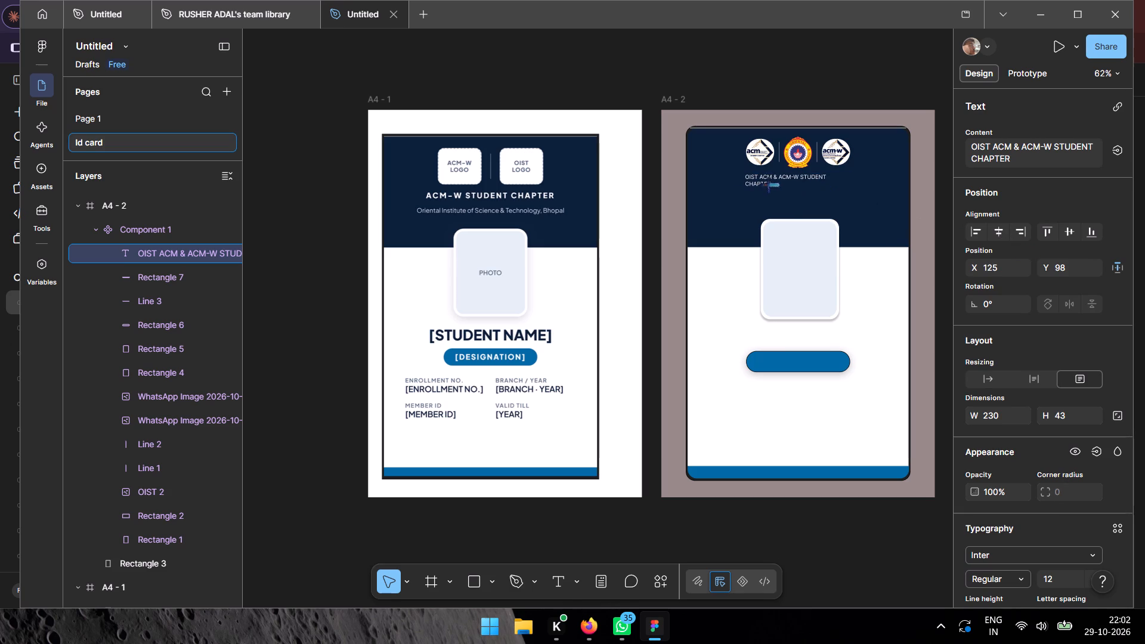
Change the font of the whole heading text to Instrument Serif.
click(769, 185)
drag(803, 185, 738, 177)
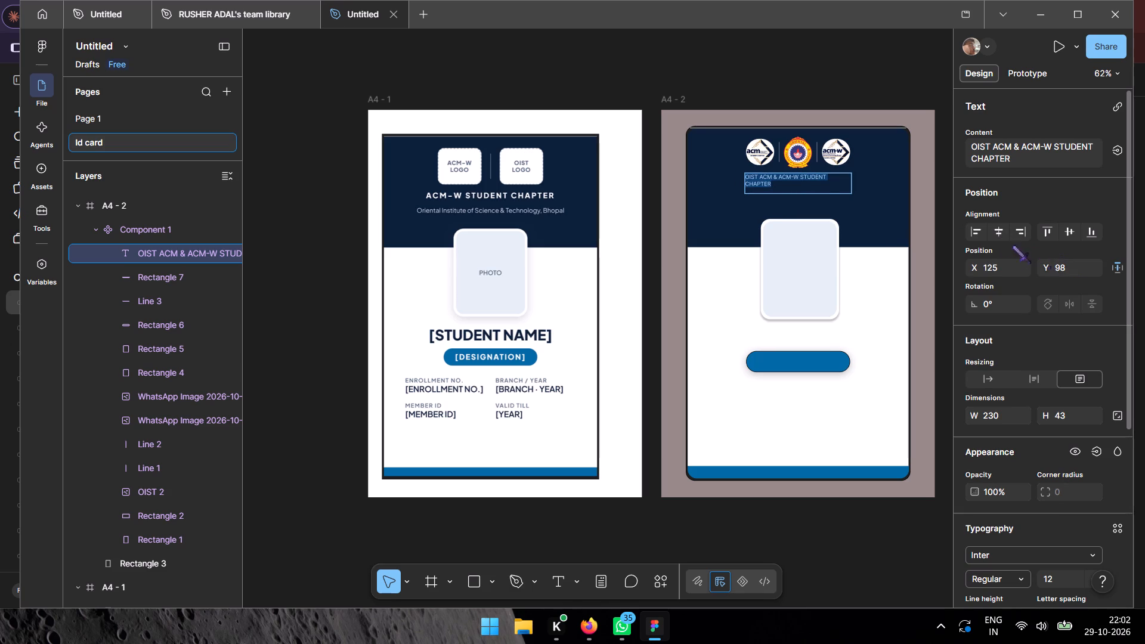
click(998, 234)
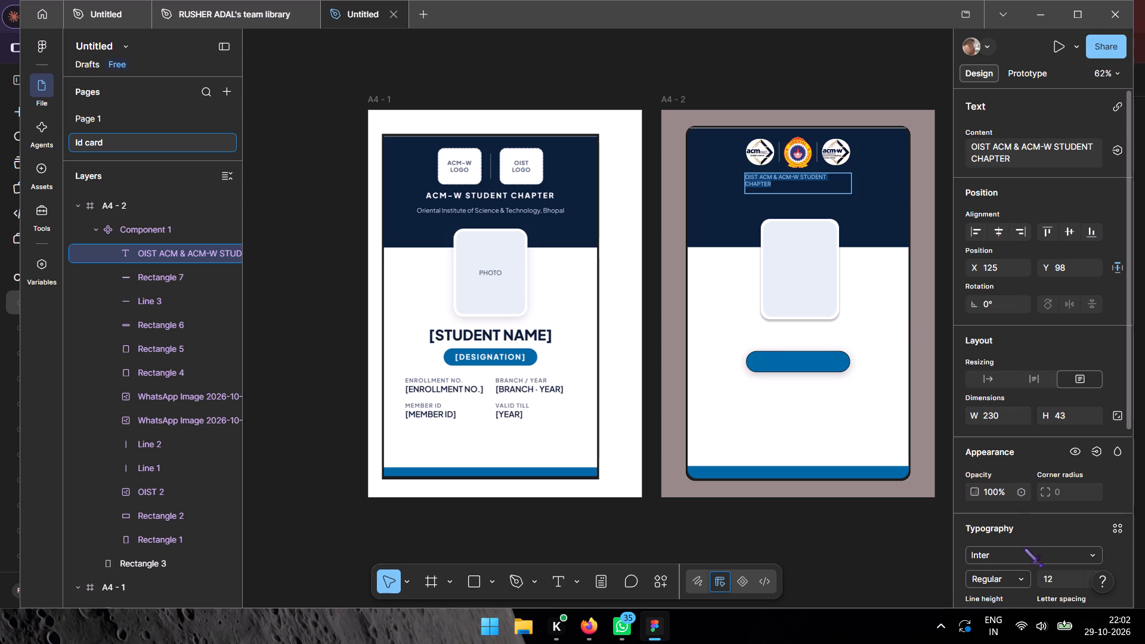
click(1026, 548)
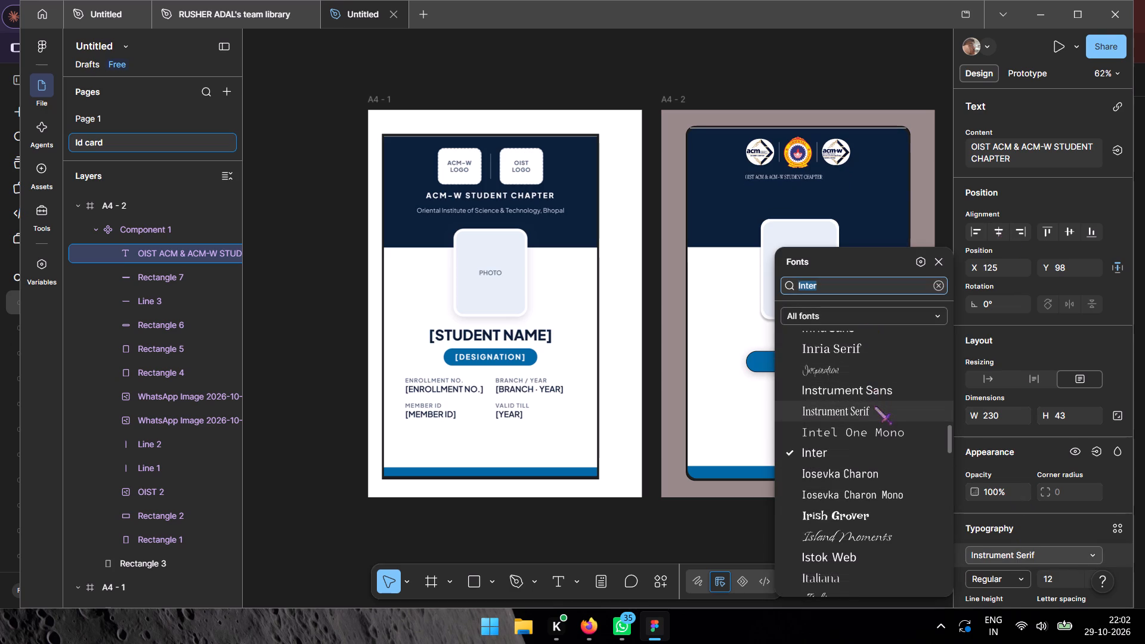
click(874, 406)
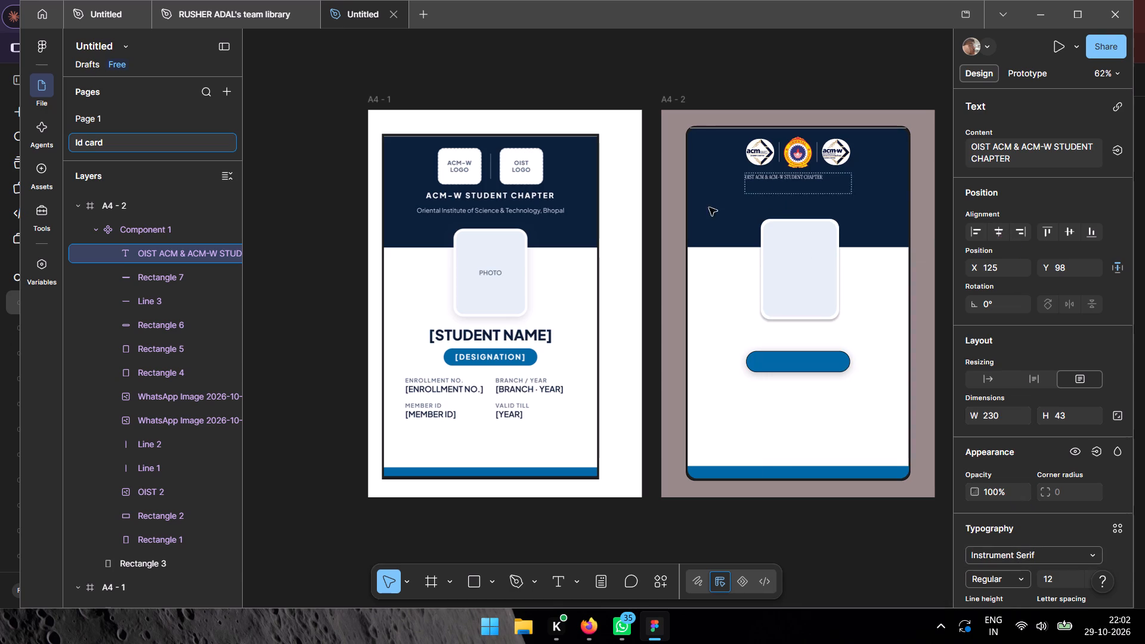
Centre-align the heading text horizontally inside its text box.
click(183, 249)
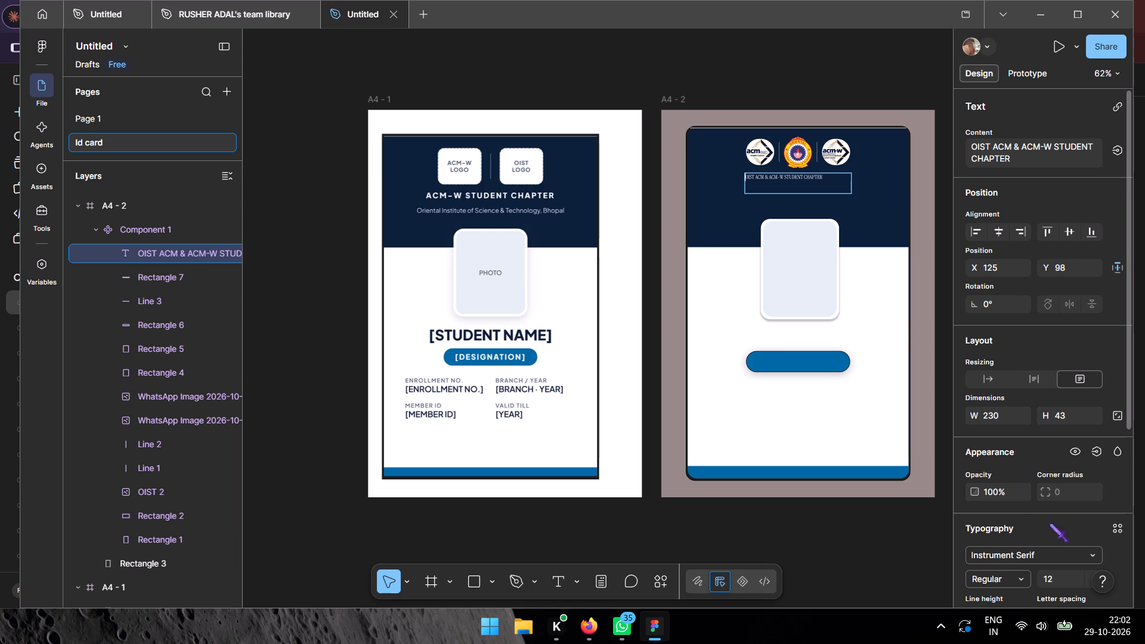
drag(835, 178, 747, 178)
click(1053, 580)
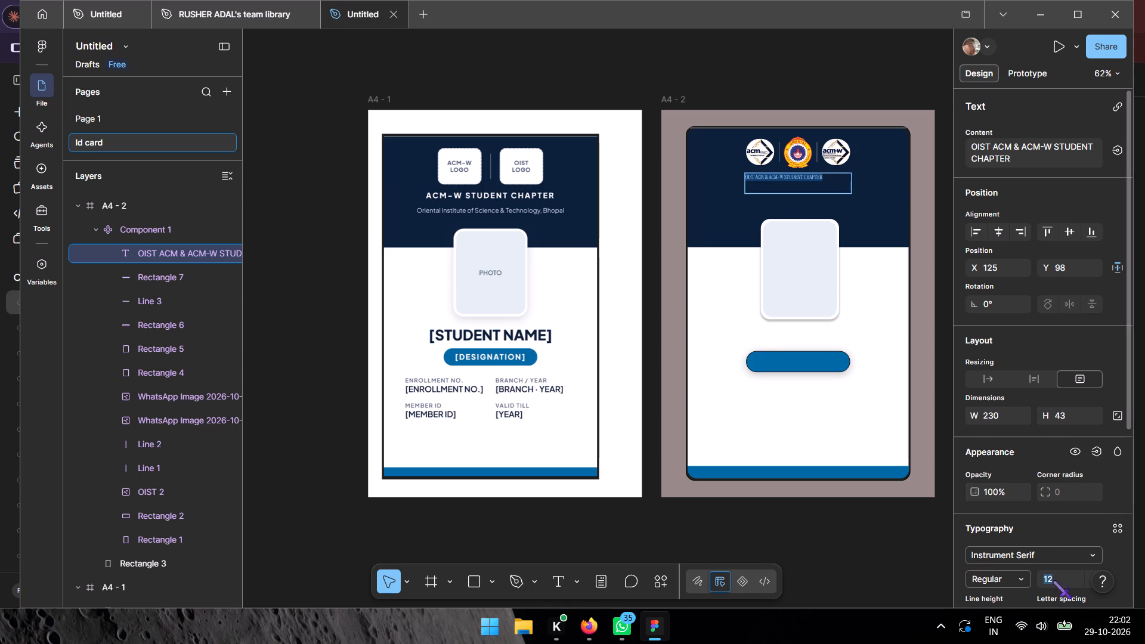
click(1075, 580)
scroll(1083, 532, down, 3)
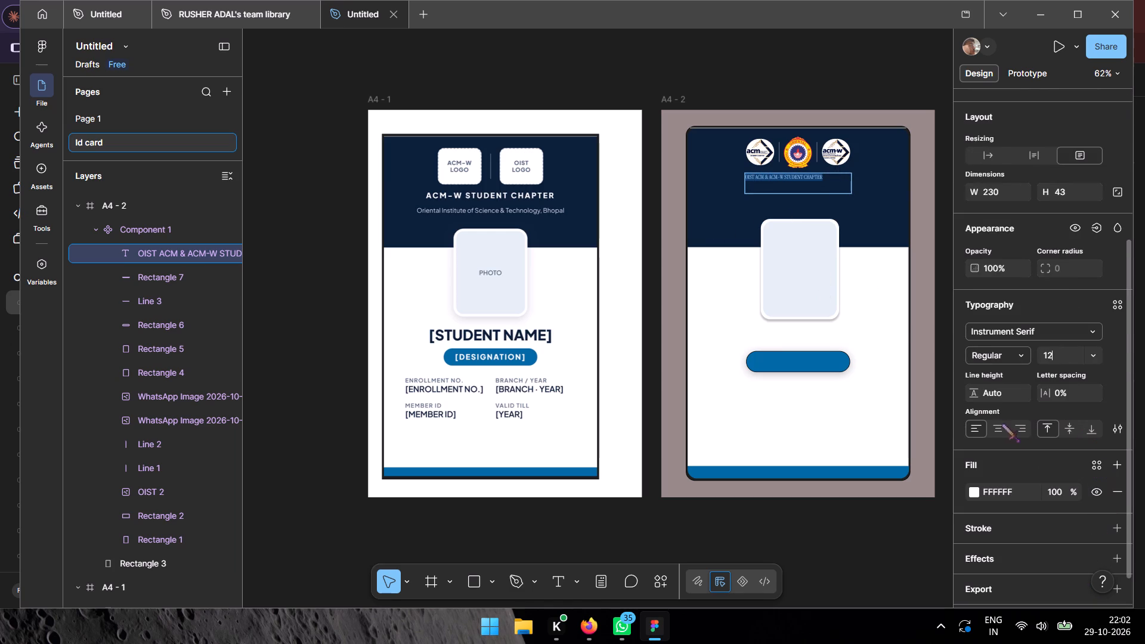
click(995, 433)
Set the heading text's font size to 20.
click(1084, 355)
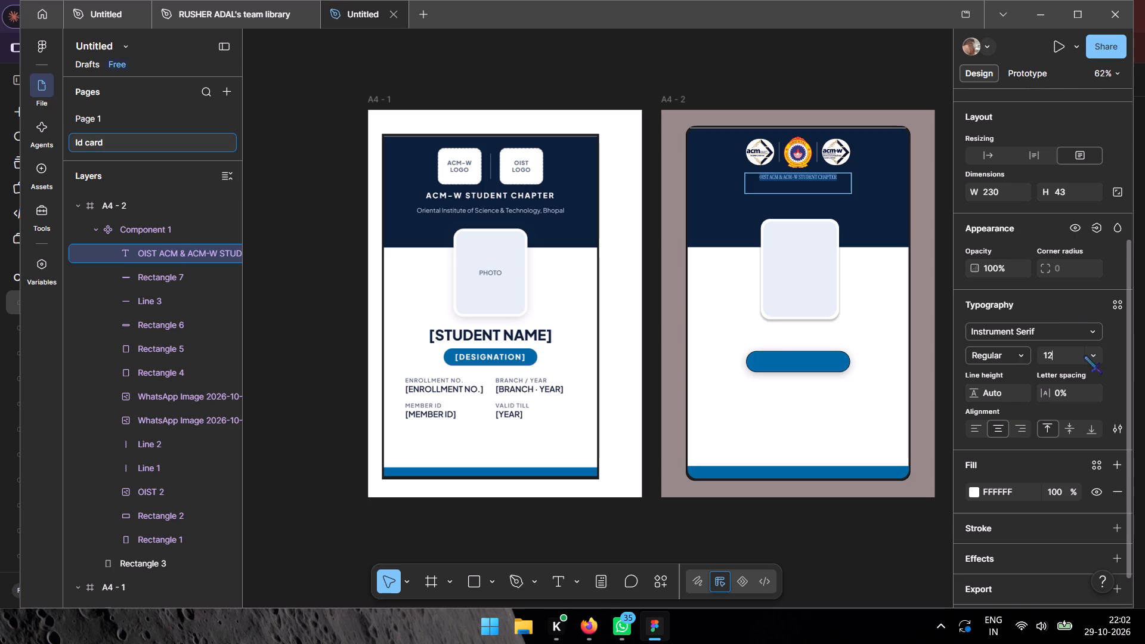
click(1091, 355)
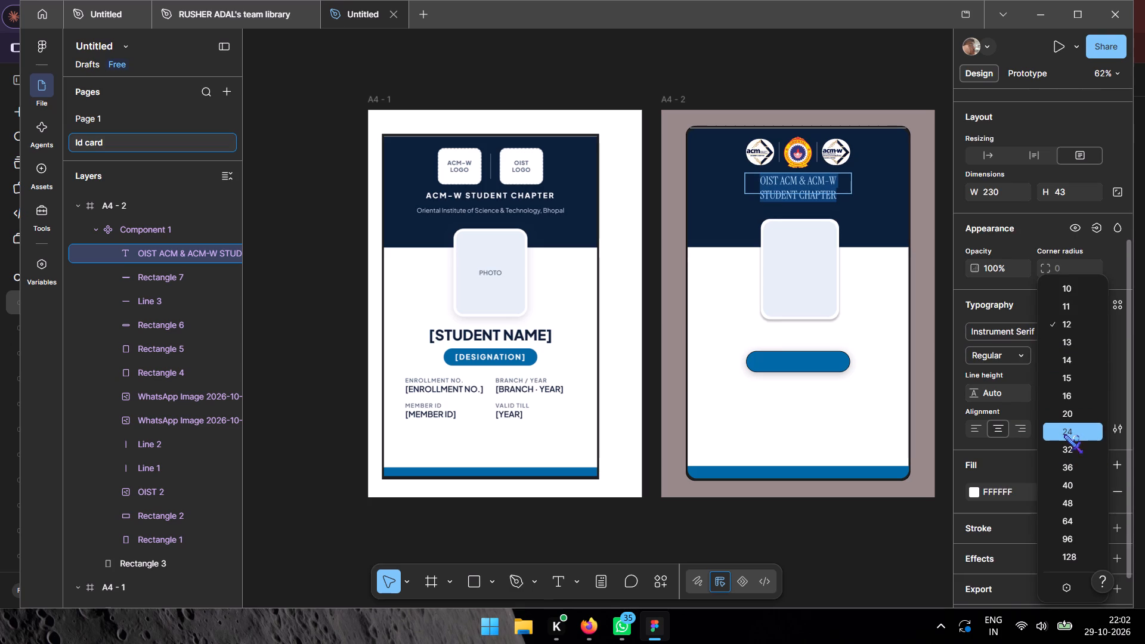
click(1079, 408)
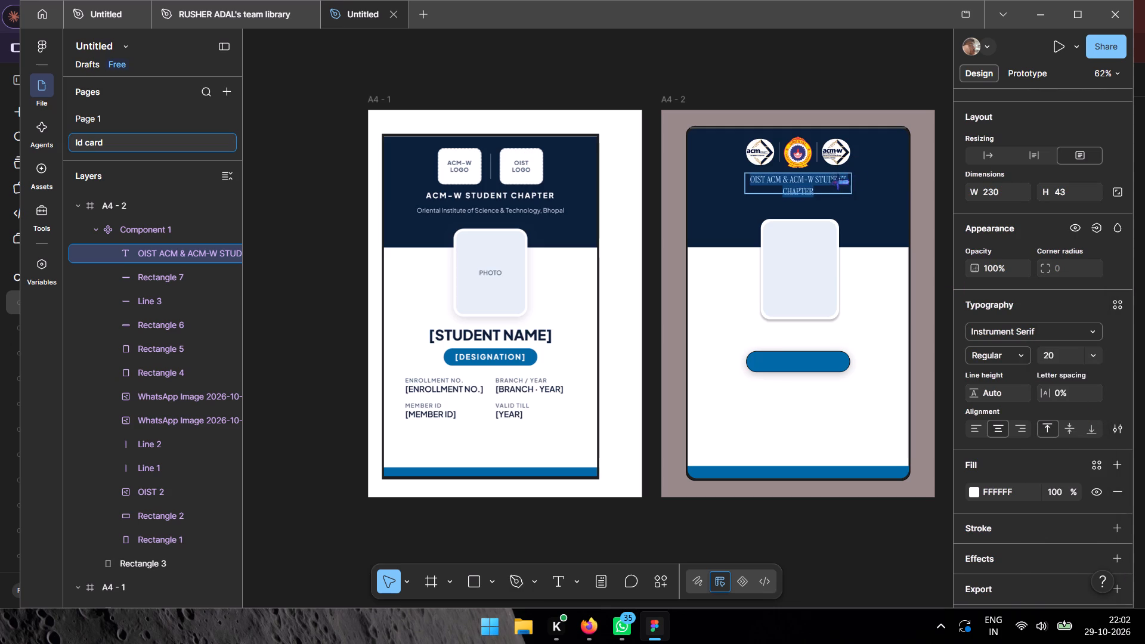
Set the font size of the entire heading text to 24.
click(839, 187)
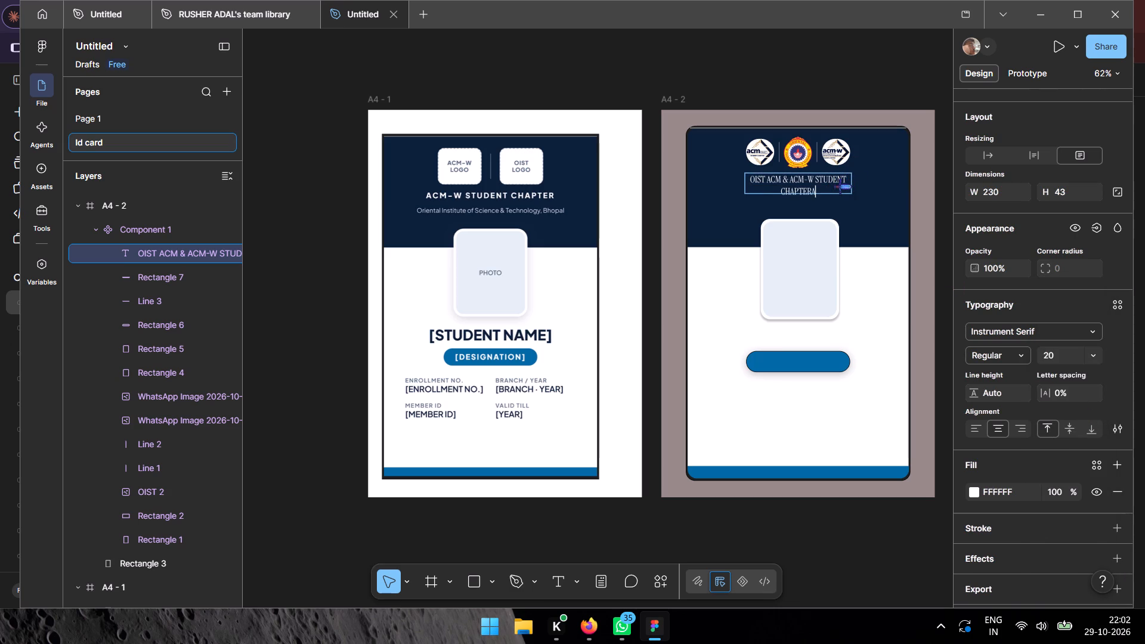
key(shift+BackSpace)
key(ctrl+a)
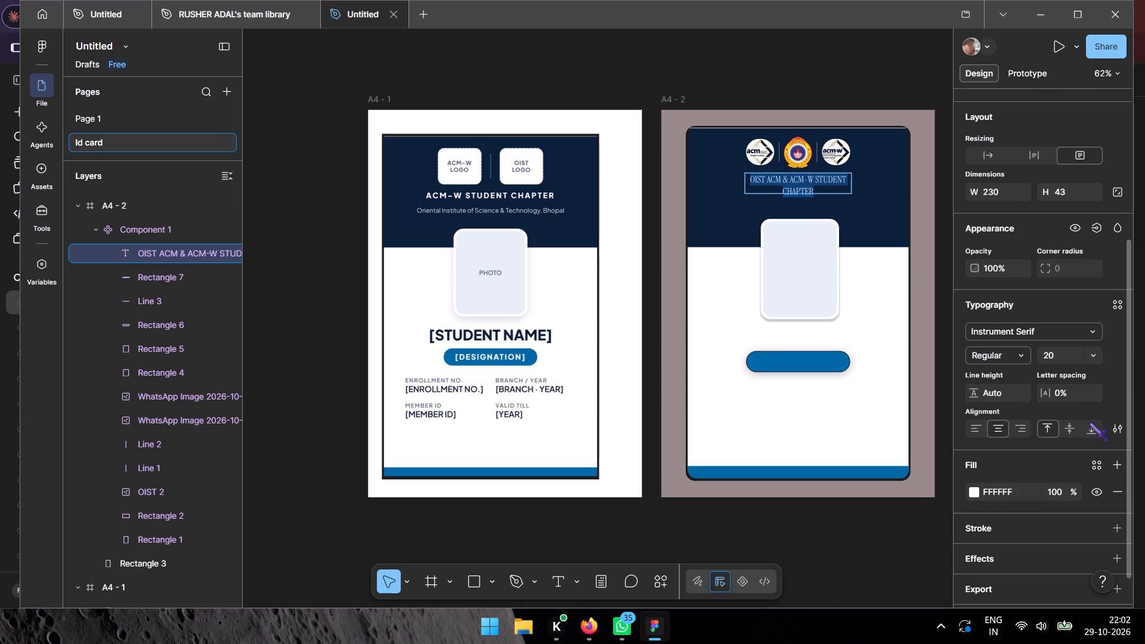
click(1093, 352)
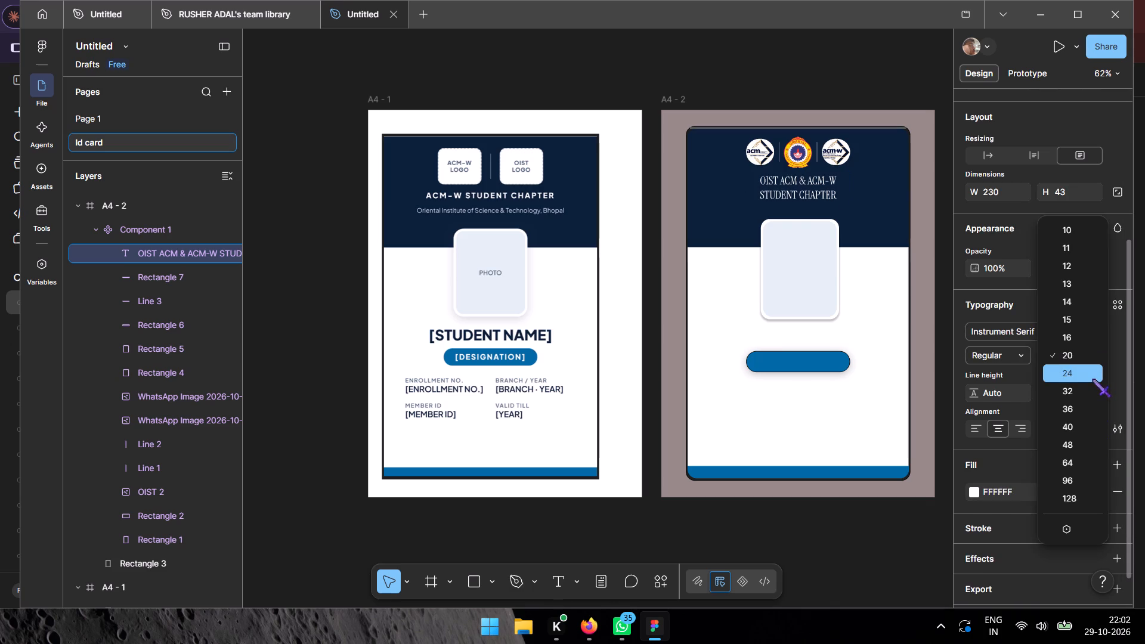
click(1092, 379)
Widen the heading text box on both sides to about 369 so the heading fits on one line.
click(797, 191)
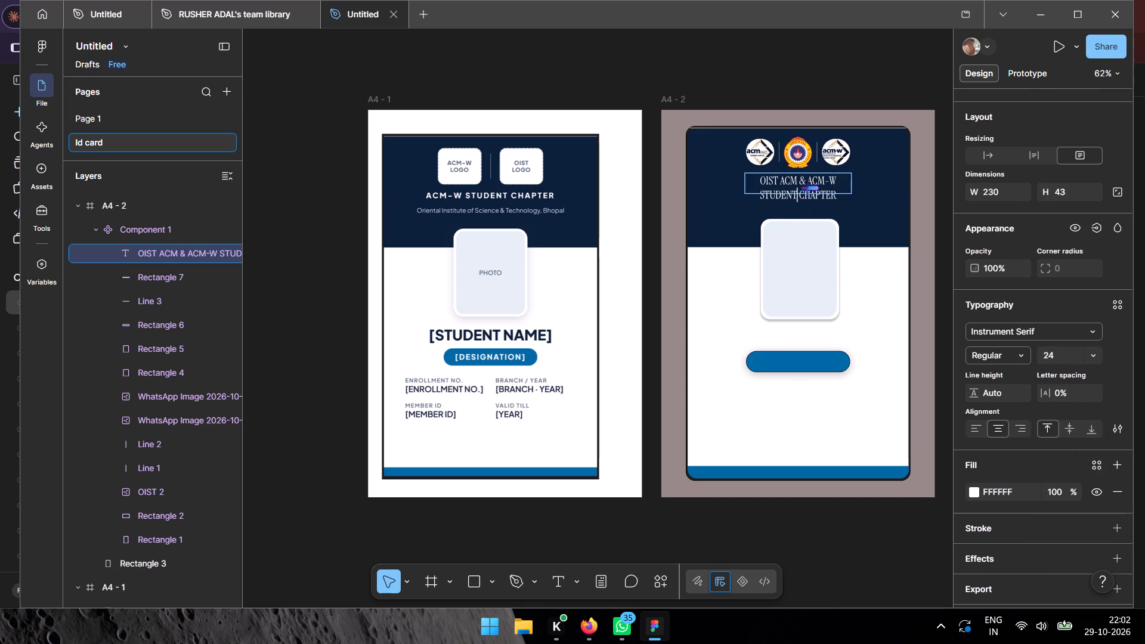
click(844, 193)
drag(846, 188, 853, 193)
click(827, 184)
click(189, 255)
click(847, 185)
click(858, 187)
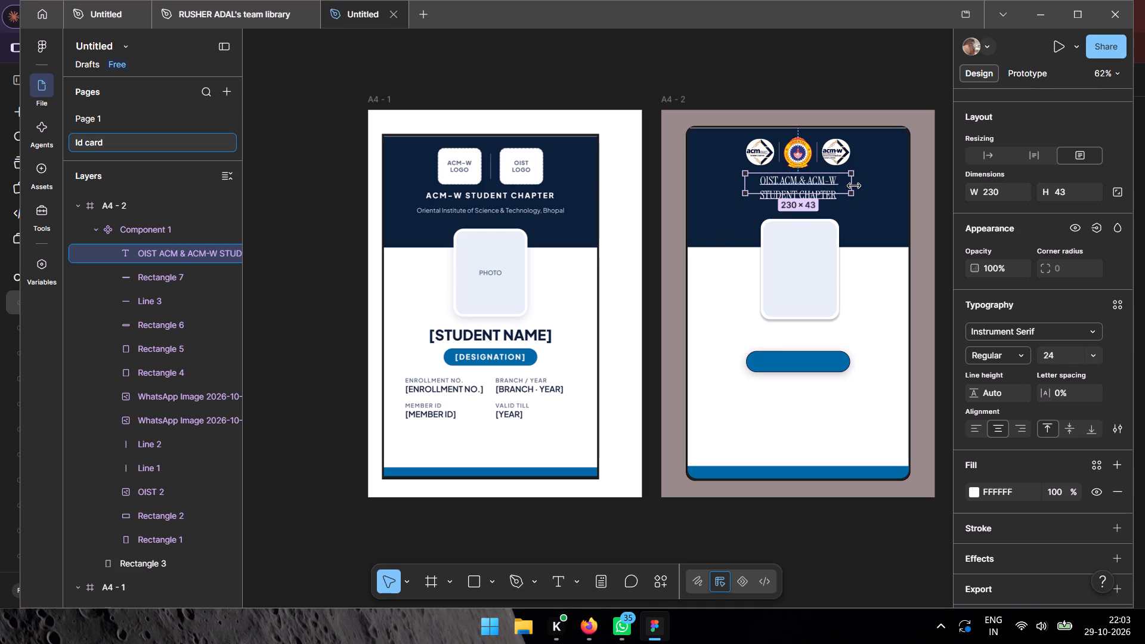
drag(854, 186, 867, 188)
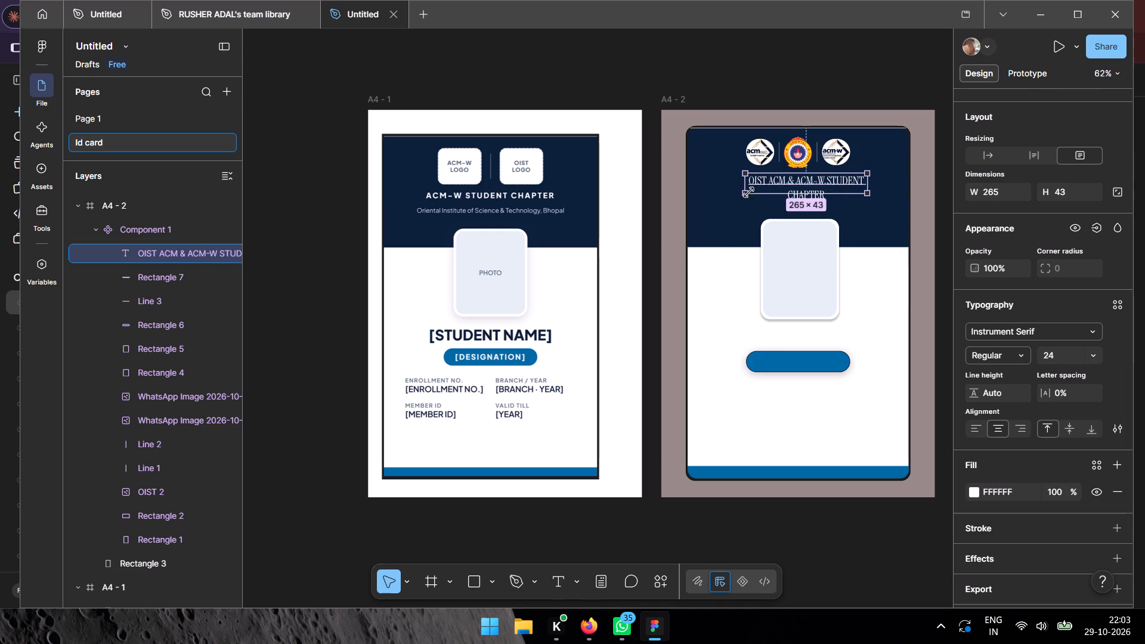
drag(744, 187, 723, 185)
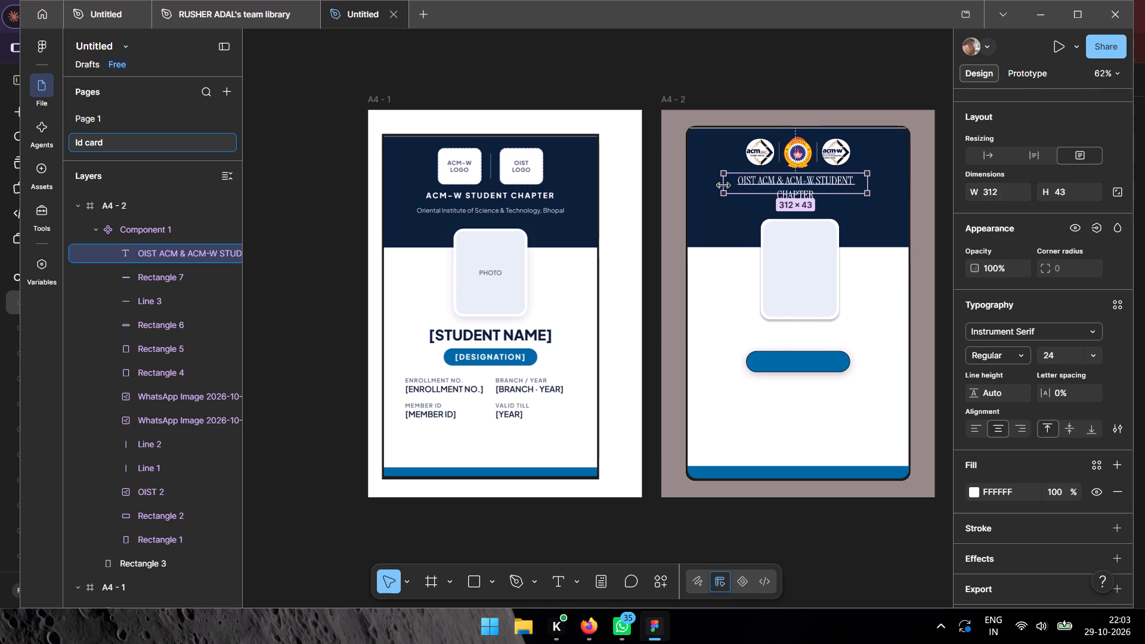
drag(723, 185, 711, 185)
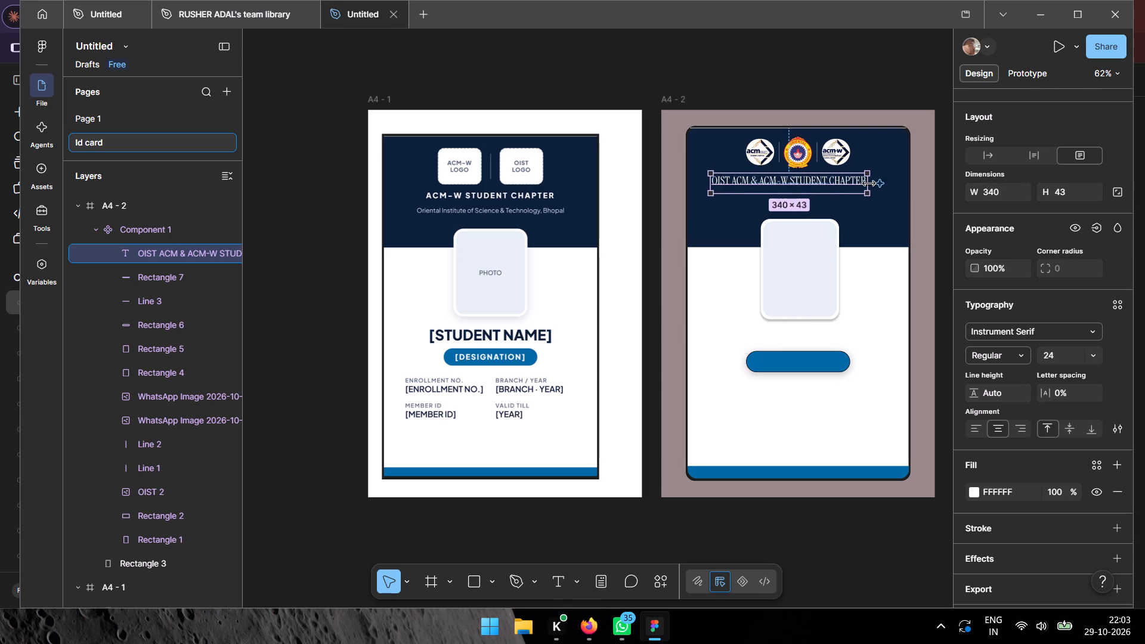
drag(869, 184, 880, 184)
Move the heading slightly up so it sits closer beneath the logos, and deselect it.
click(806, 176)
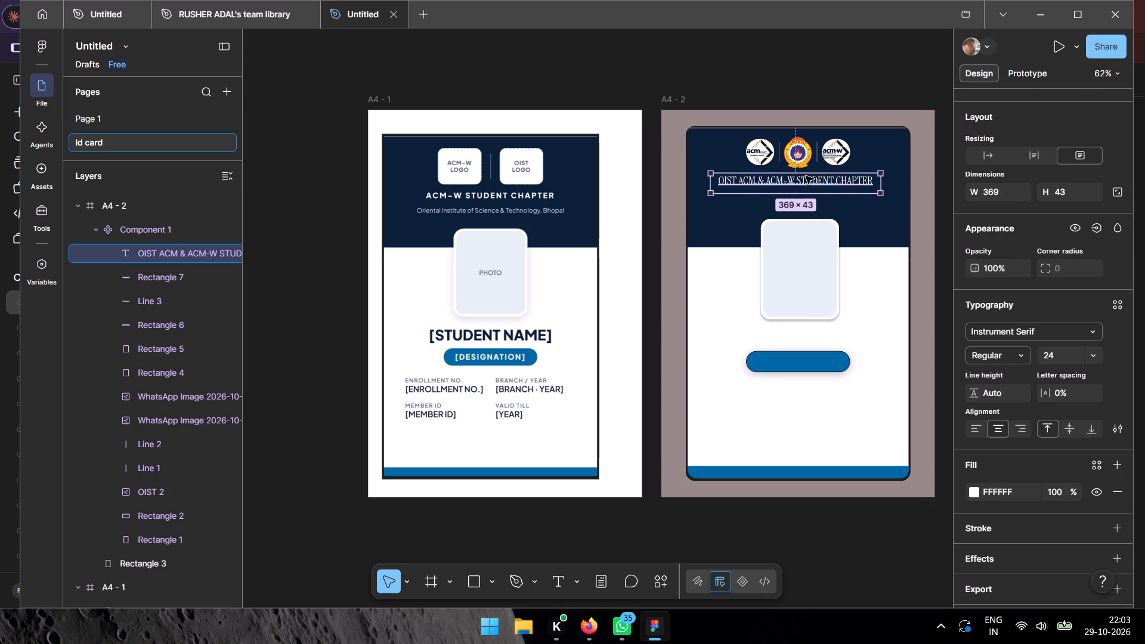
click(798, 182)
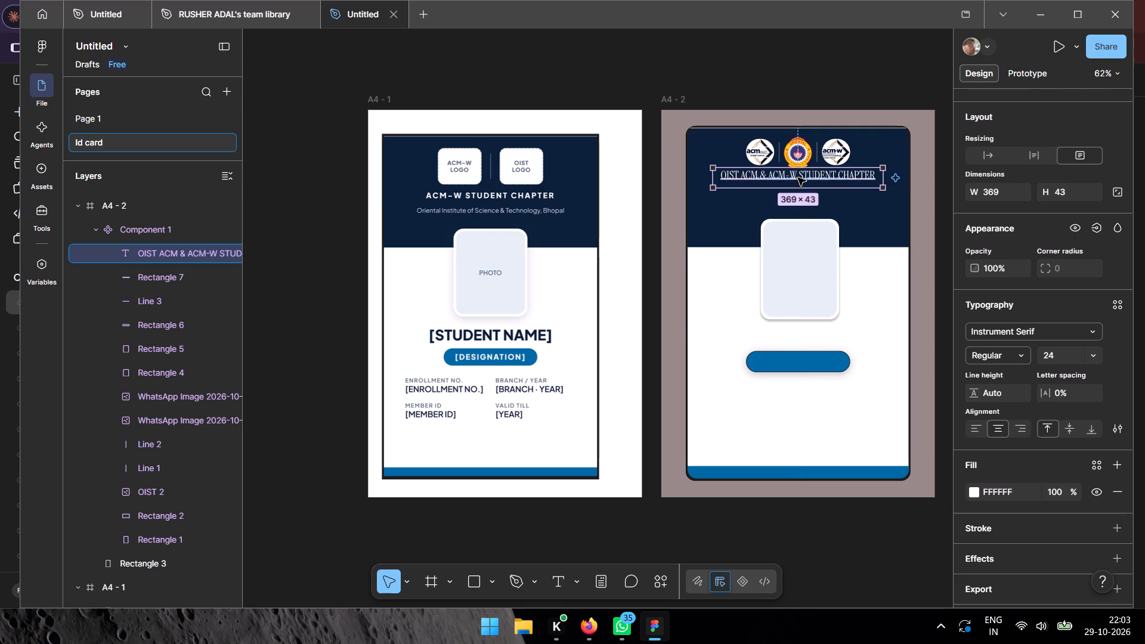
click(909, 84)
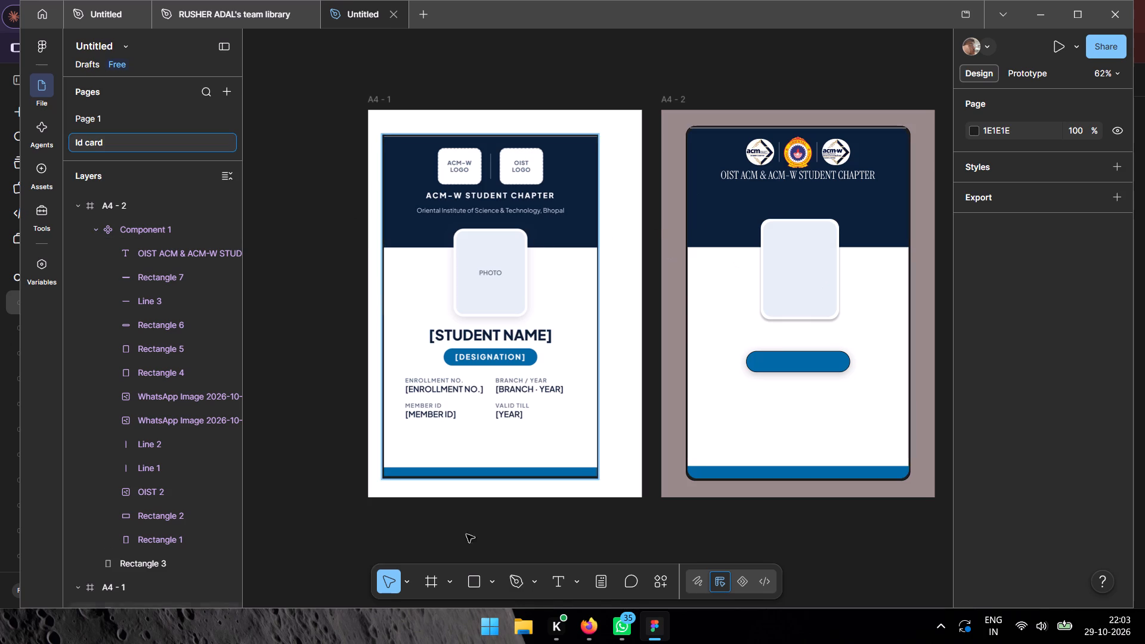
Draw a text box about 329 × 35 between the heading and the photo frame on the A4 - 2 card.
click(560, 591)
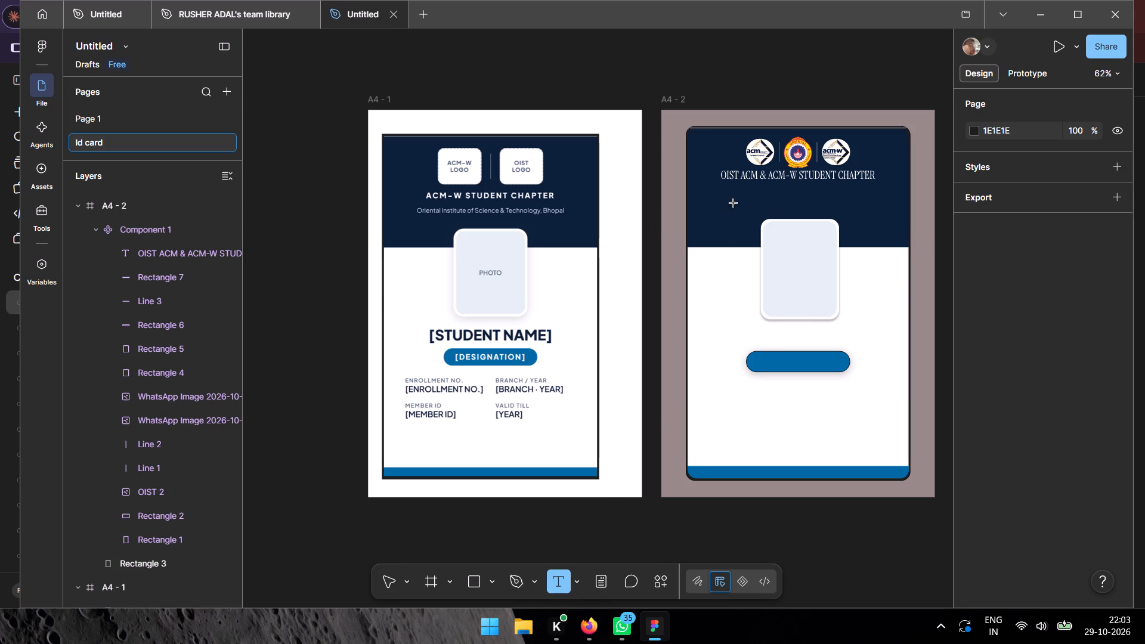
drag(732, 203, 883, 216)
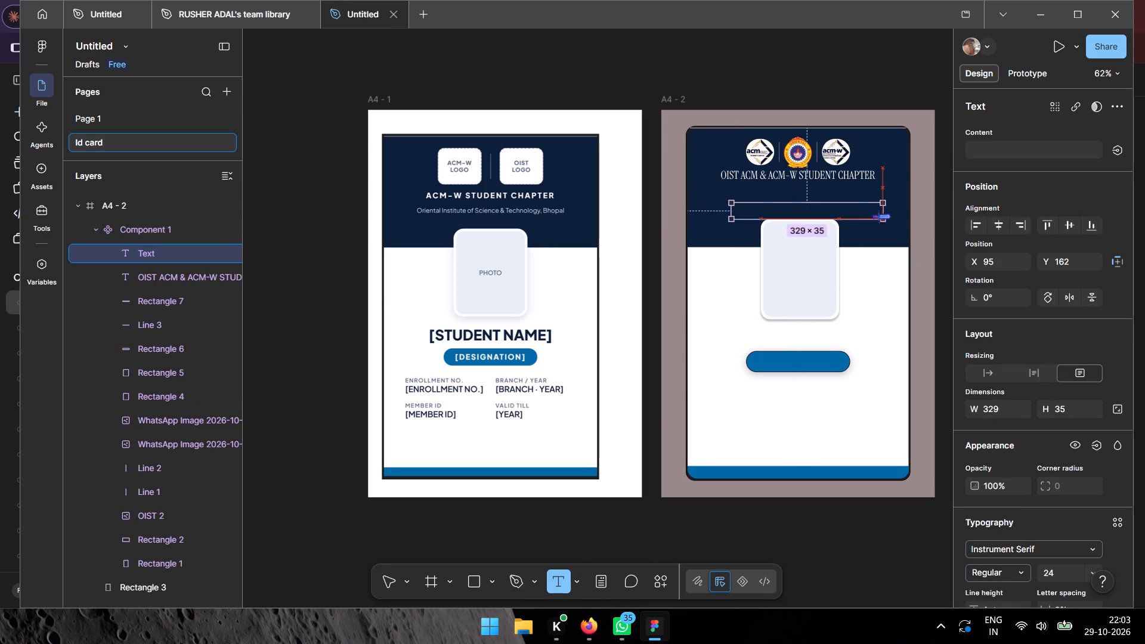
Enter the institute line "Oriental Institute Of Science & Technology , Bhopal" in the new text box.
text(oRIENT)
key(BackSpace)
key(BackSpace)
key(BackSpace)
key(BackSpace)
key(BackSpace)
key(BackSpace)
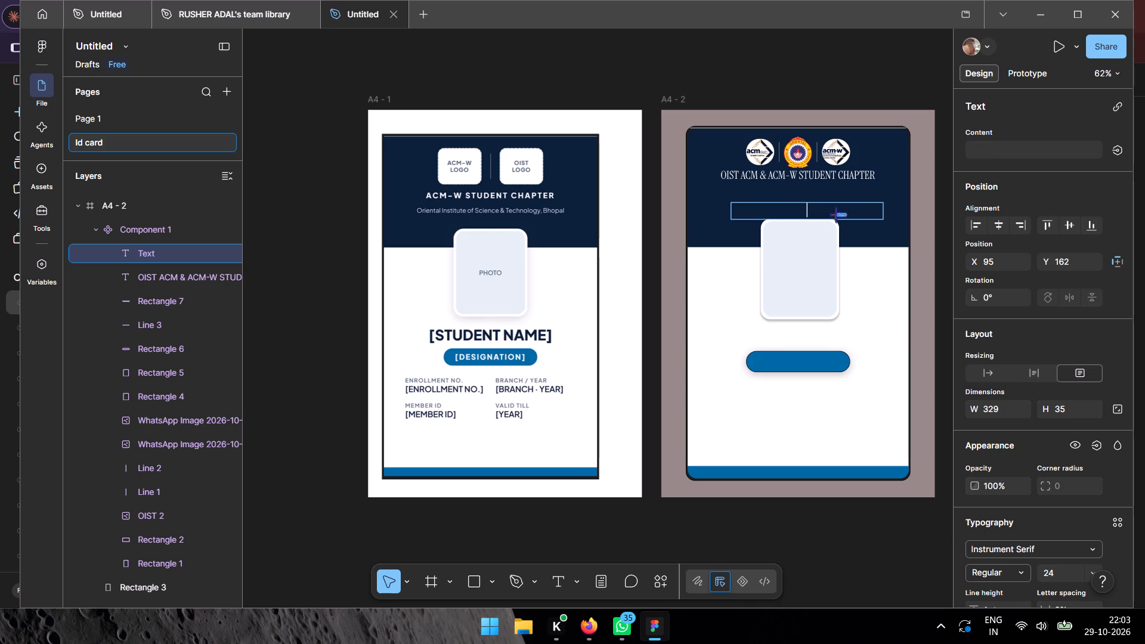
text(Oriental Ind)
key(BackSpace)
text(stiti)
key(BackSpace)
text(ut)
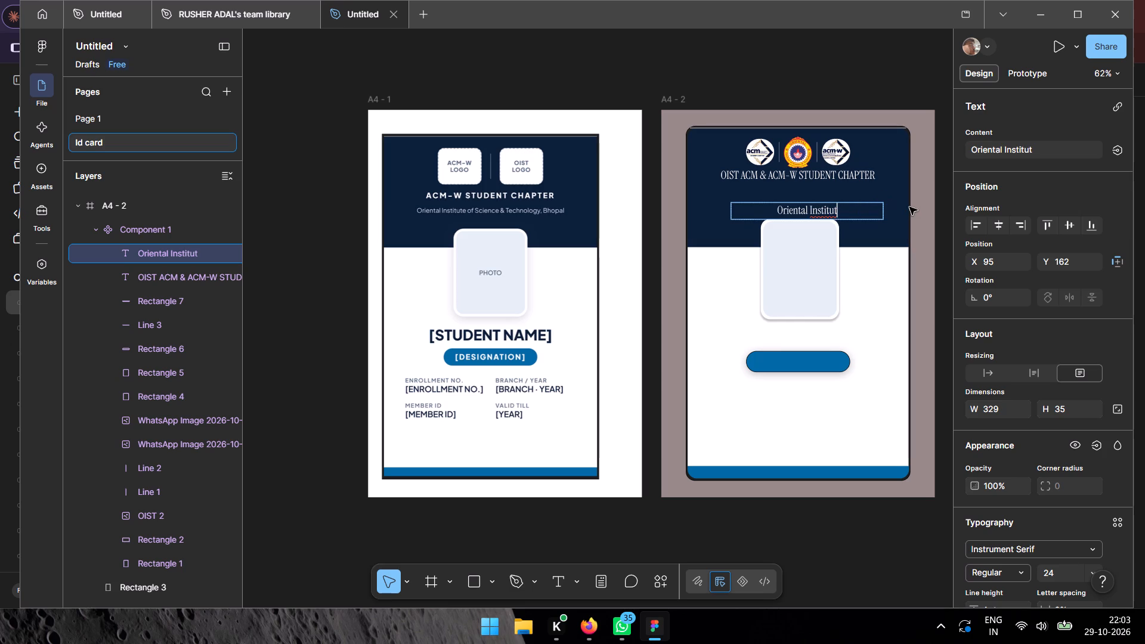
text(e)
key(space)
text(Of)
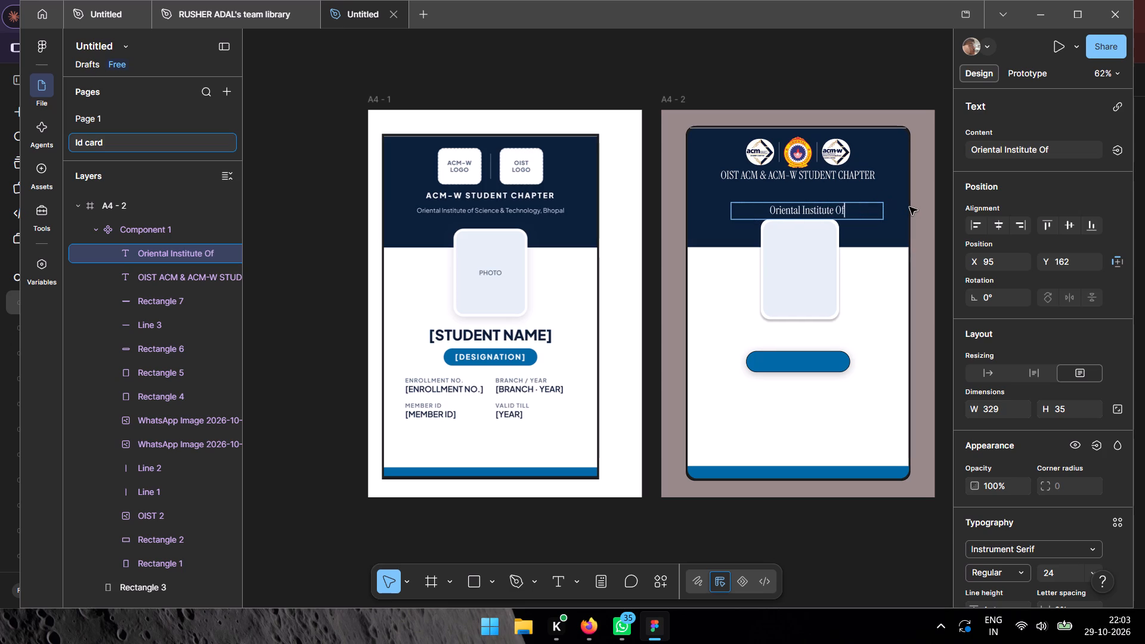
key(space)
key(shift+s)
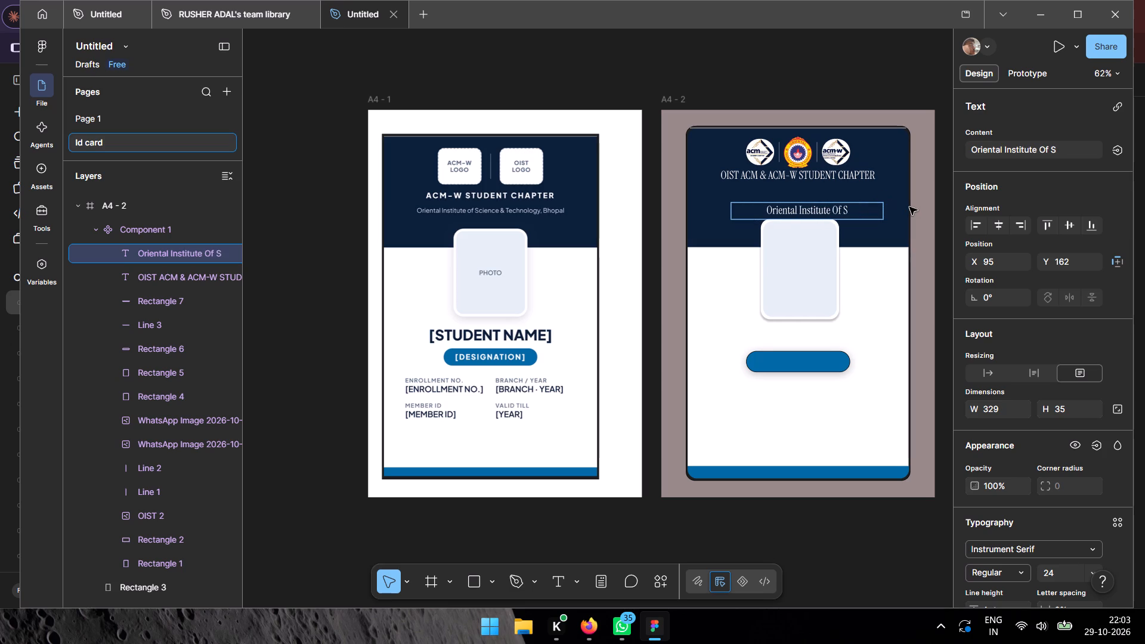
text(cience a)
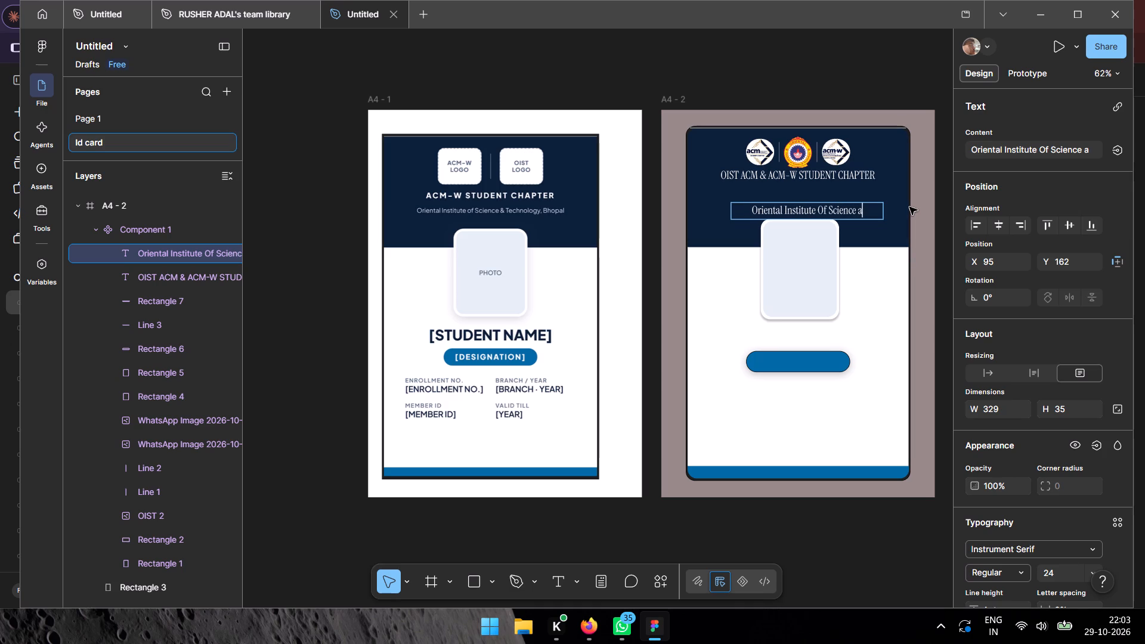
key(BackSpace)
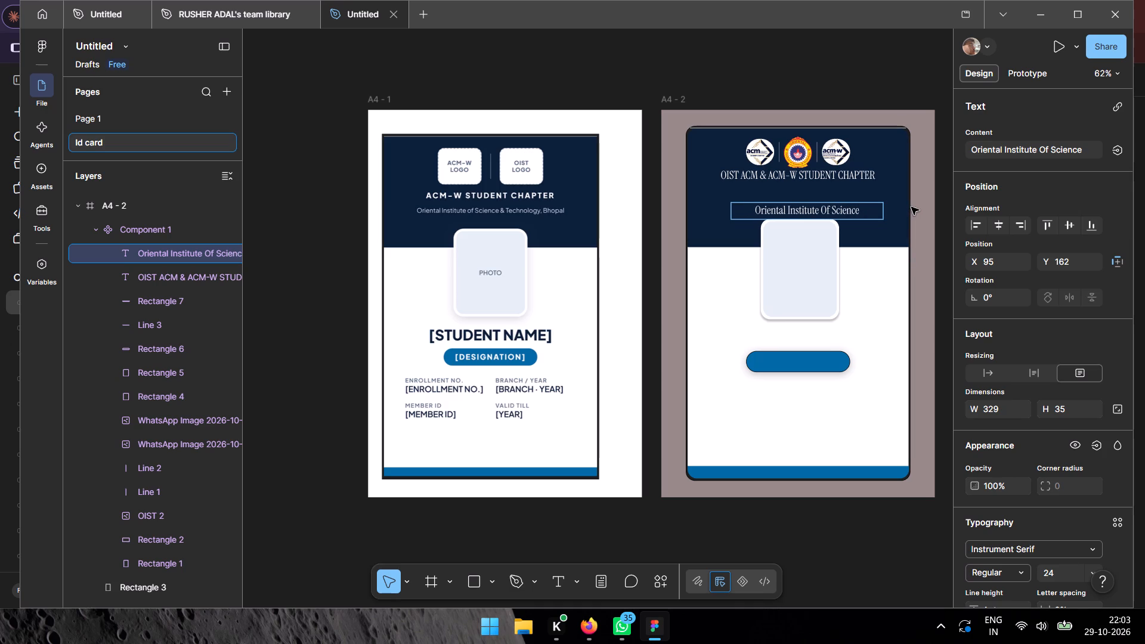
text(& Technology)
key(space)
text(,)
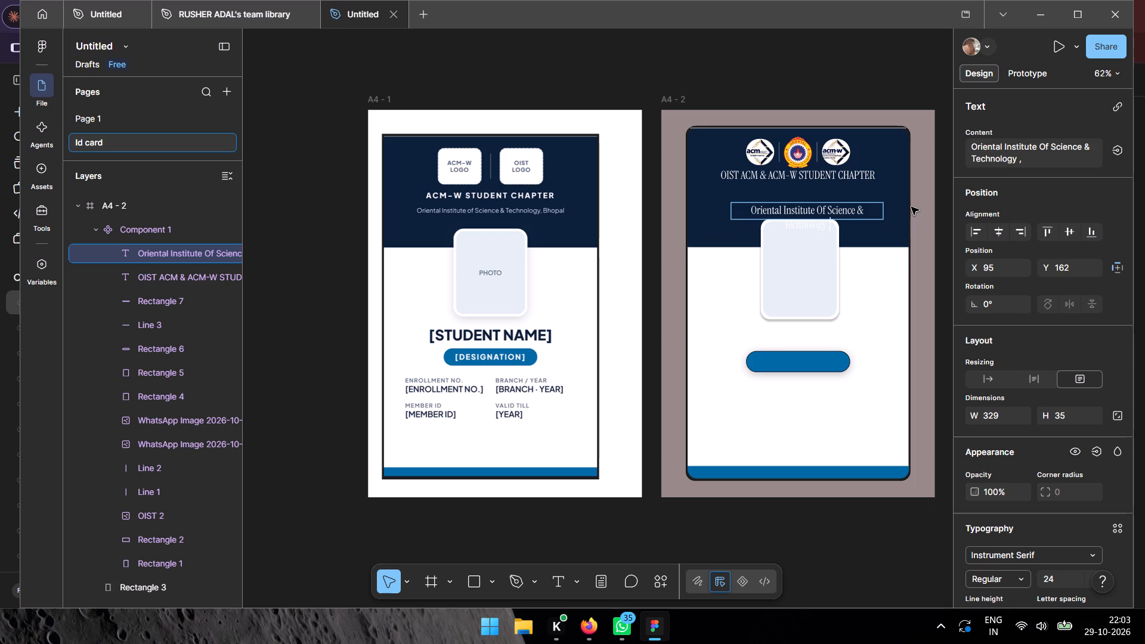
key(space)
text(Bh)
text(pa)
key(BackSpace)
key(BackSpace)
text(opa)
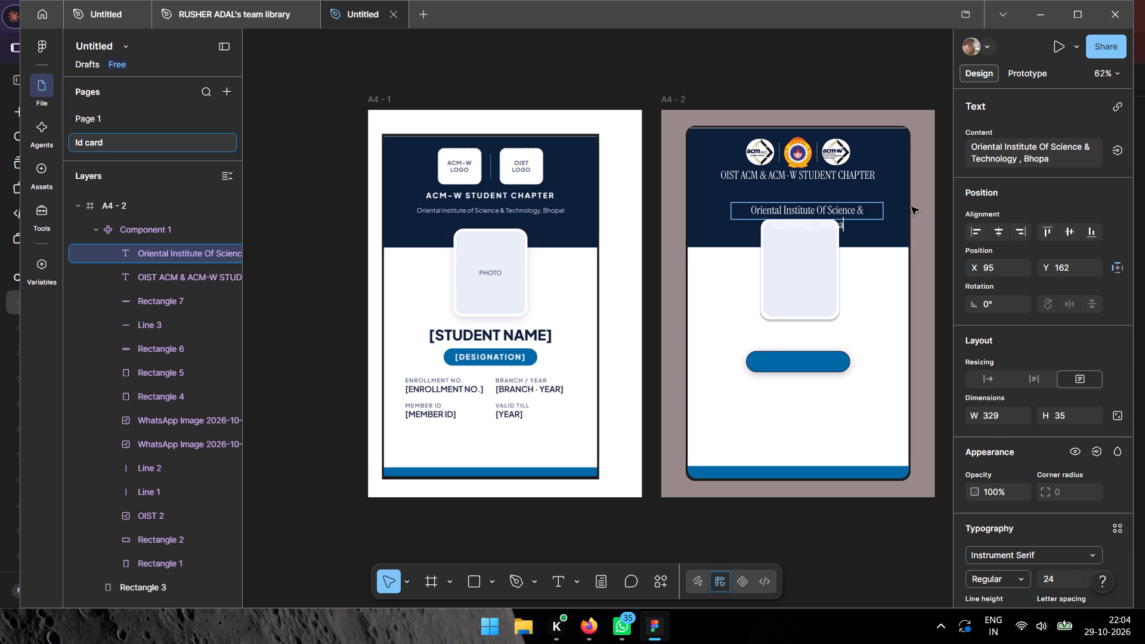
key(l)
key(shift+a)
key(BackSpace)
key(equal)
key(BackSpace)
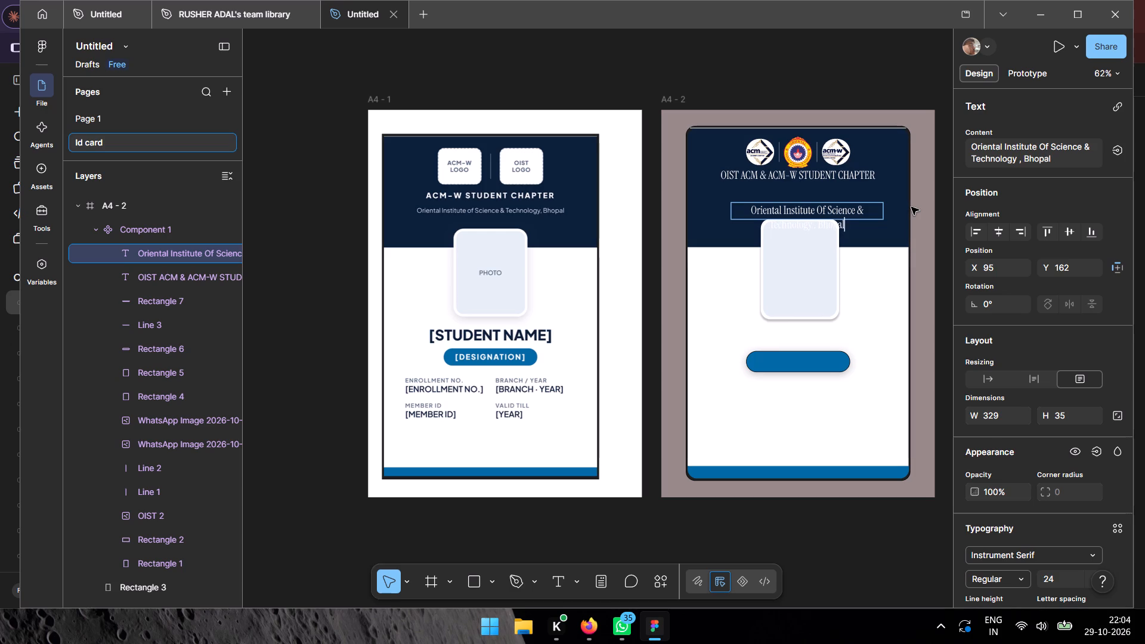
Change the font of the entire institute line to Kdam Thmor Pro.
key(ctrl+a)
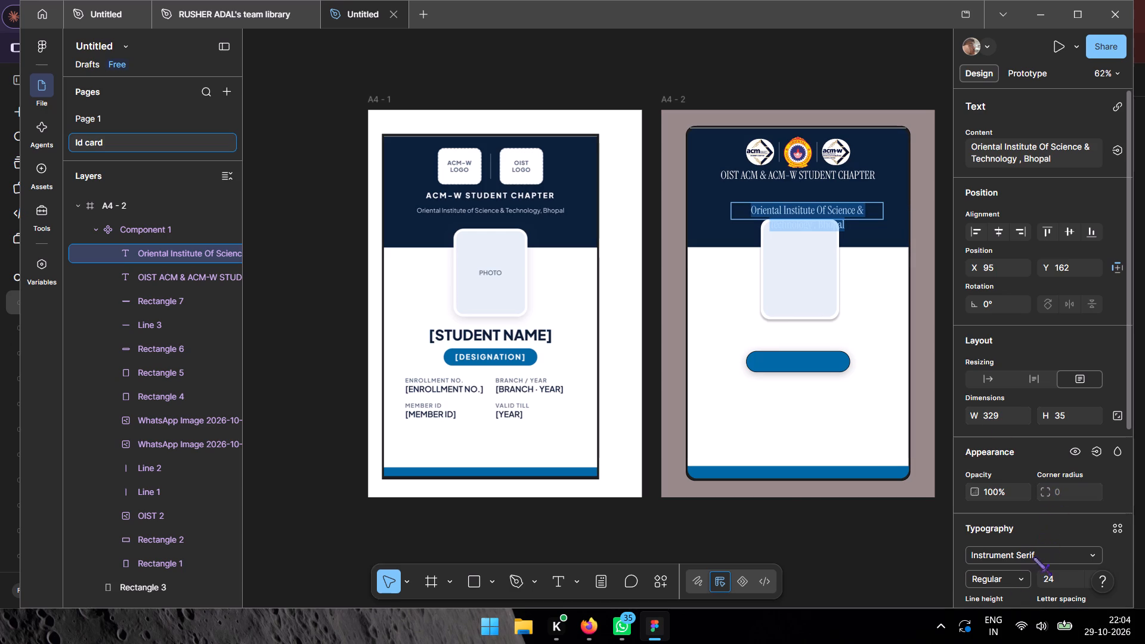
click(1033, 557)
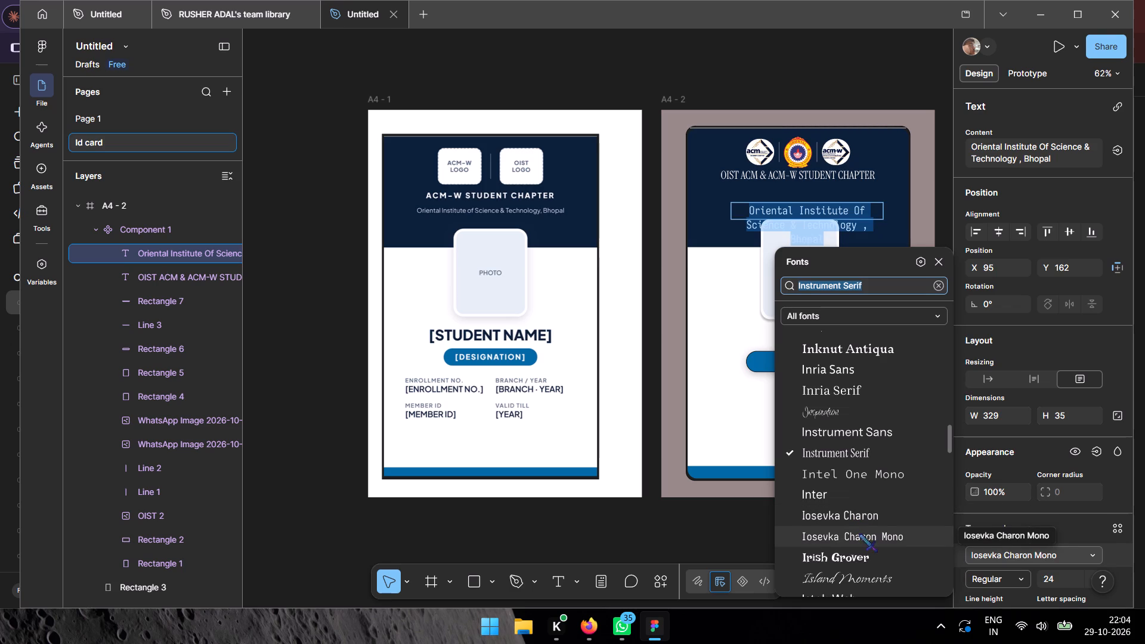
scroll(859, 534, down, 3)
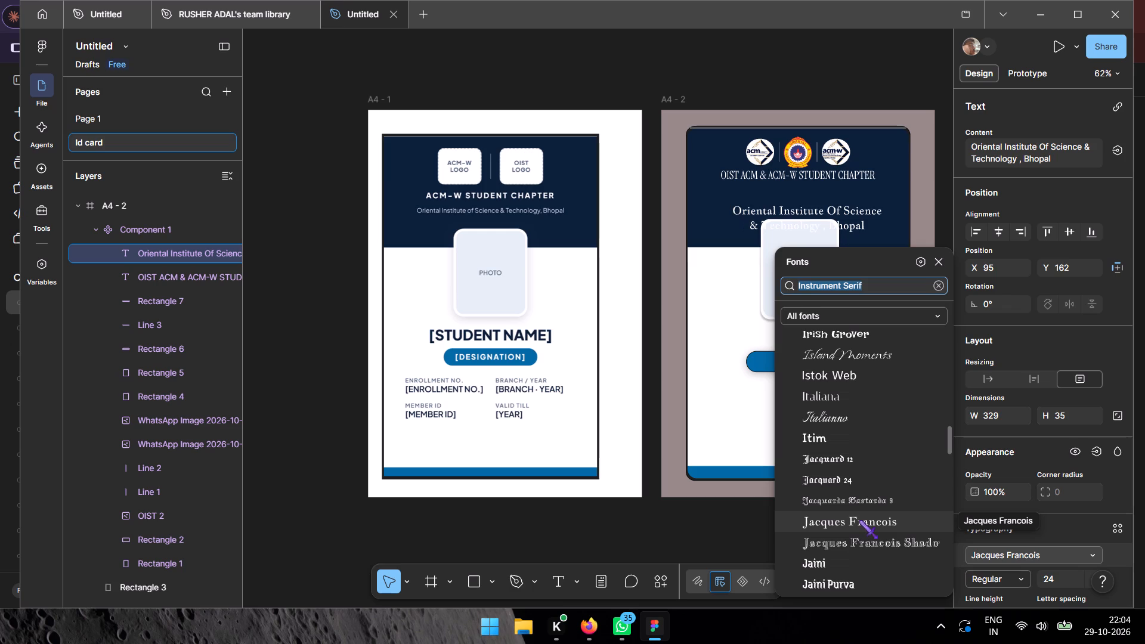
scroll(859, 520, down, 1)
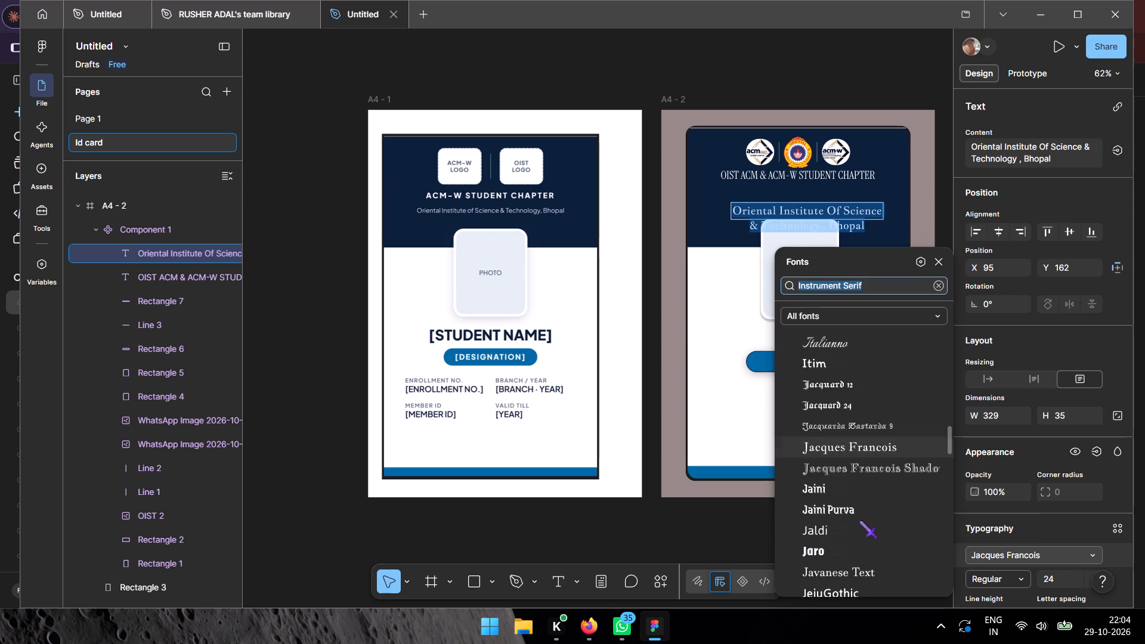
scroll(859, 520, down, 2)
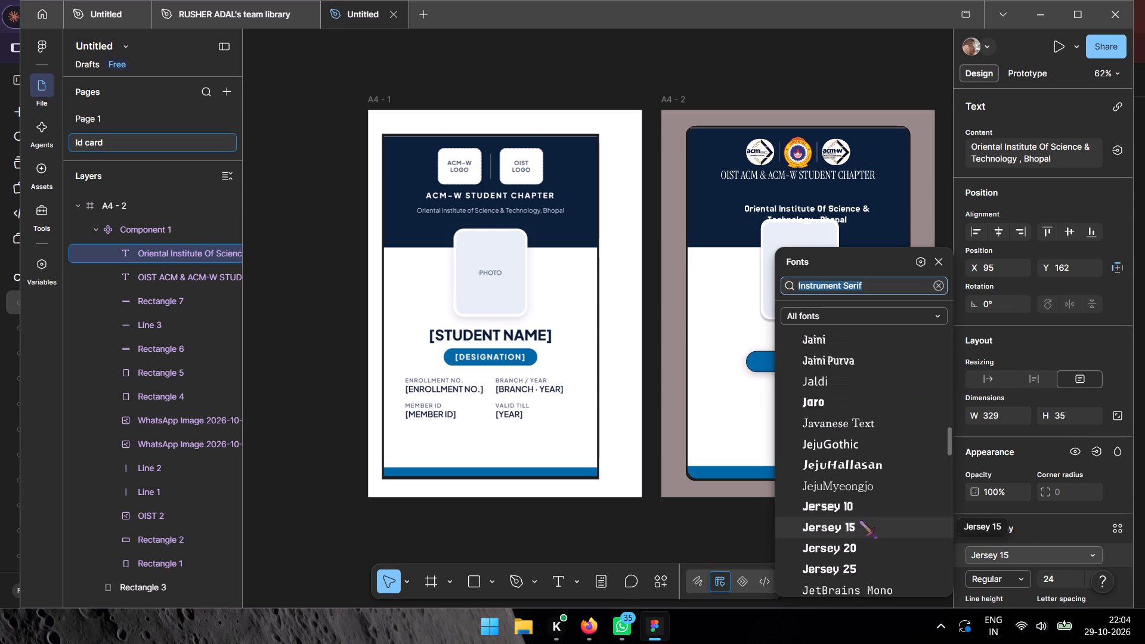
scroll(859, 520, down, 2)
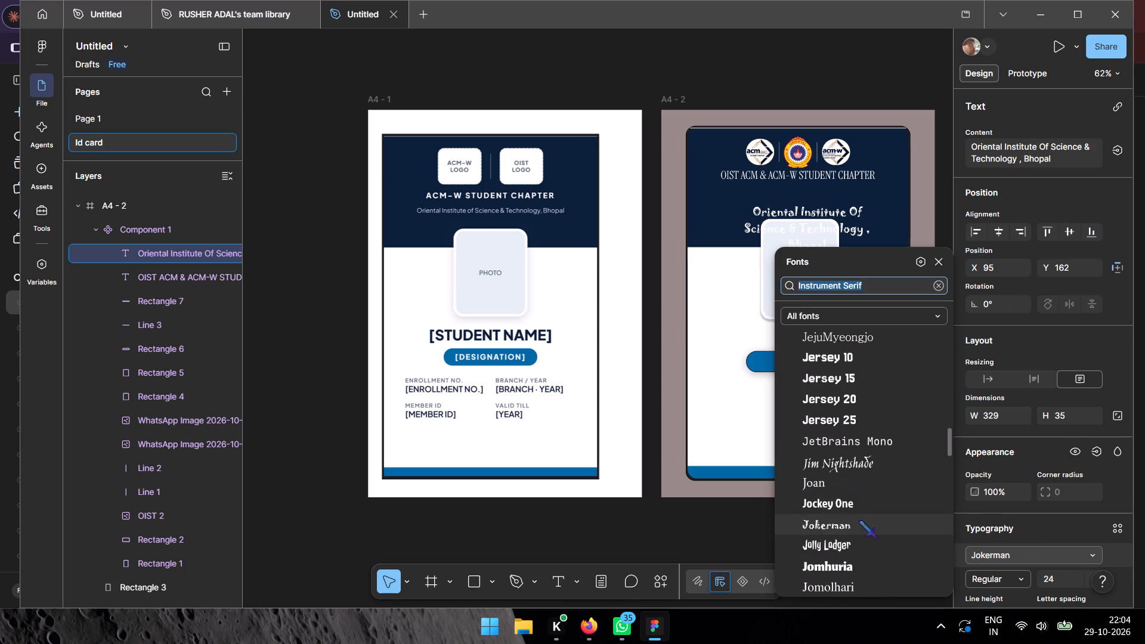
scroll(859, 520, down, 1)
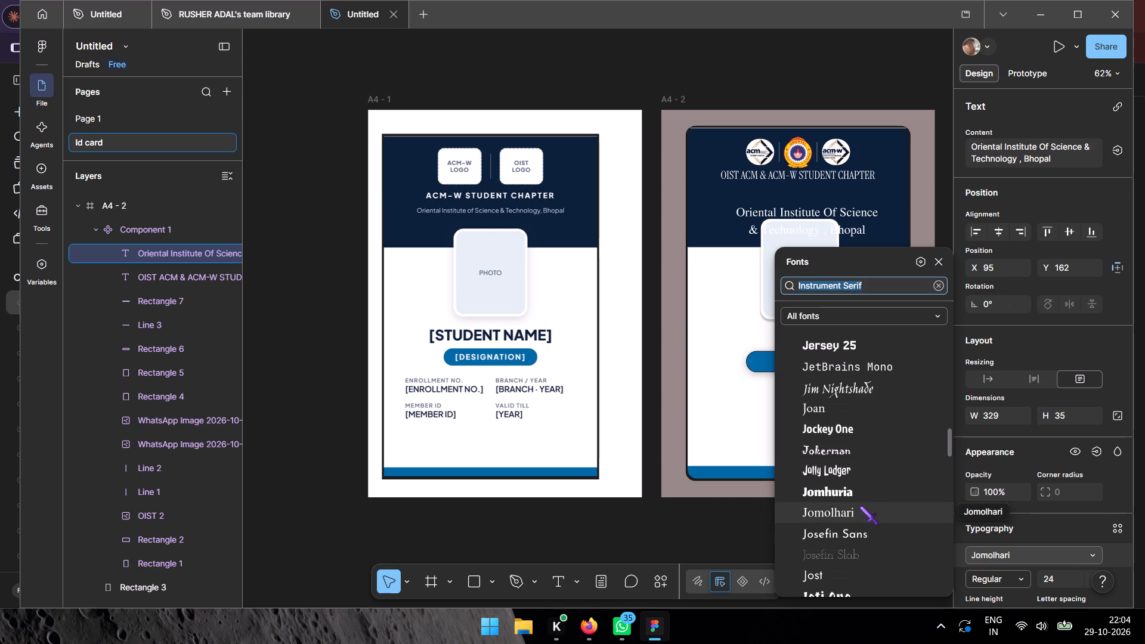
scroll(859, 506, down, 4)
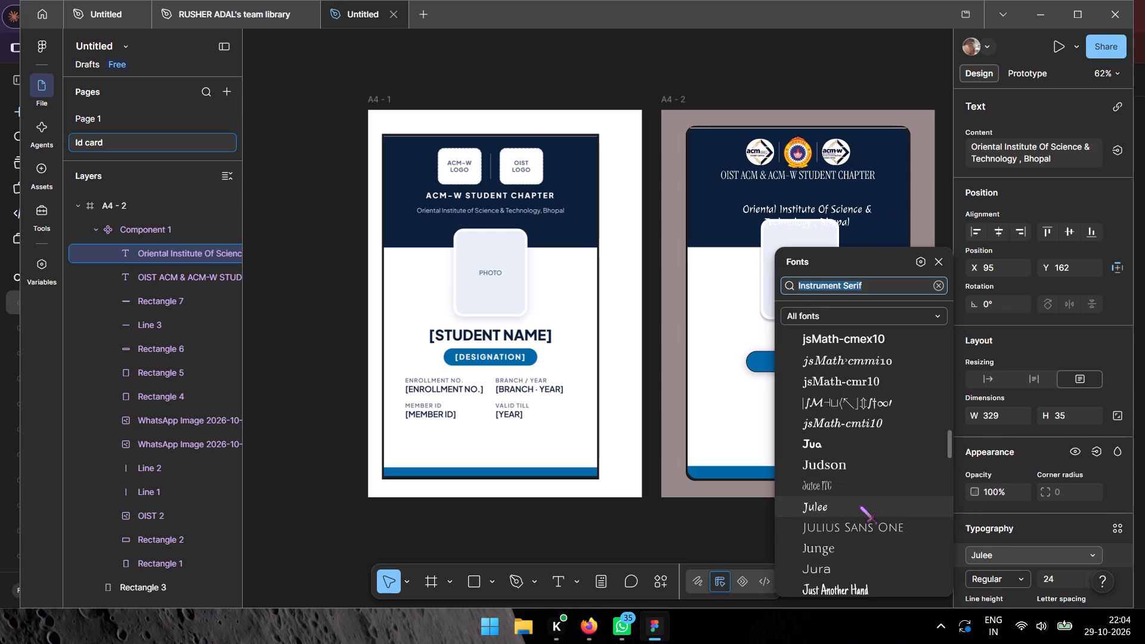
scroll(859, 527, down, 3)
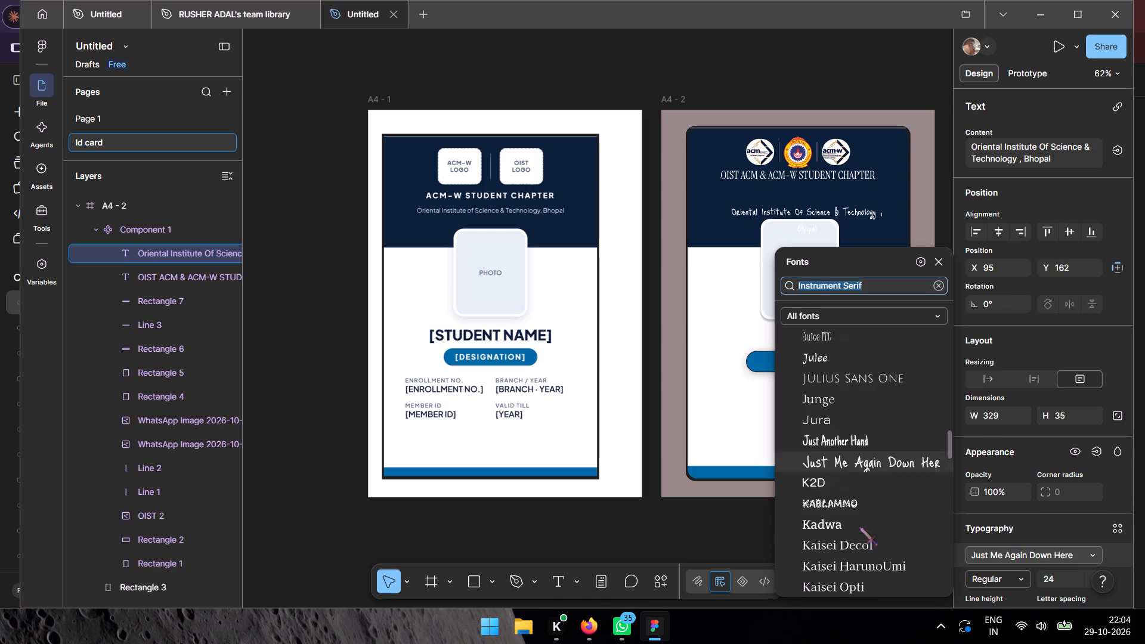
scroll(859, 527, down, 4)
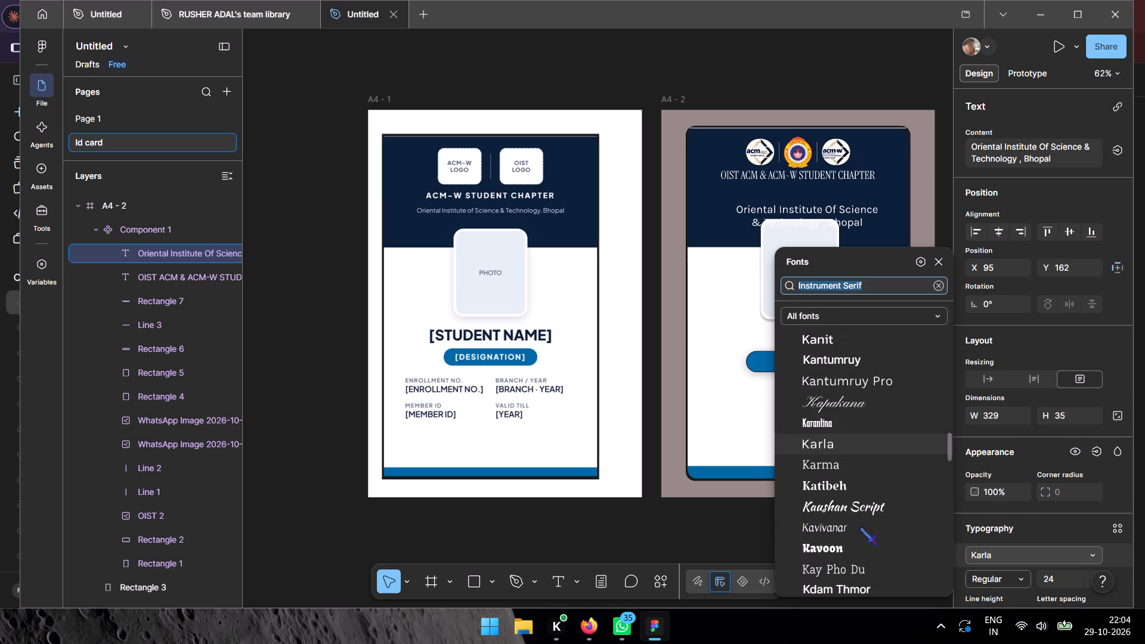
scroll(859, 527, down, 3)
scroll(859, 527, up, 2)
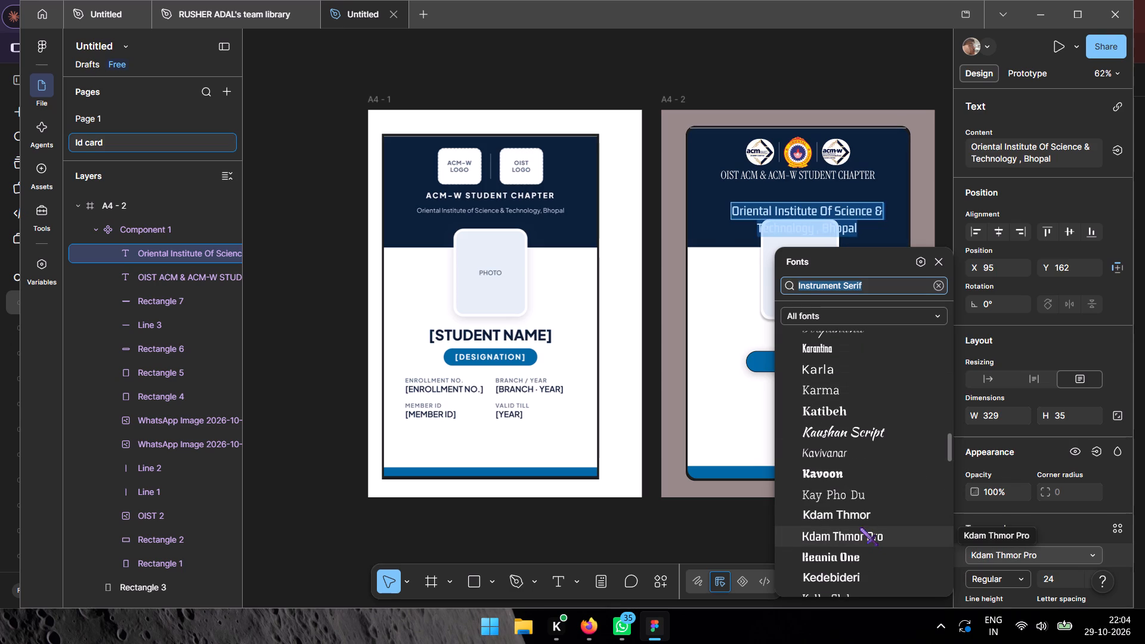
click(859, 527)
Set the institute line's font size to 15 and finish editing the text.
click(1071, 577)
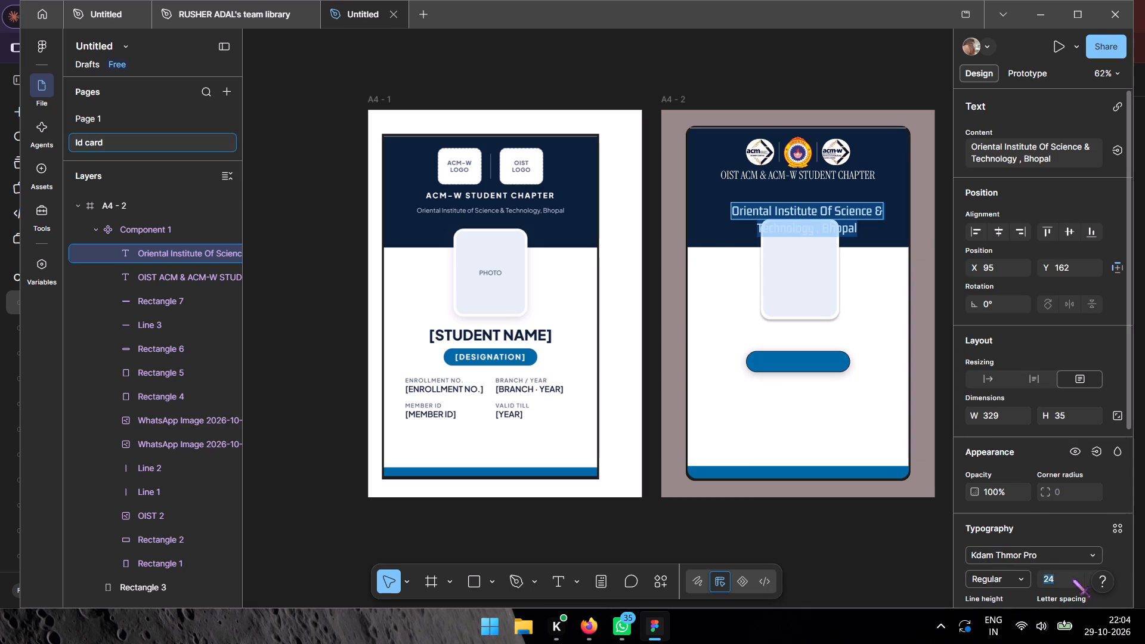
click(1084, 579)
click(1089, 579)
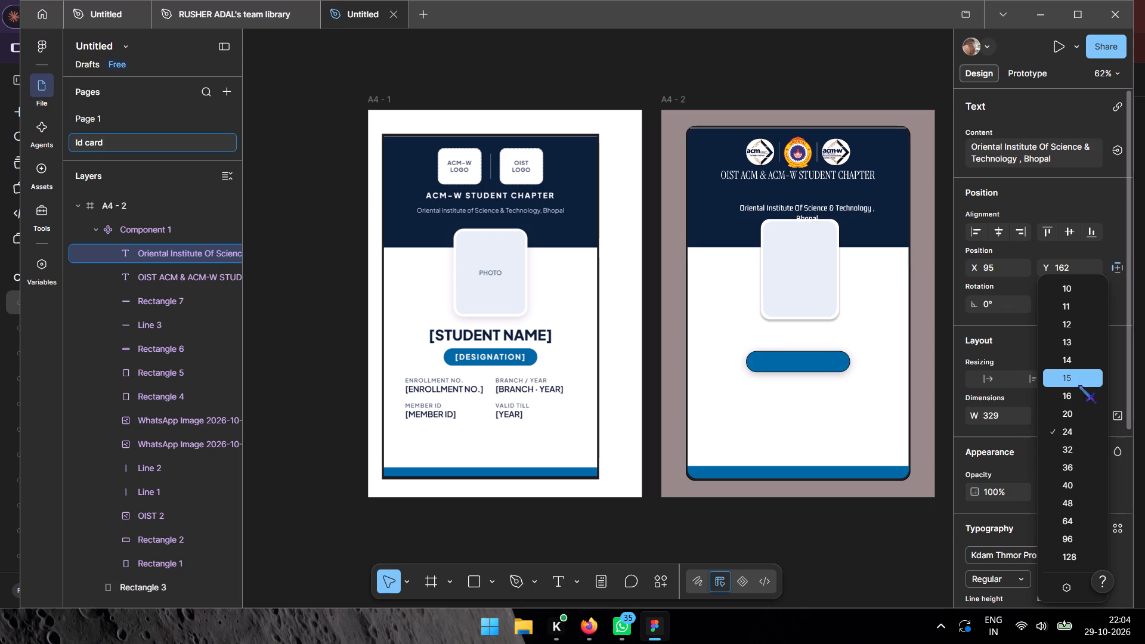
click(1081, 374)
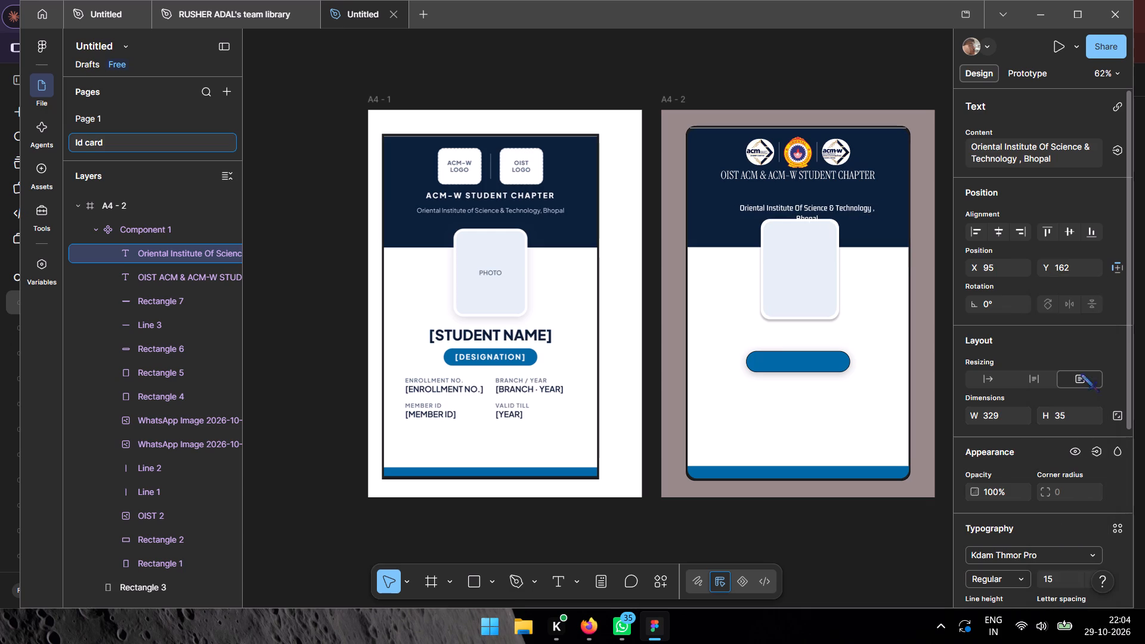
click(166, 251)
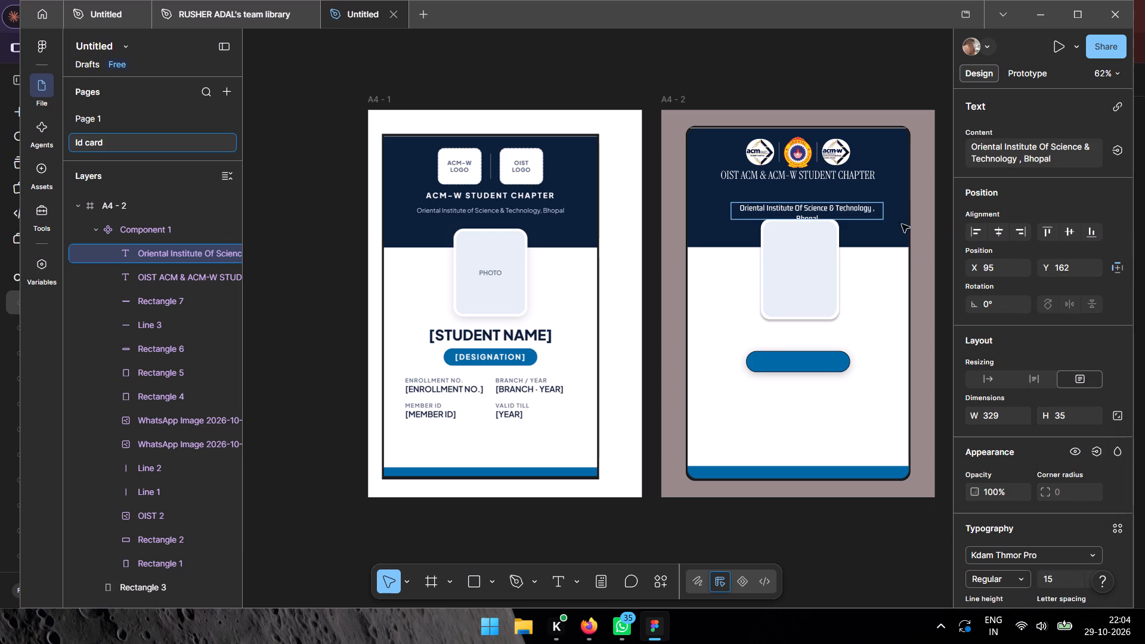
click(896, 219)
Fit the institute line on one row by widening its box to about 371, and place it beneath the heading at about X 66, Y 148.
drag(862, 209, 849, 194)
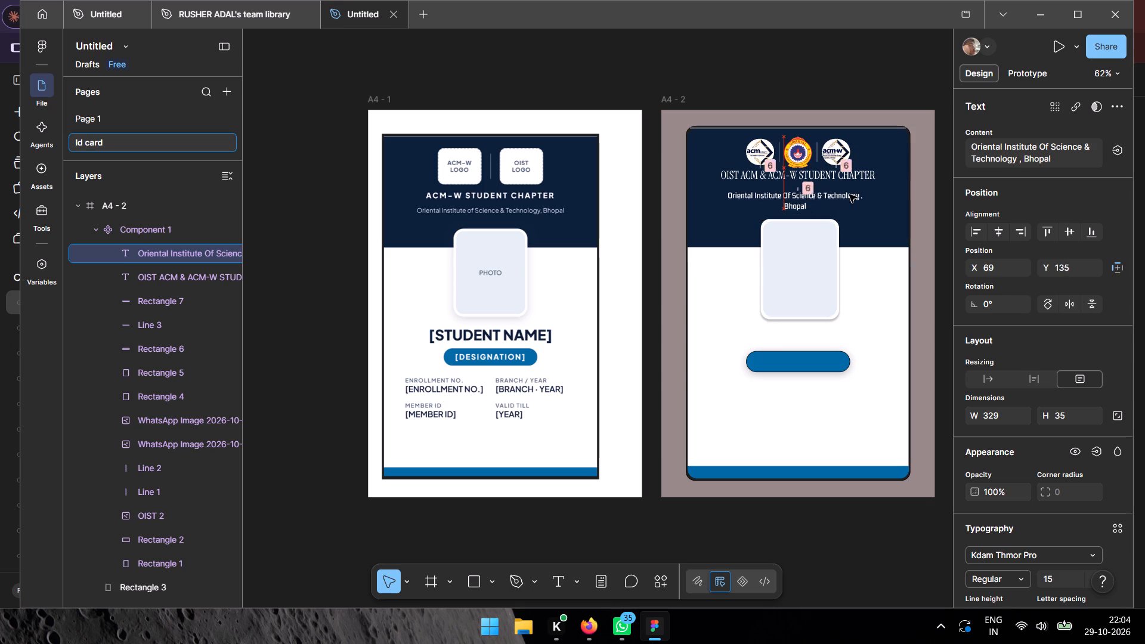
drag(849, 194, 854, 197)
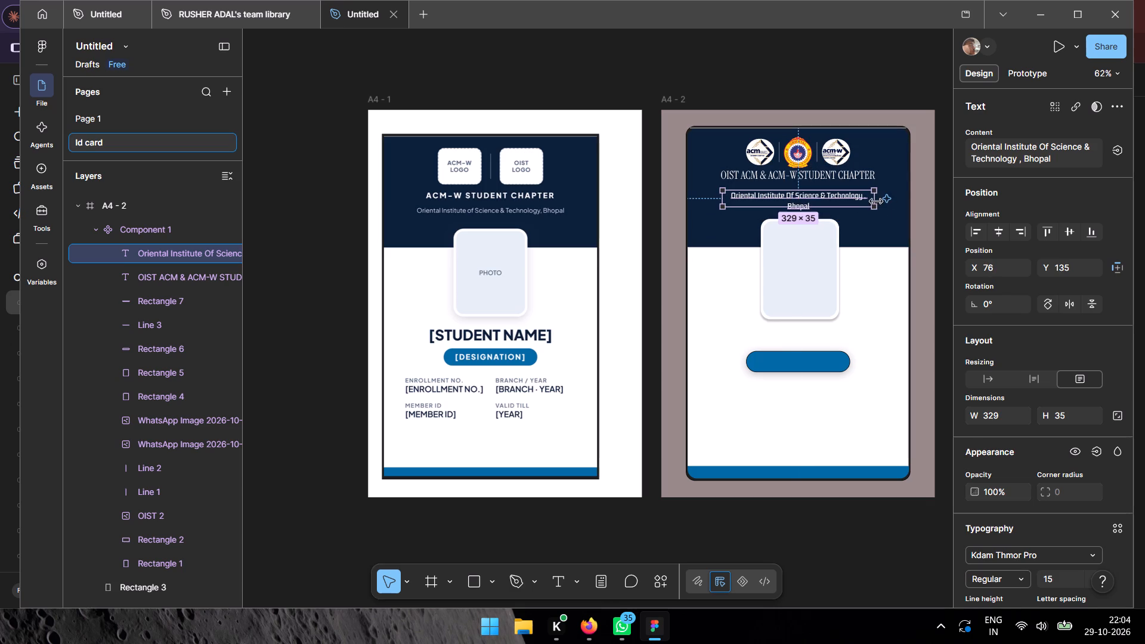
drag(876, 201, 891, 201)
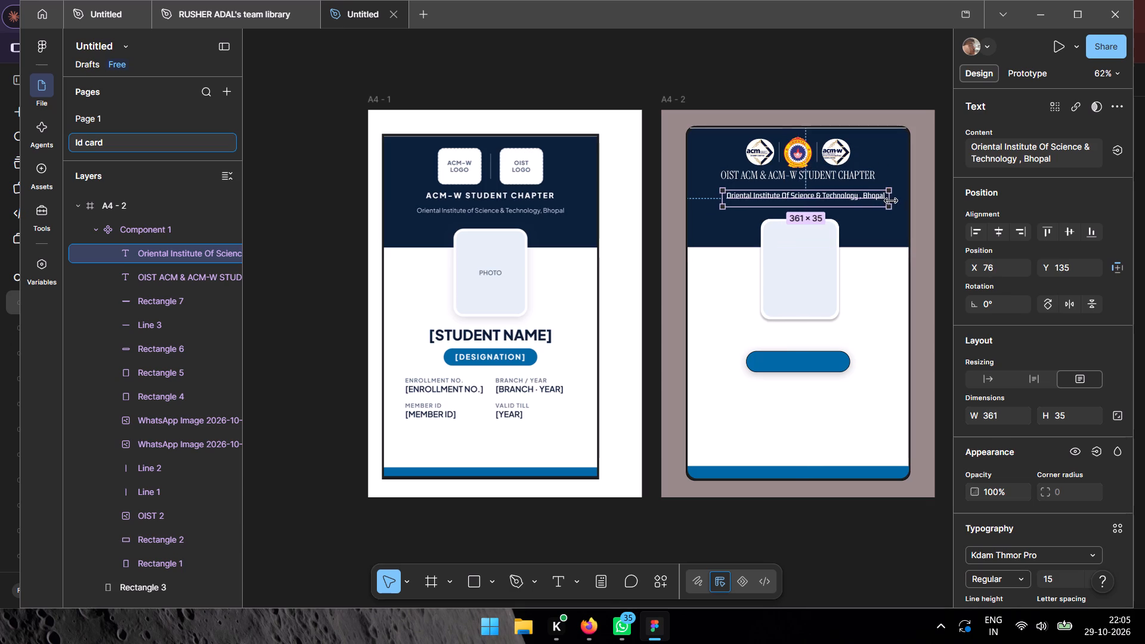
drag(891, 201, 893, 201)
drag(725, 197, 717, 198)
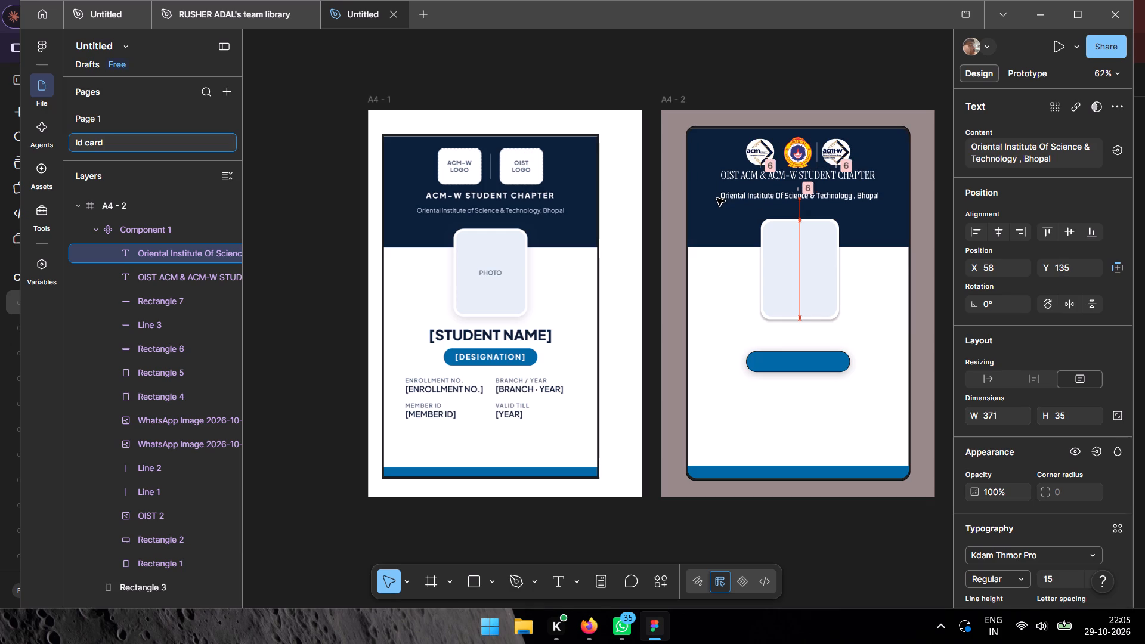
drag(717, 198, 720, 196)
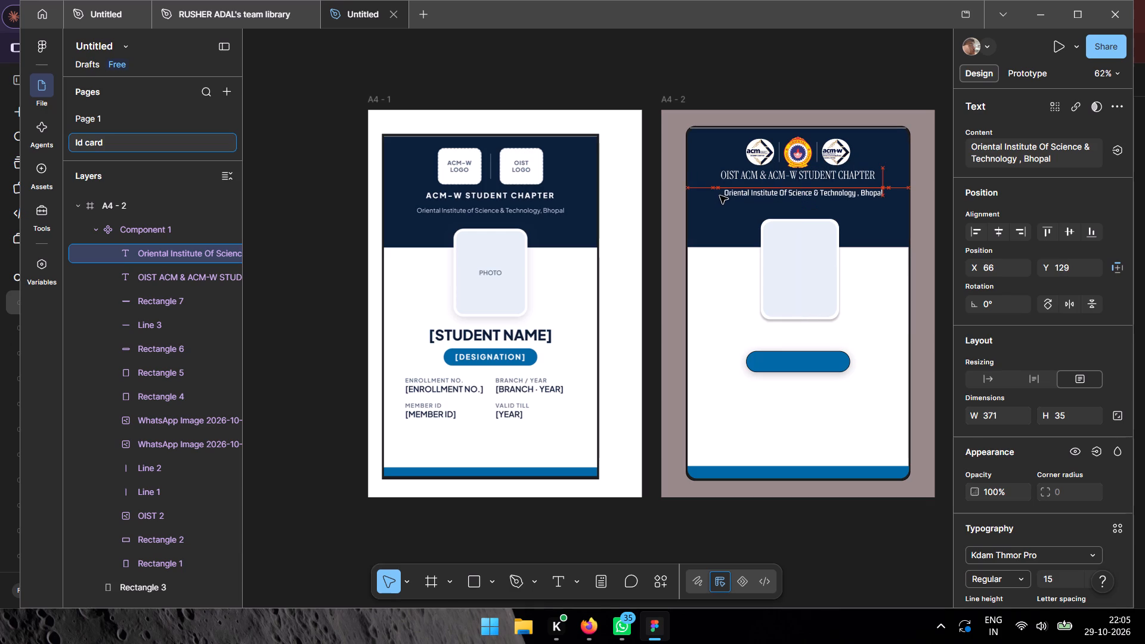
drag(720, 196, 720, 206)
Move the OIST ACM & ACM-W heading slightly down toward the institute line, to about X 59, Y 95.
click(745, 179)
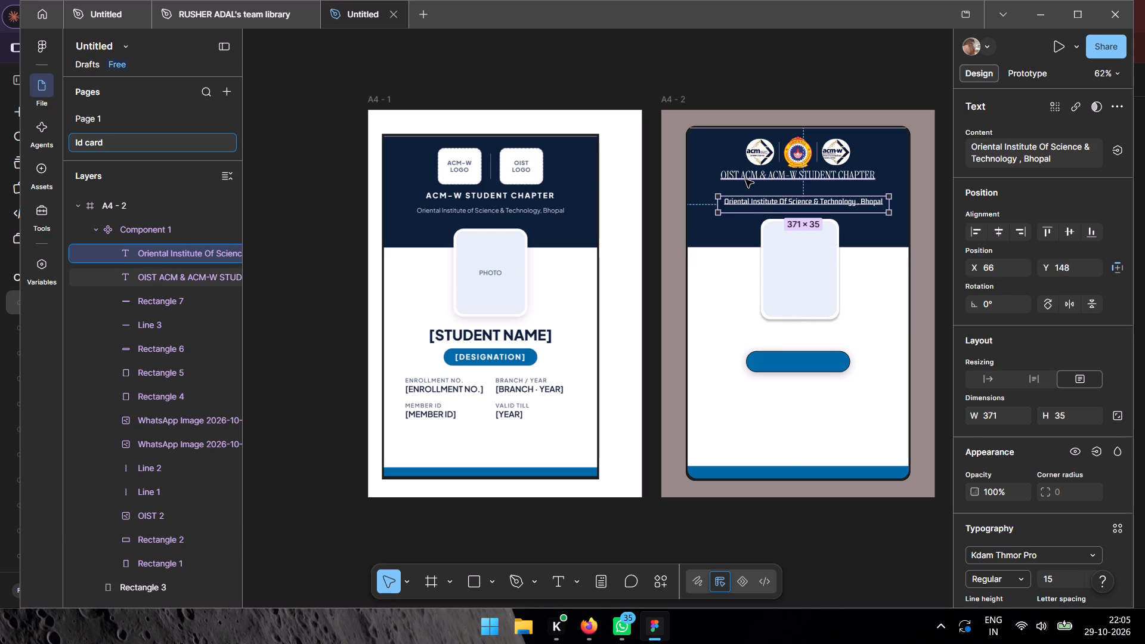
click(762, 177)
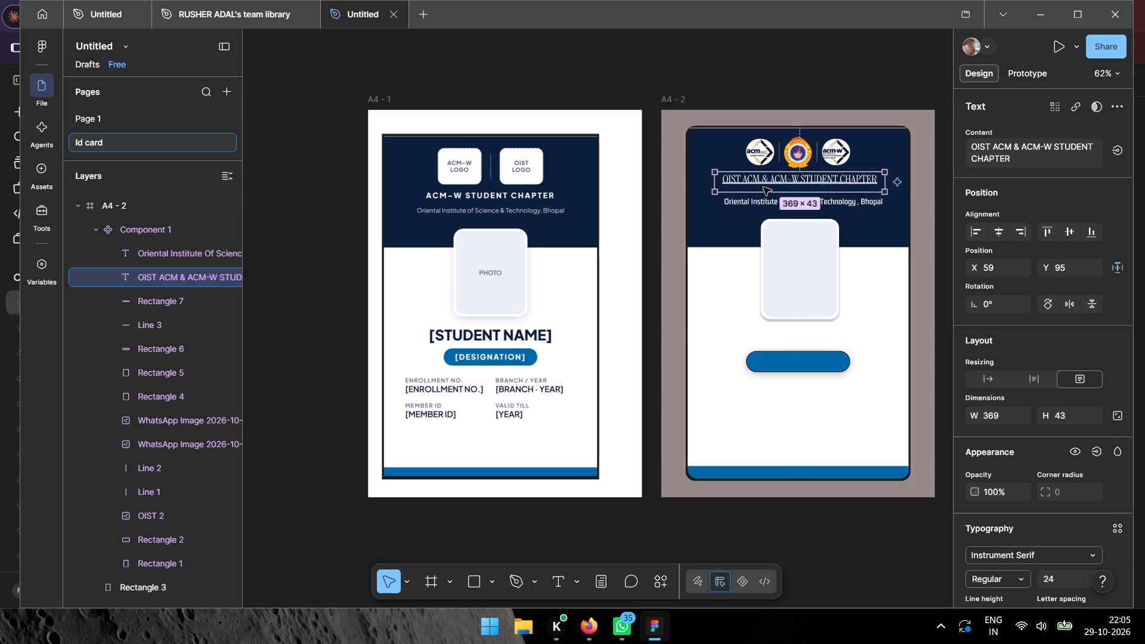
Widen the institute line's text box on both sides to about 475 at X 0, centring the line beneath the OIST ACM & ACM-W heading.
click(763, 208)
drag(891, 209, 903, 210)
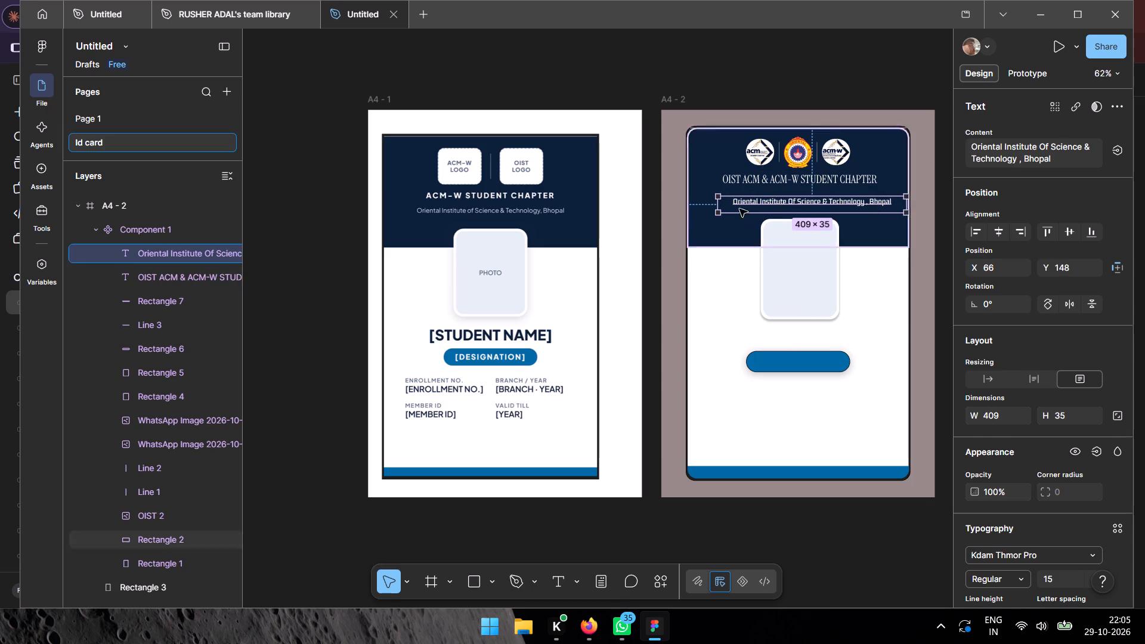
click(718, 203)
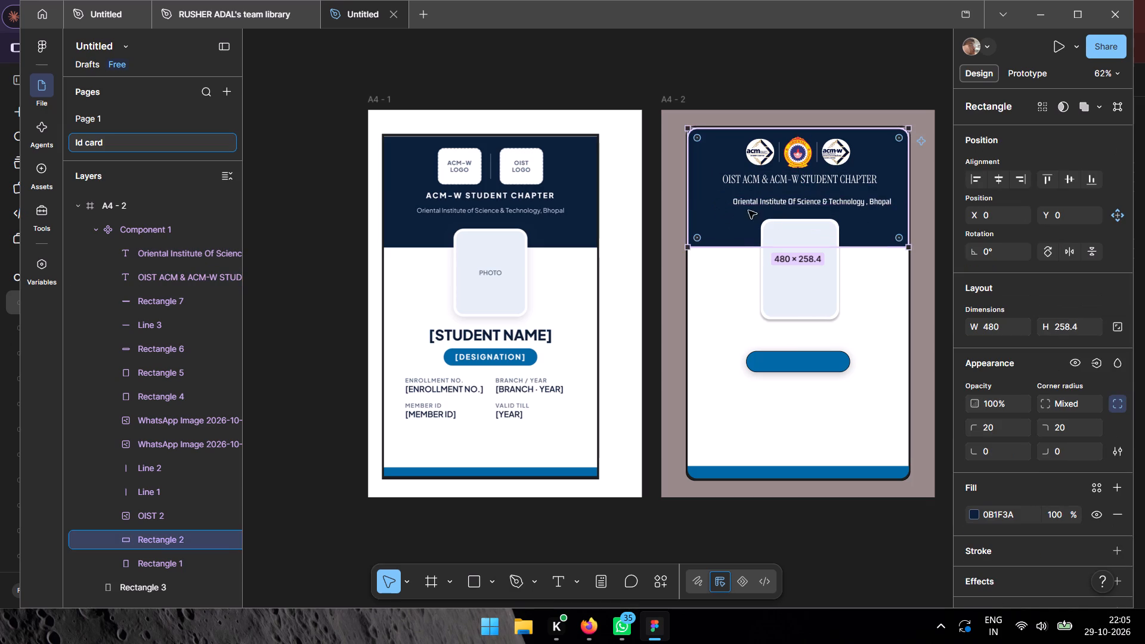
click(787, 204)
drag(716, 202, 707, 202)
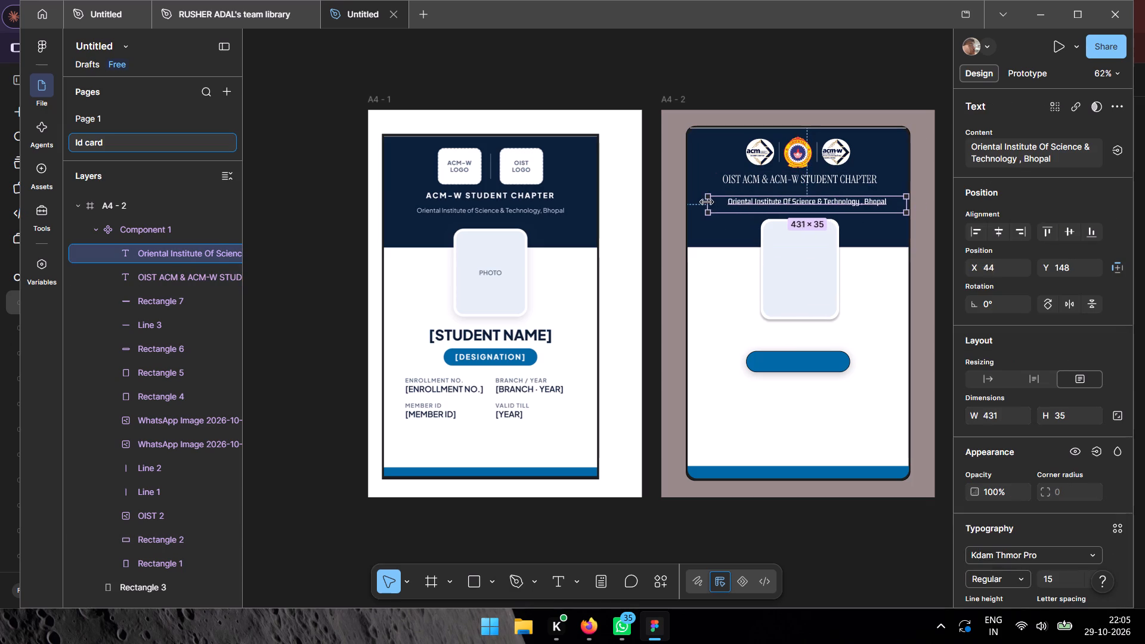
drag(707, 202, 685, 198)
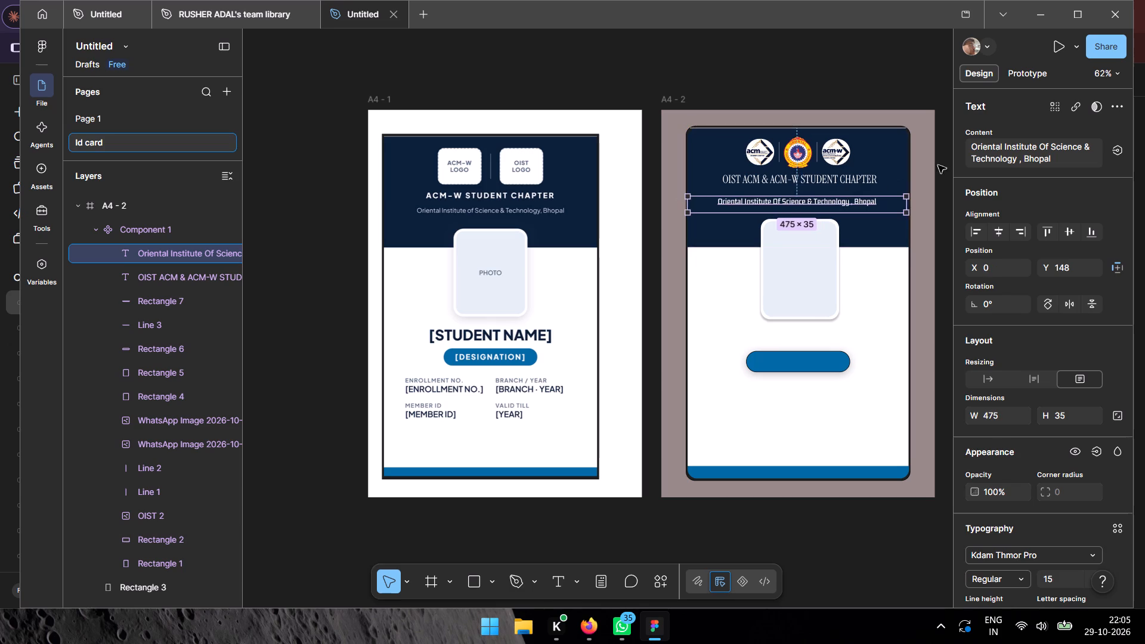
click(945, 159)
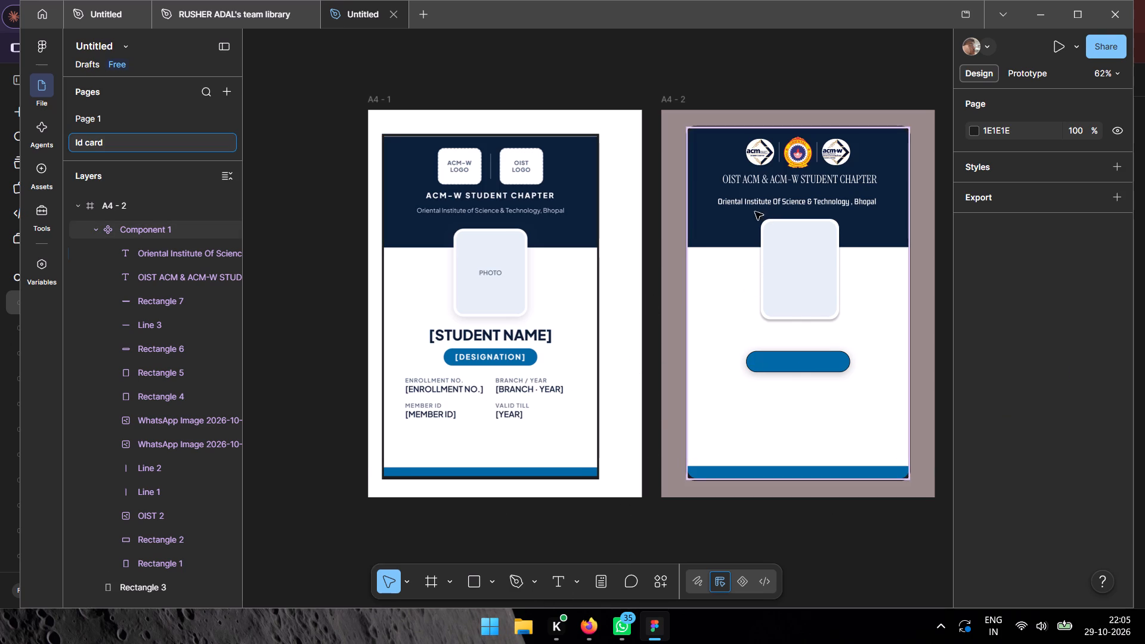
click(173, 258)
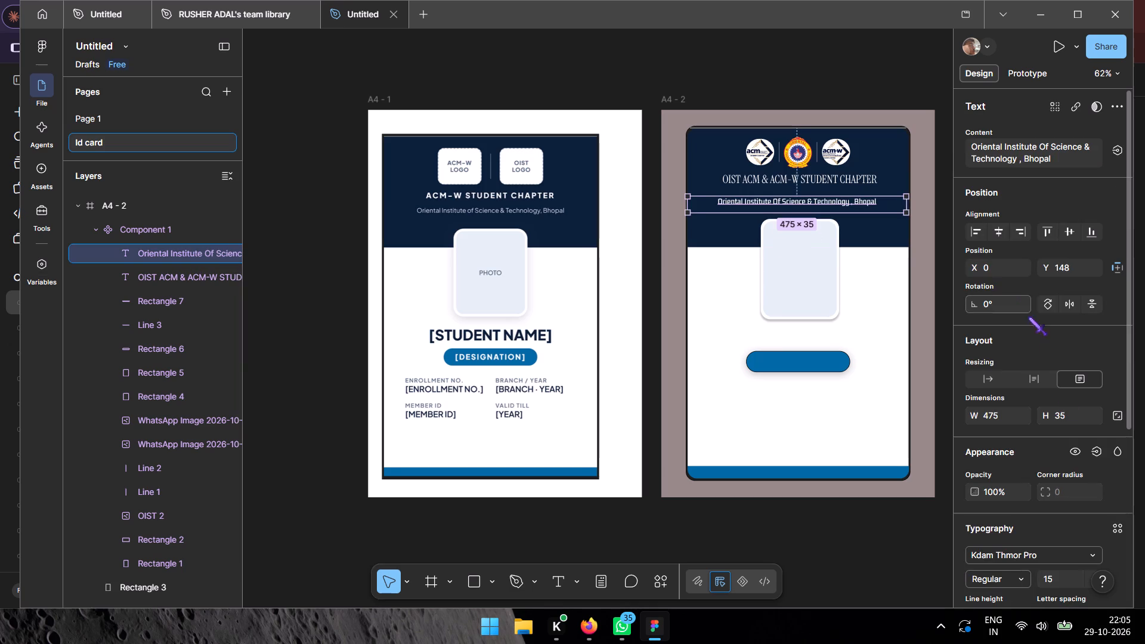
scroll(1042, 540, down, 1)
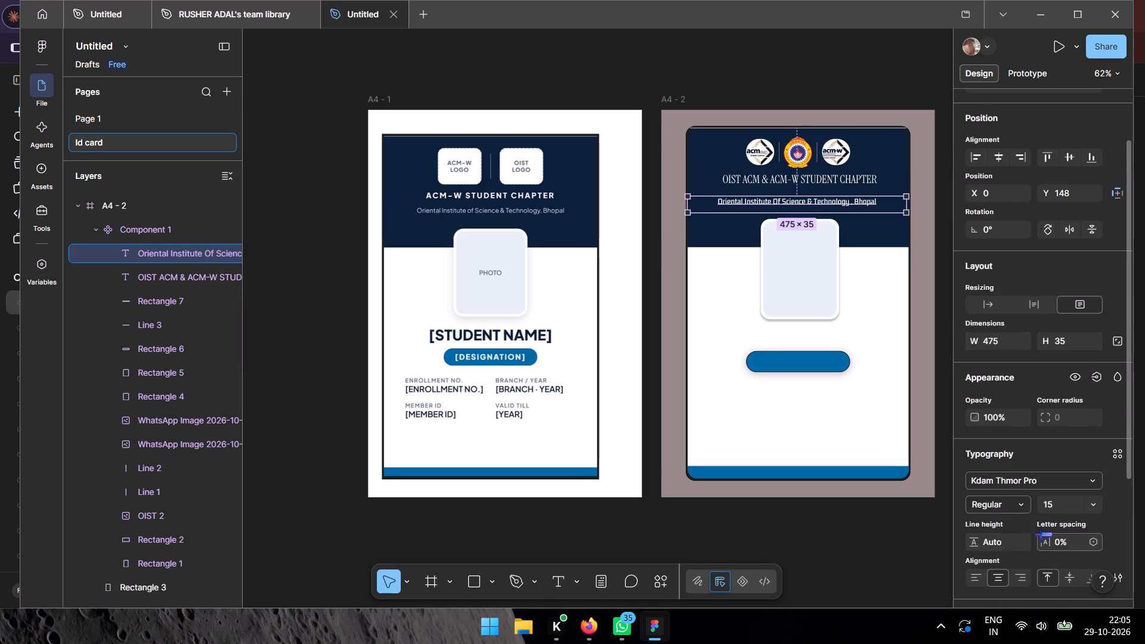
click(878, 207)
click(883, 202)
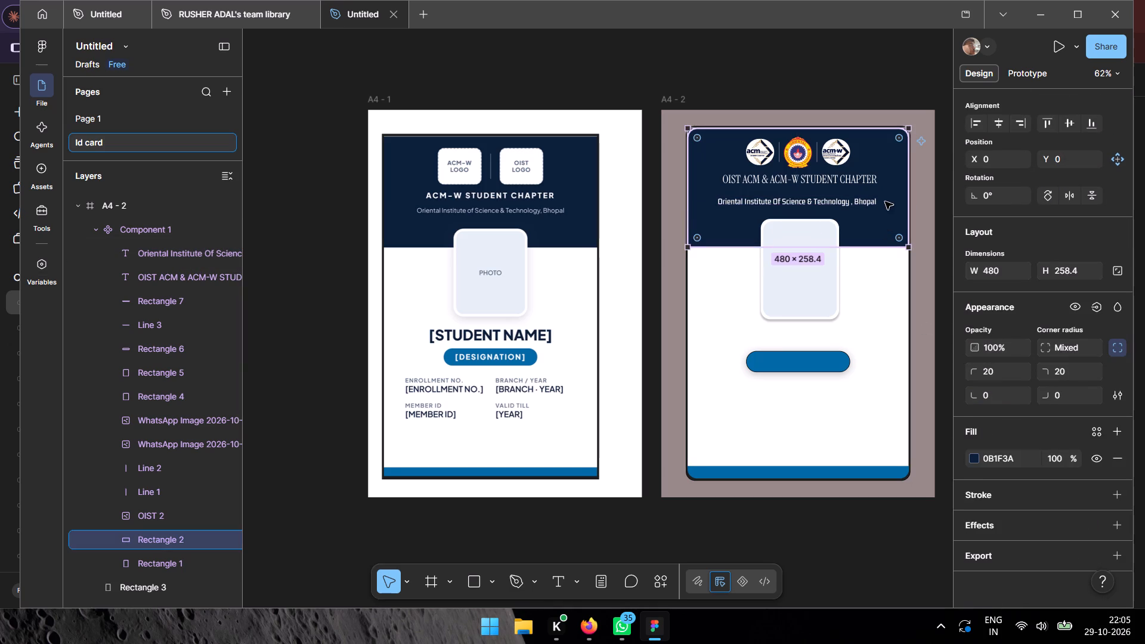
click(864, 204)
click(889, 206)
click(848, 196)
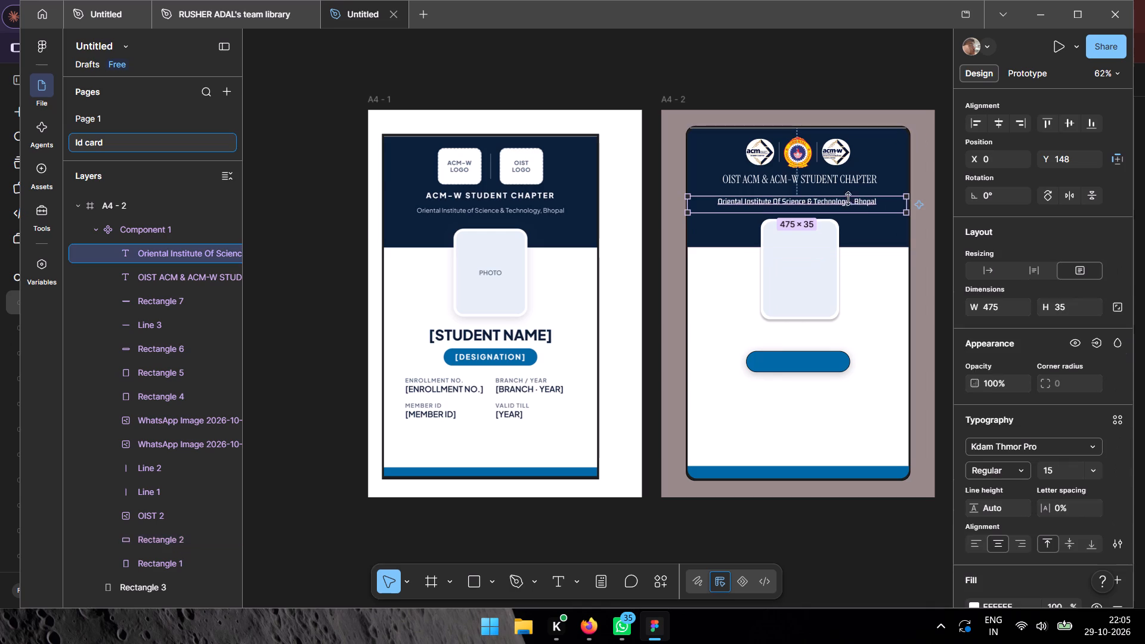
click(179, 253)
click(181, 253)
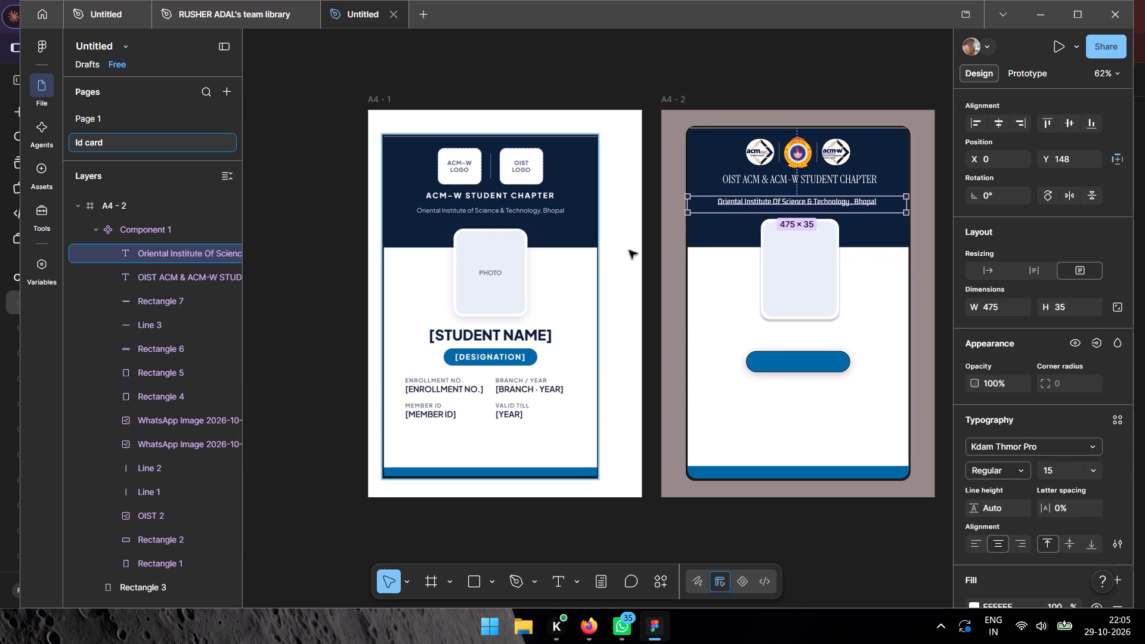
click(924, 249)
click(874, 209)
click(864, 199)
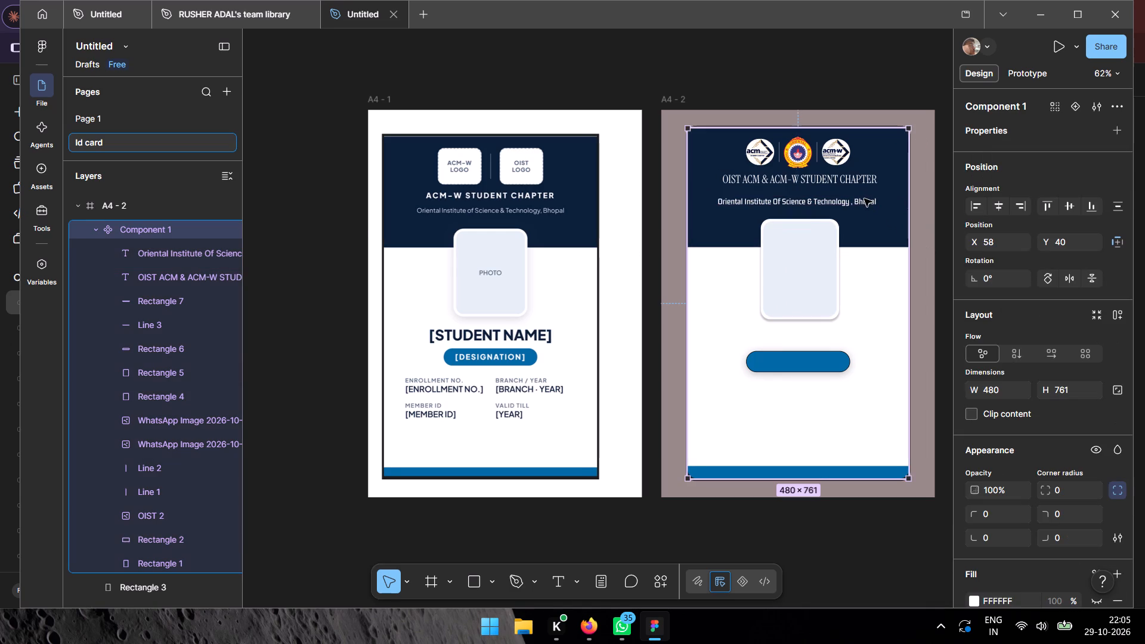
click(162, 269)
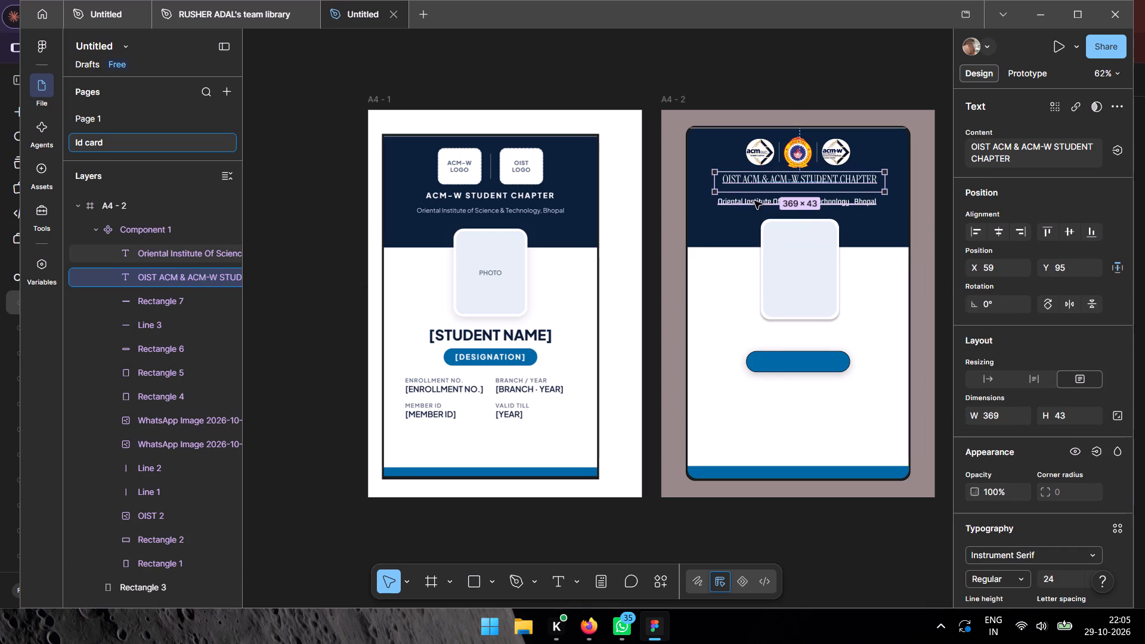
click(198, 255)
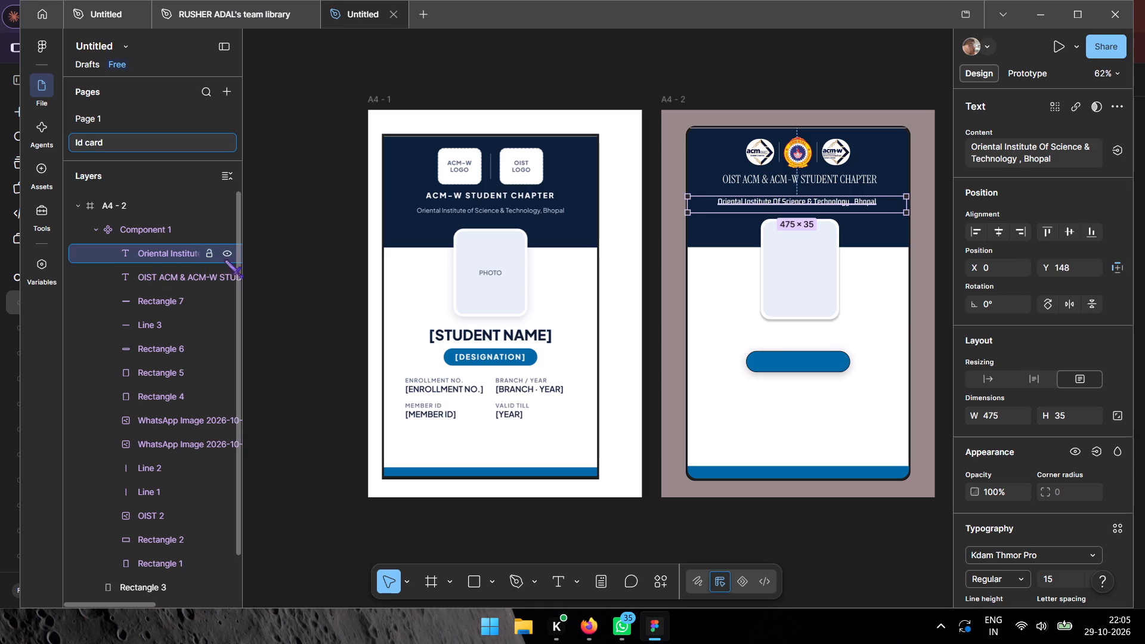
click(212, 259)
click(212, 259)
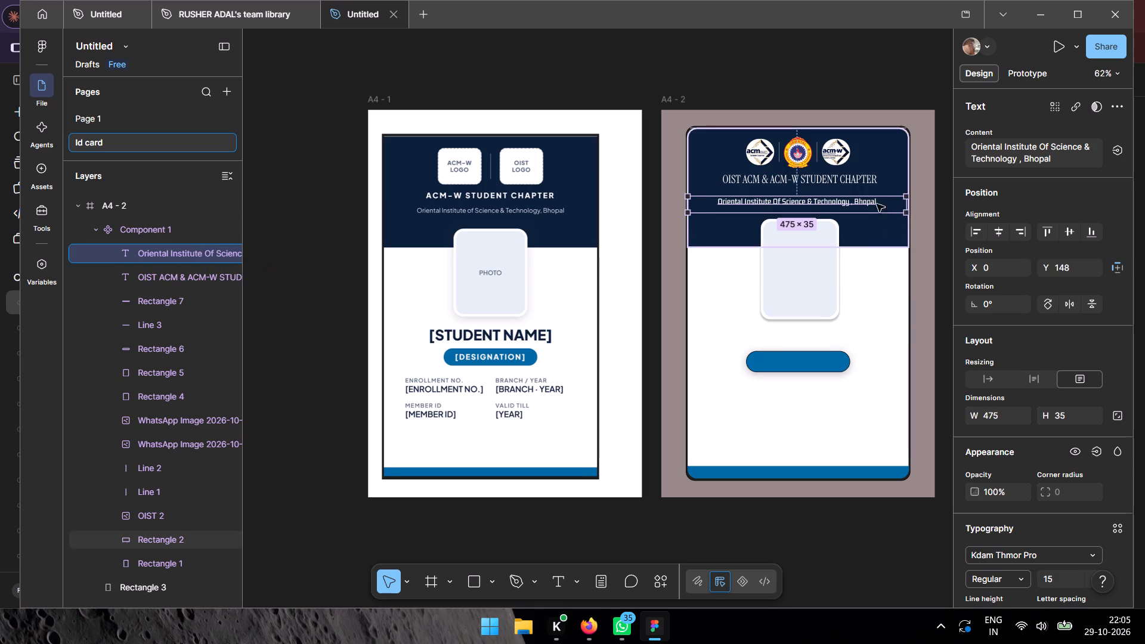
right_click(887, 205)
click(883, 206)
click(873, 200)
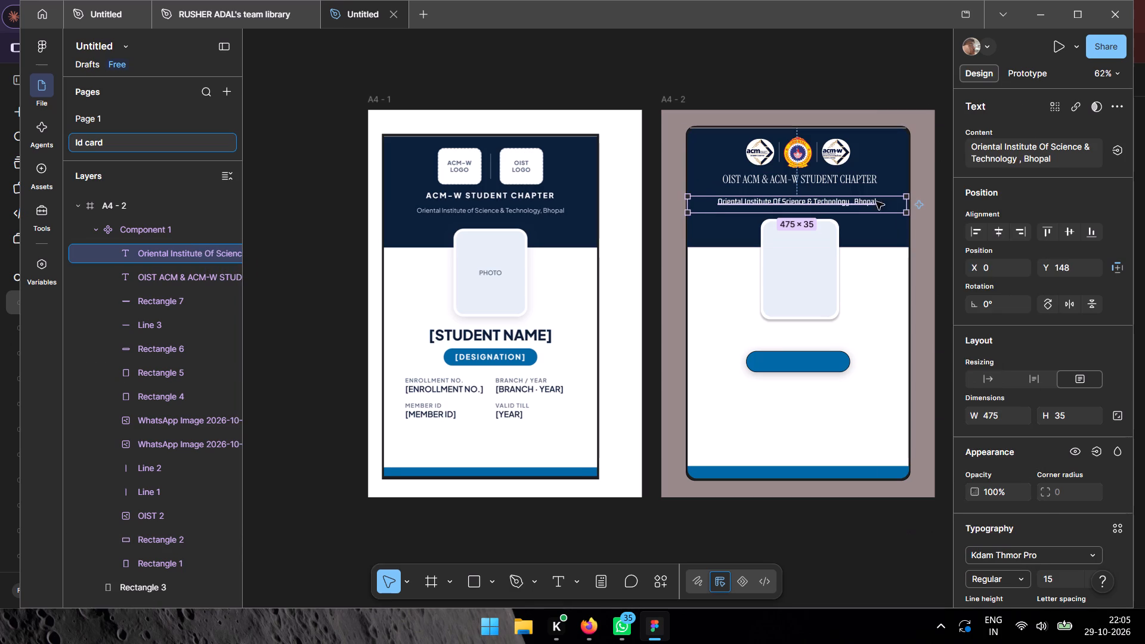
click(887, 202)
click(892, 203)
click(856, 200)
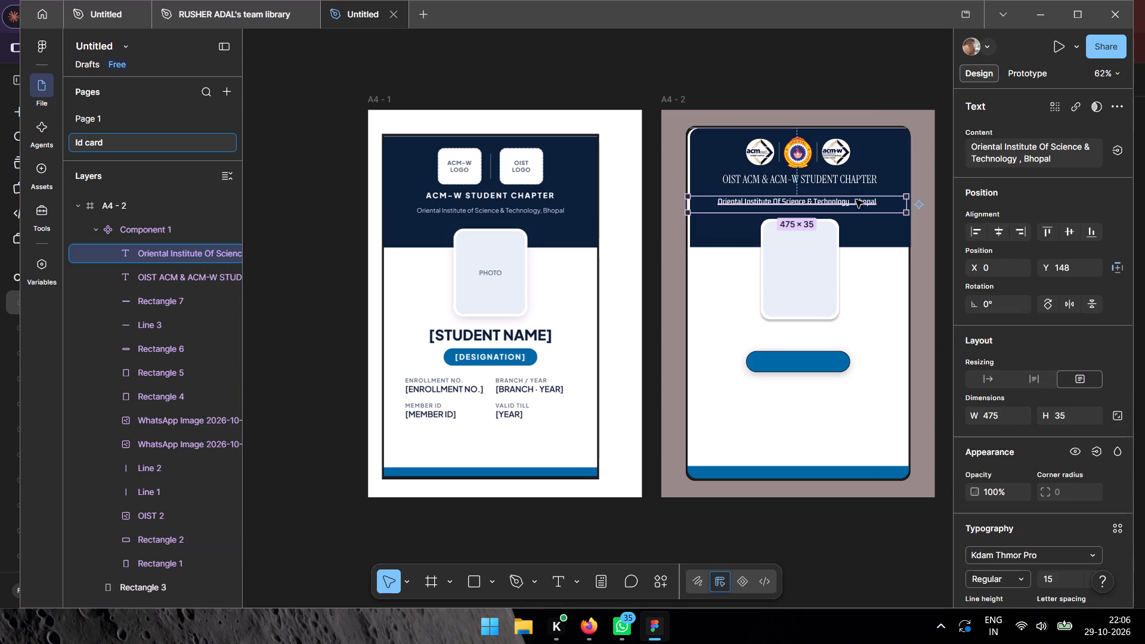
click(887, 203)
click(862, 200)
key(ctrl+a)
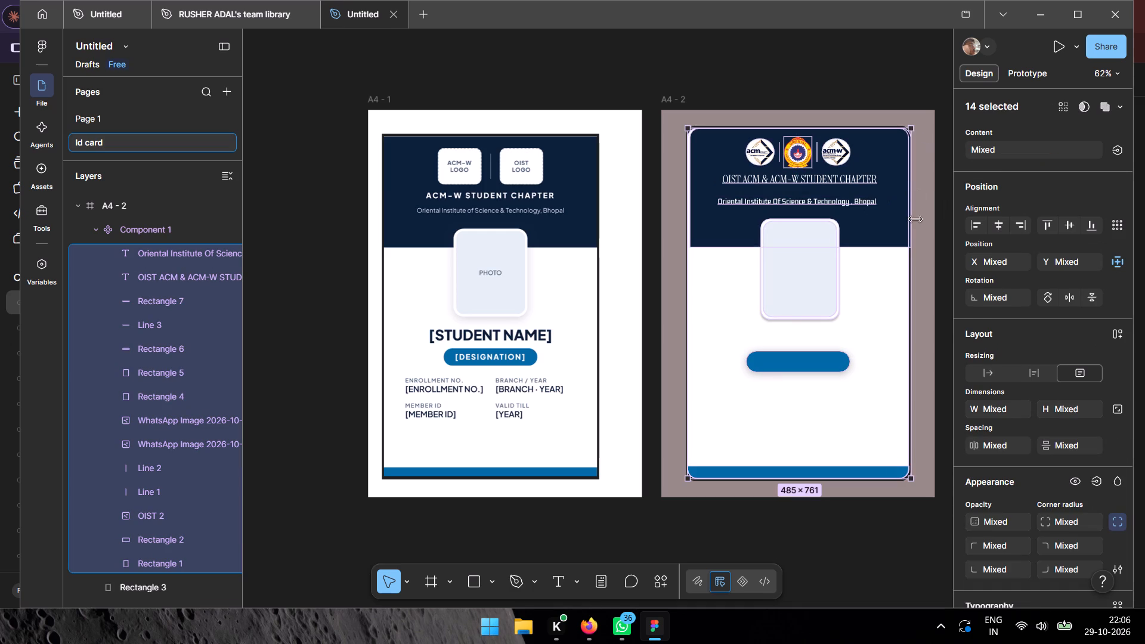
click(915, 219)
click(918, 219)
Open the font choices for the institute line beneath the heading on A4 - 2.
click(850, 203)
click(851, 205)
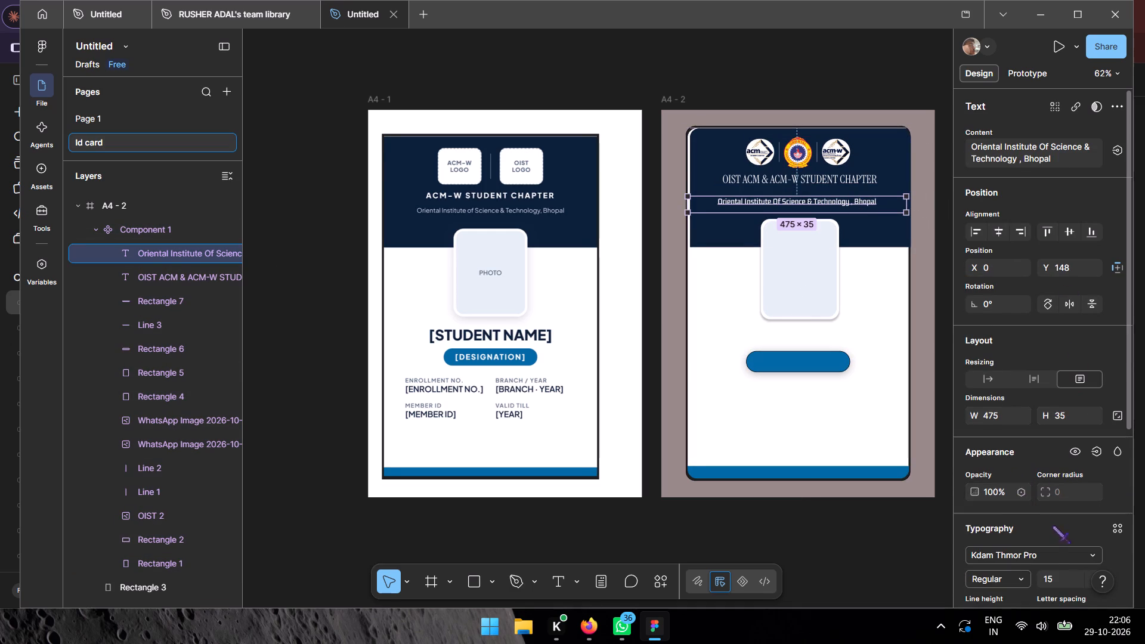
scroll(1053, 525, down, 1)
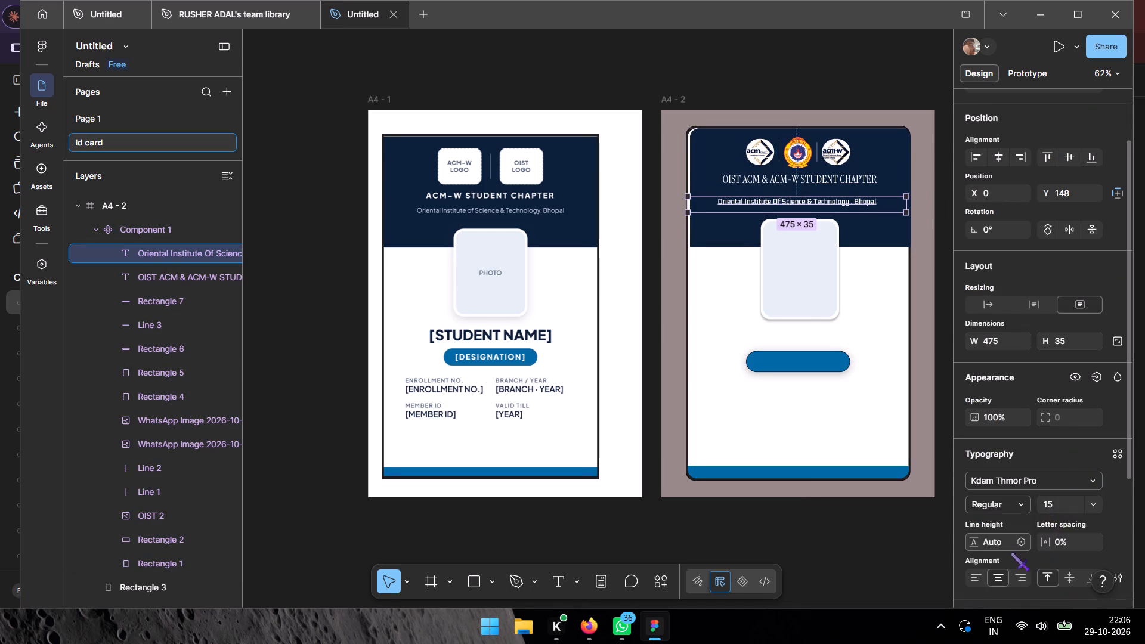
scroll(1023, 524, down, 2)
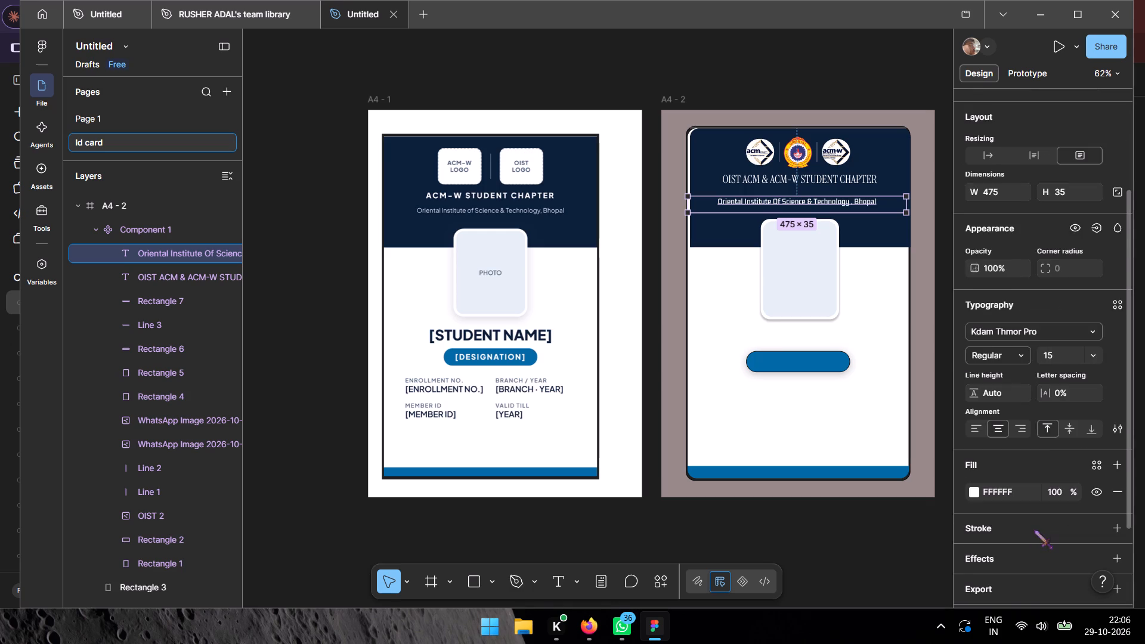
scroll(1045, 475, up, 1)
click(1094, 409)
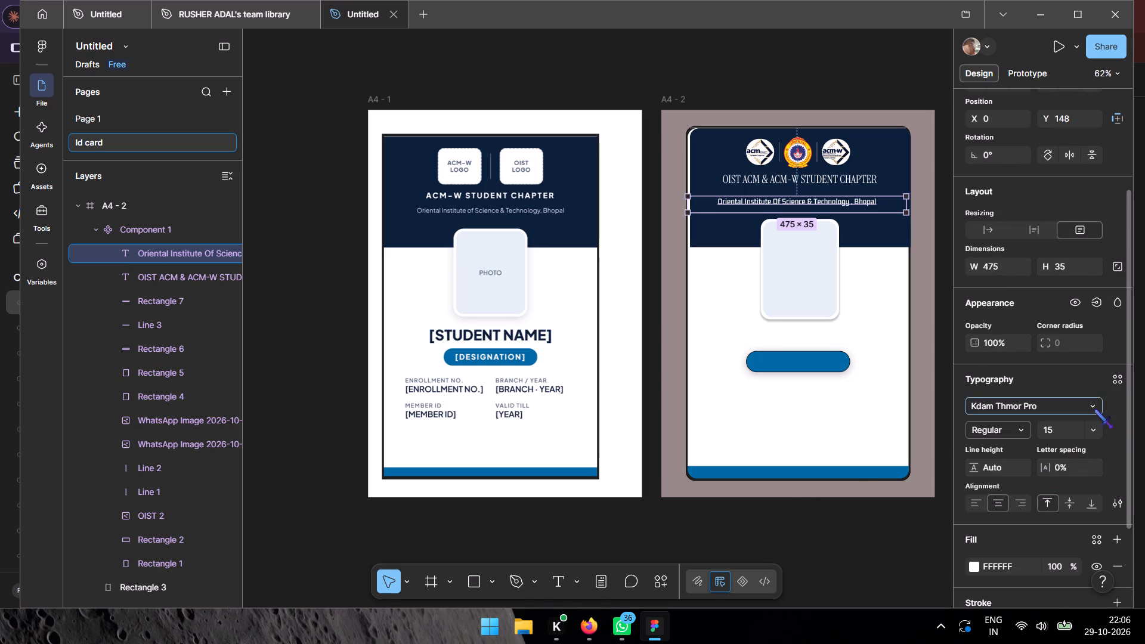